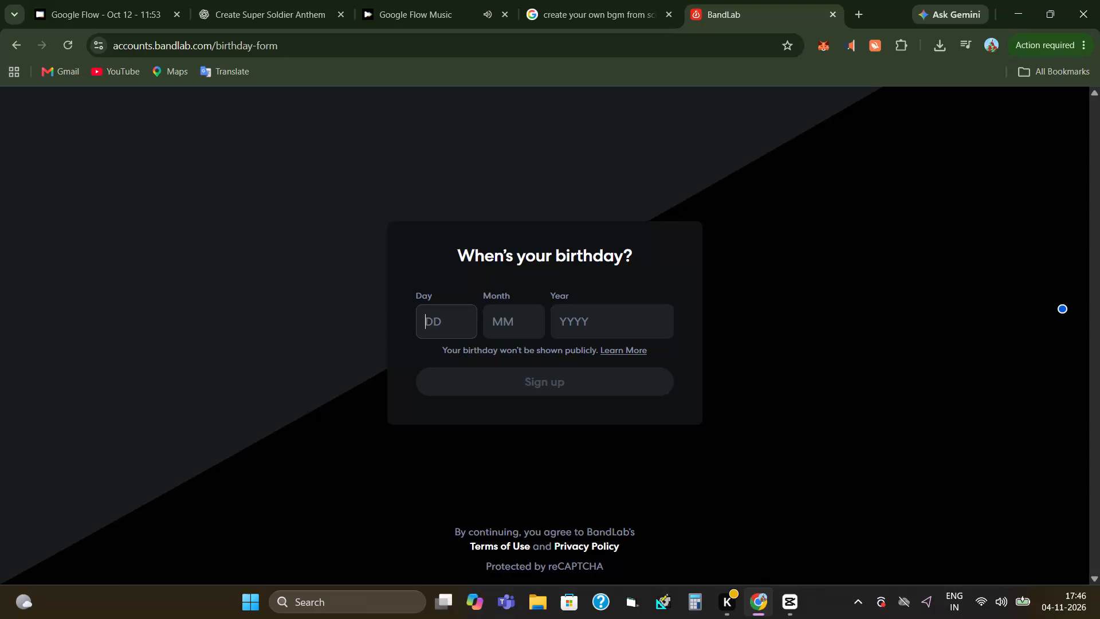
text(27)
click(501, 335)
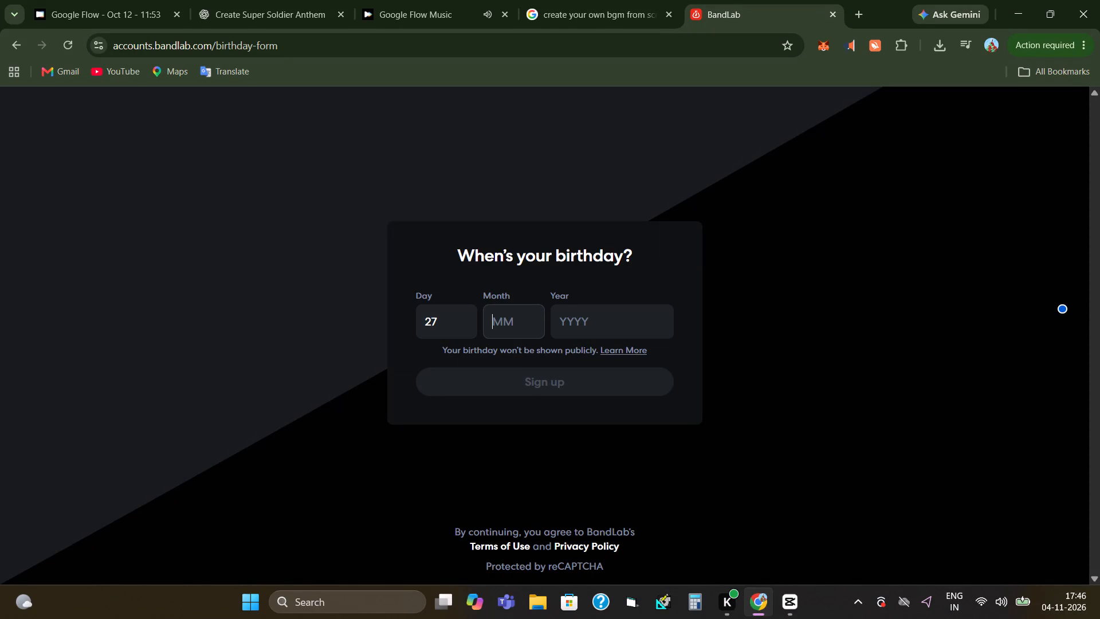
text(08)
key(Return)
click(577, 314)
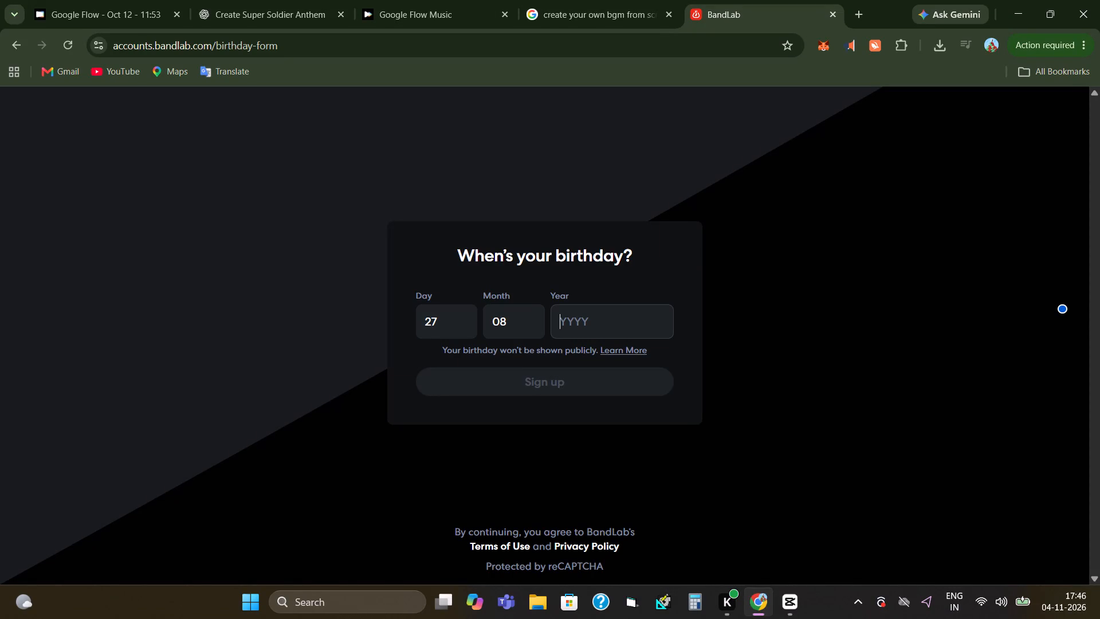
text(20)
text(02)
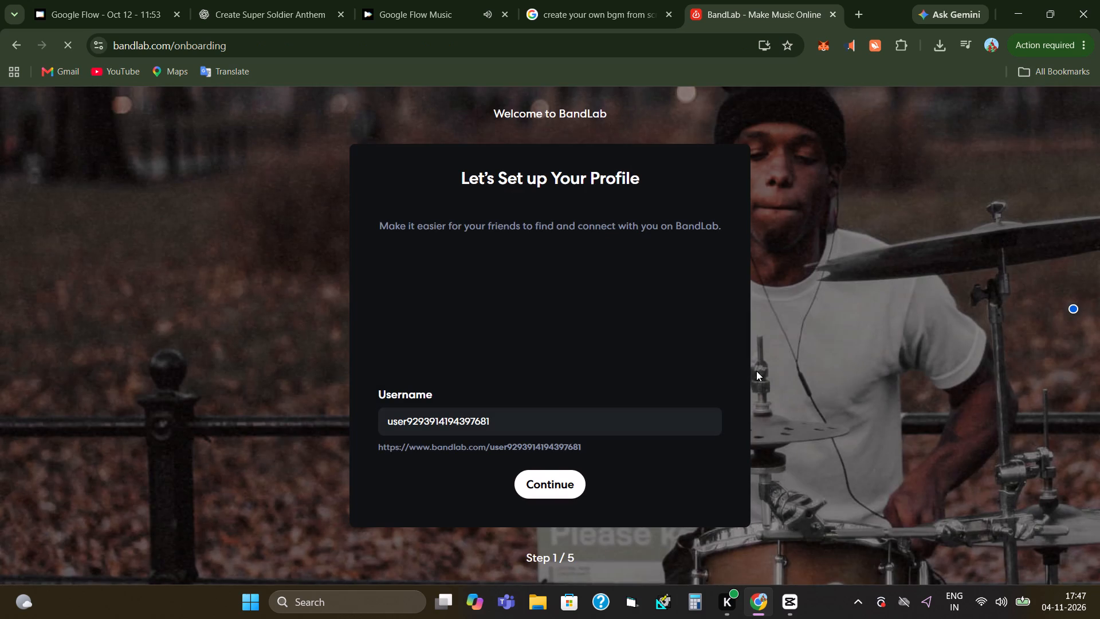
Accept the suggested username and continue the profile setup.
click(547, 475)
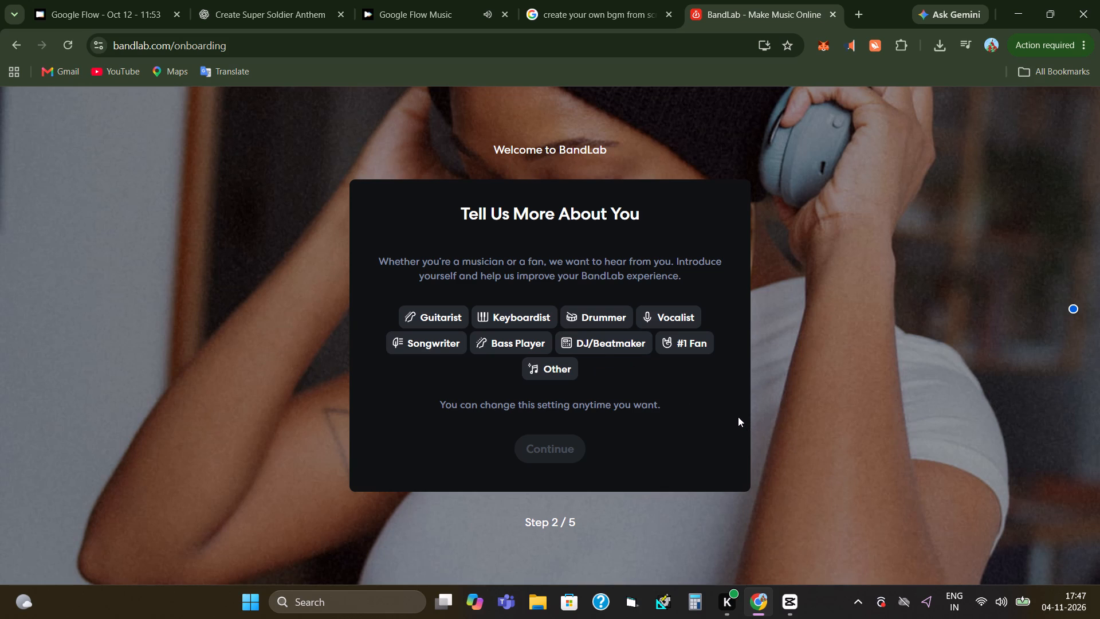
Choose Vocalist and Songwriter as the musician roles and continue.
click(678, 312)
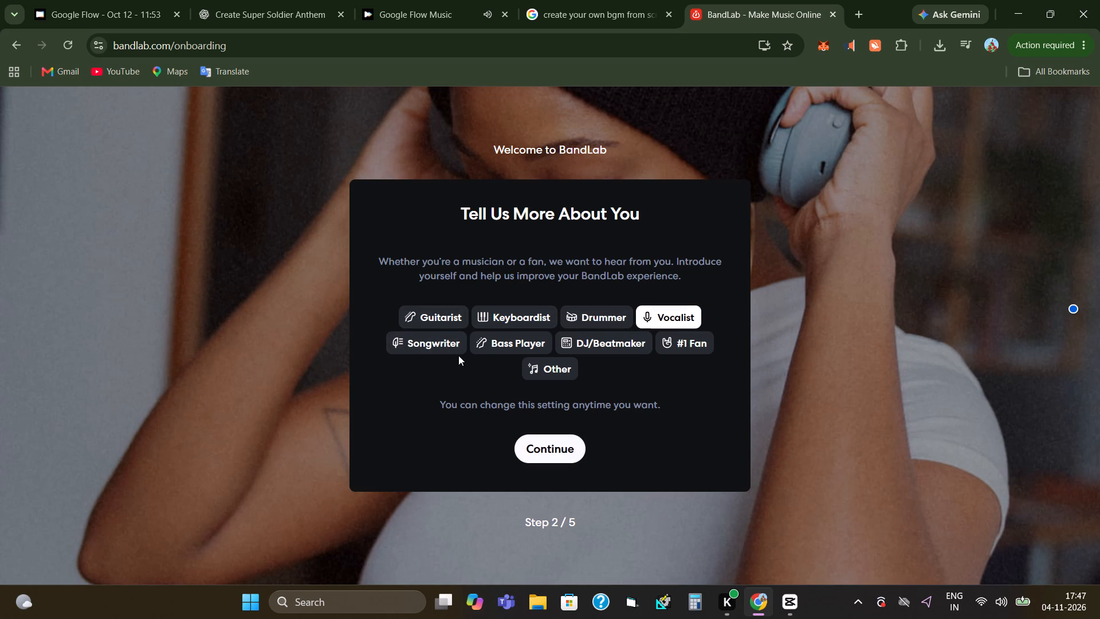
click(447, 345)
click(554, 446)
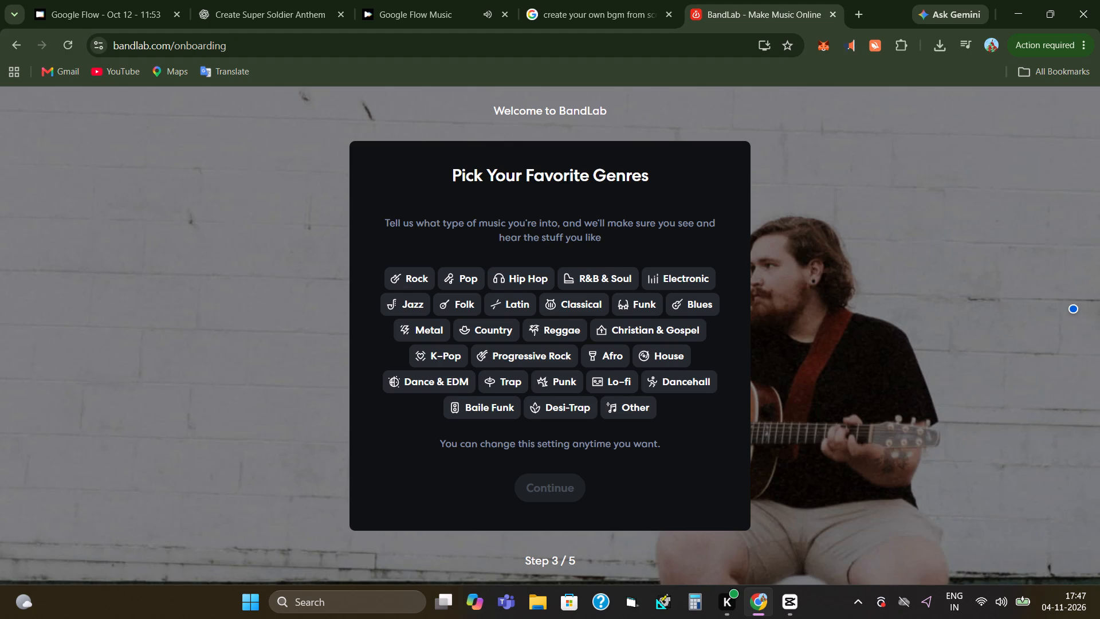
Select Rock, Pop, Hip Hop, R&B & Soul, Electronic, Blues, Funk, Classical, Latin, Jazz and Folk as favorite genres.
click(414, 280)
click(462, 277)
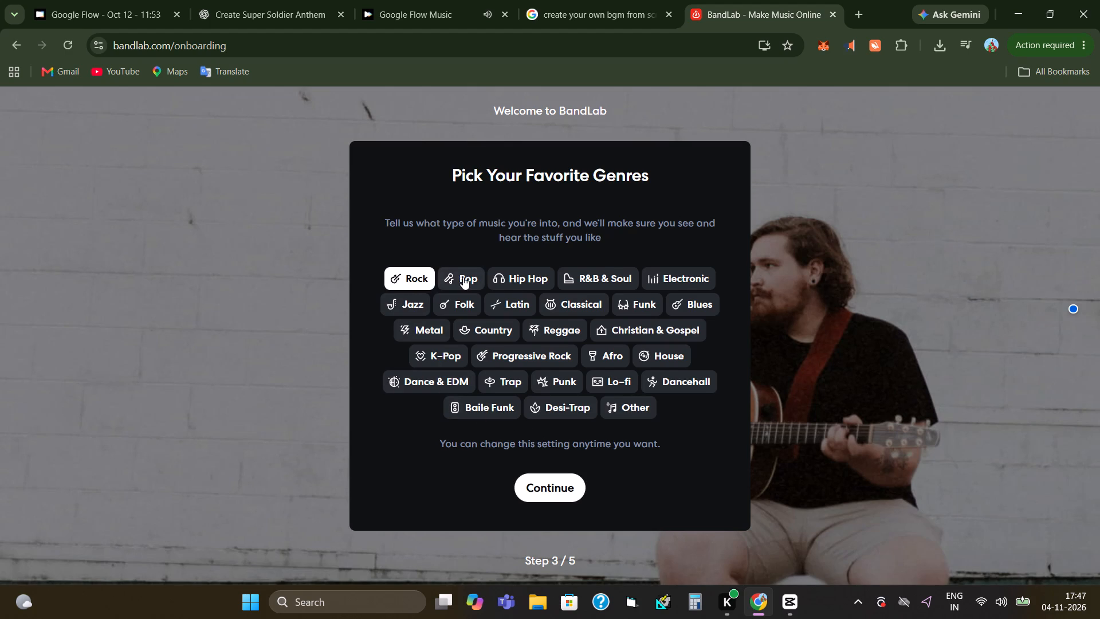
click(518, 280)
click(576, 273)
click(663, 274)
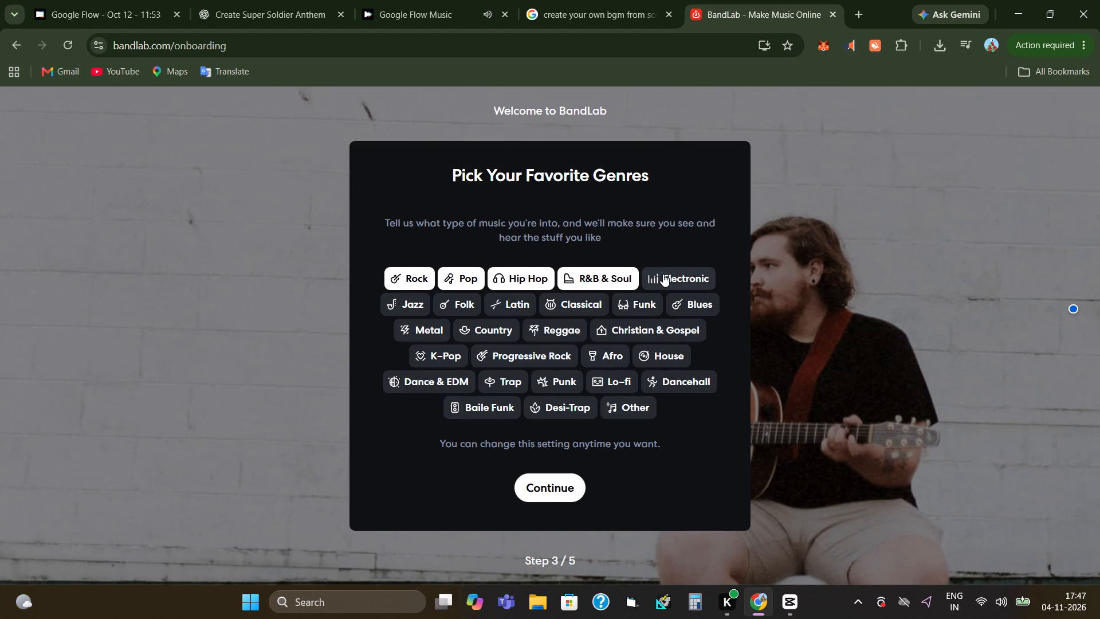
click(679, 301)
click(651, 307)
click(571, 309)
click(529, 308)
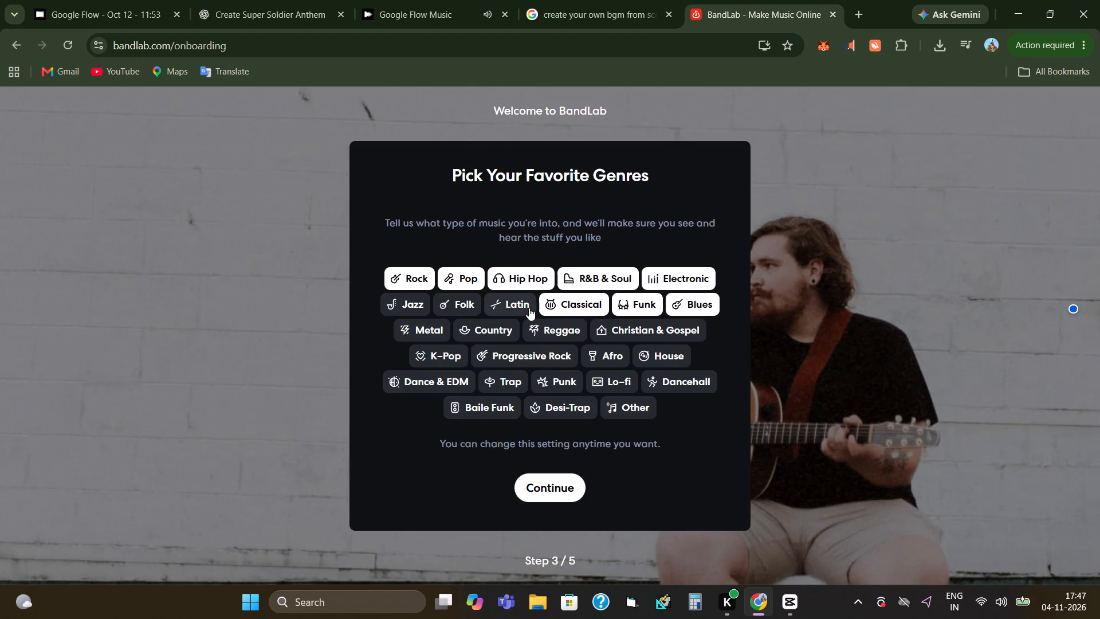
click(426, 303)
click(453, 302)
Add Metal, Country, Reggae, Christian & Gospel, House, Afro, Progressive Rock and K-Pop to the favorite genres.
click(442, 323)
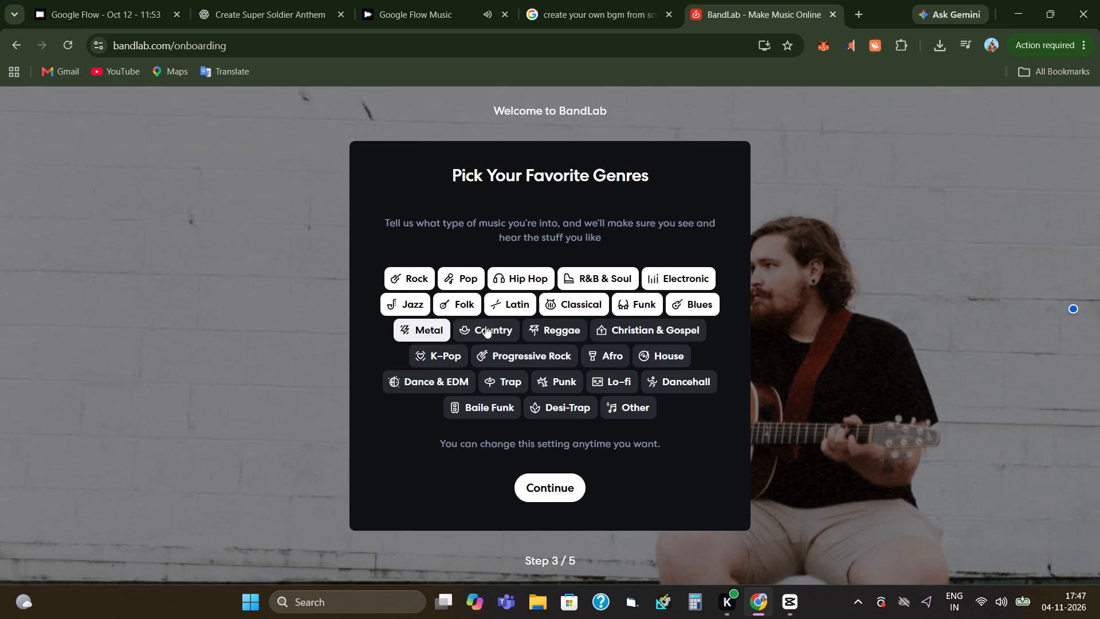
click(486, 326)
click(568, 325)
click(632, 329)
click(654, 354)
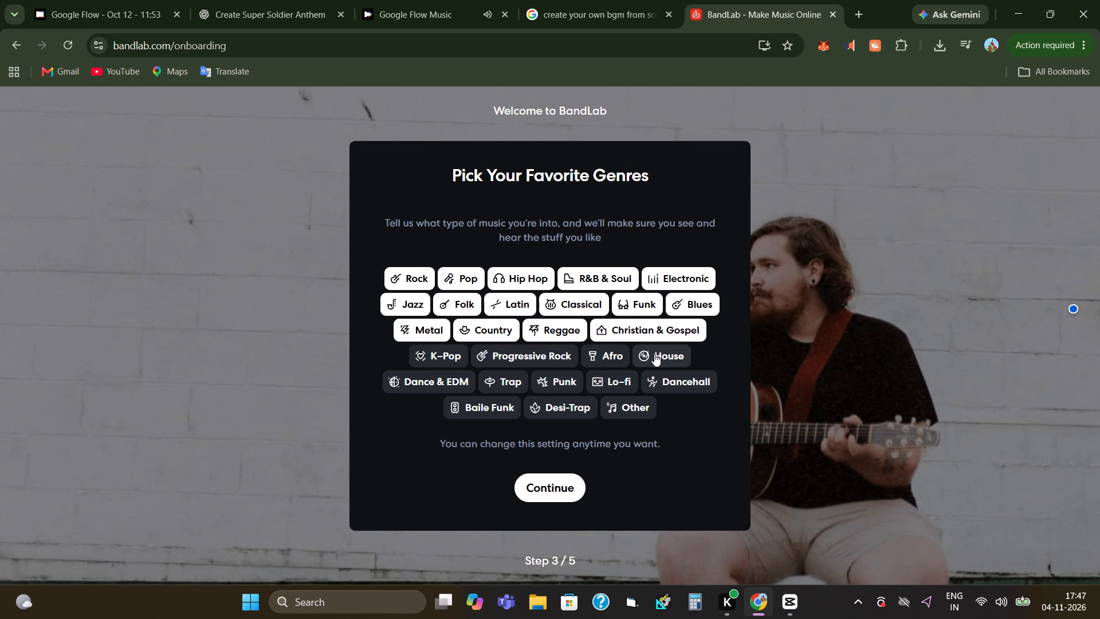
click(613, 360)
click(525, 349)
click(454, 356)
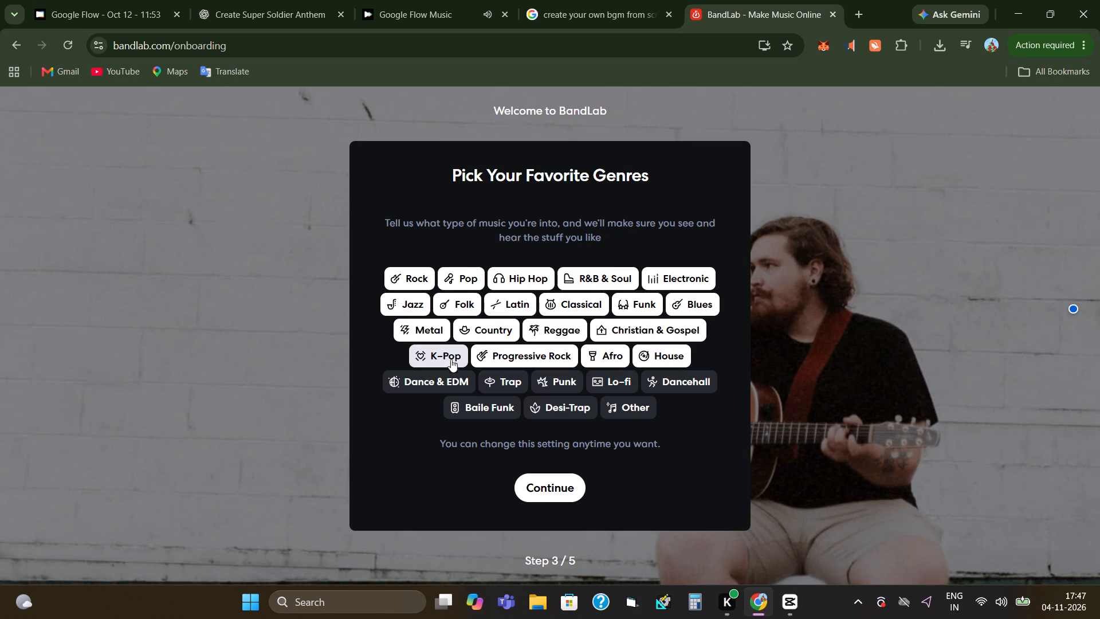
Add Dance & EDM, Trap, Punk, Lo-fi, Dancehall, Other, Baile Funk and Desi-Trap to the favorite genres and continue.
click(451, 379)
click(514, 381)
click(552, 381)
click(604, 381)
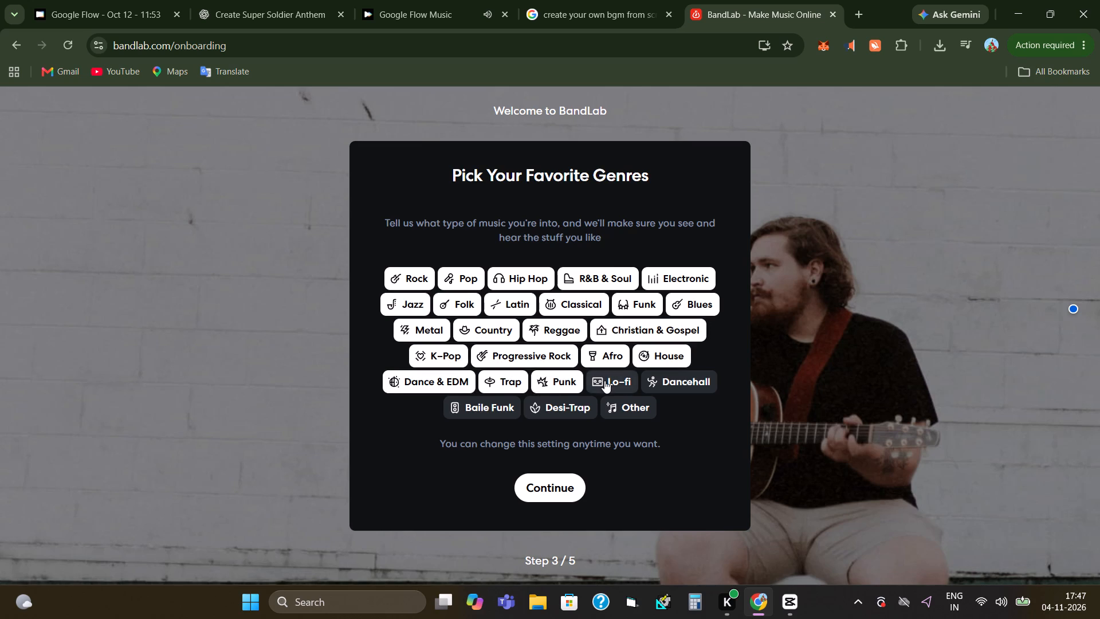
click(675, 383)
click(634, 401)
click(505, 406)
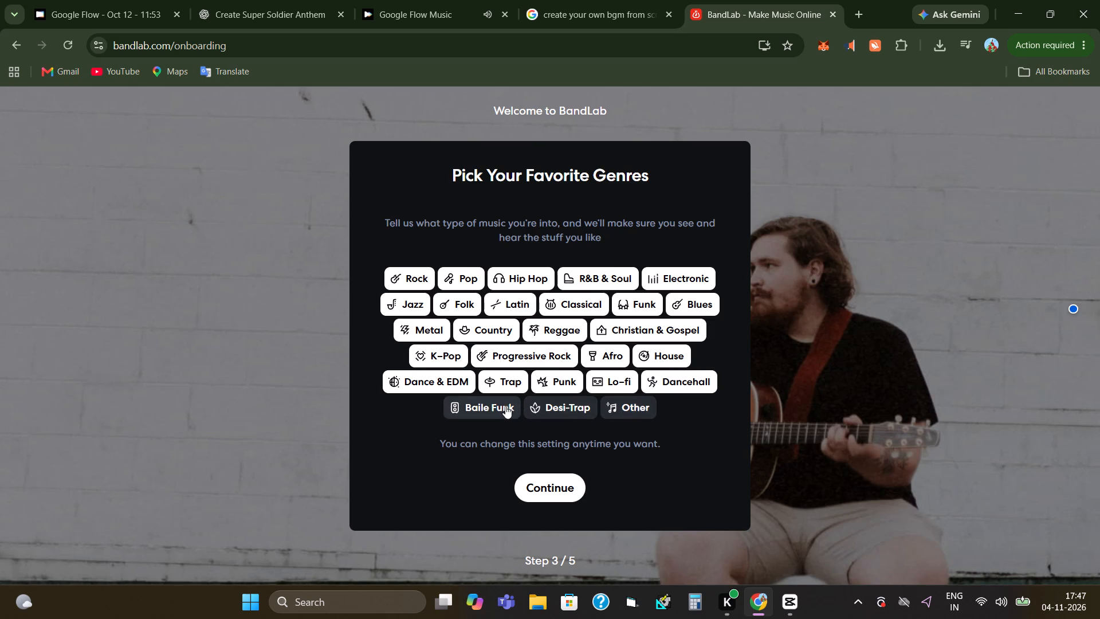
click(572, 403)
click(557, 488)
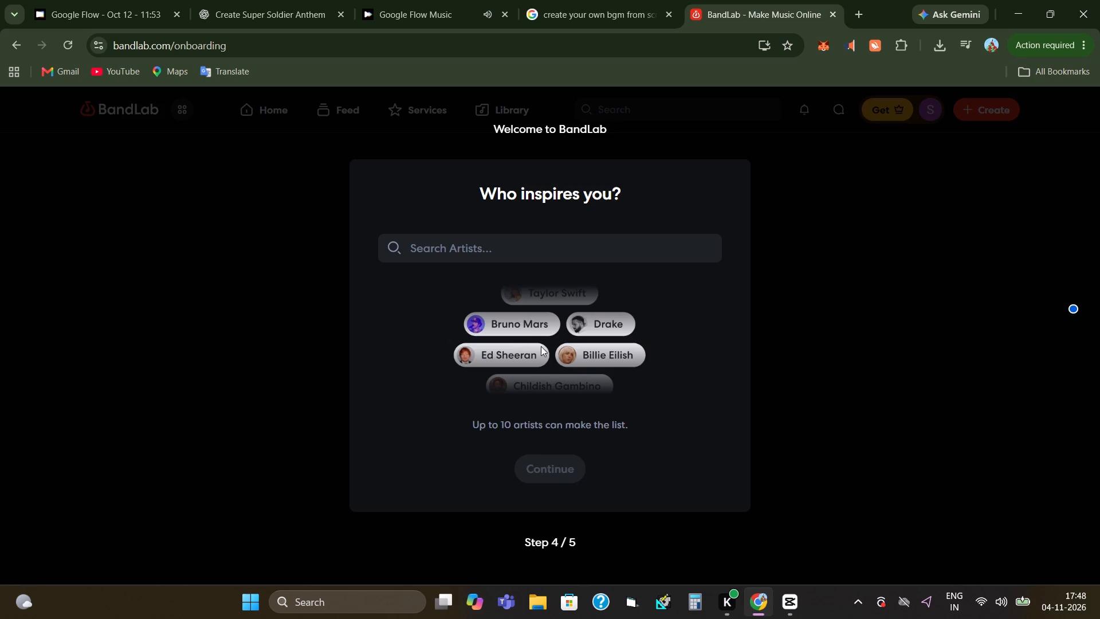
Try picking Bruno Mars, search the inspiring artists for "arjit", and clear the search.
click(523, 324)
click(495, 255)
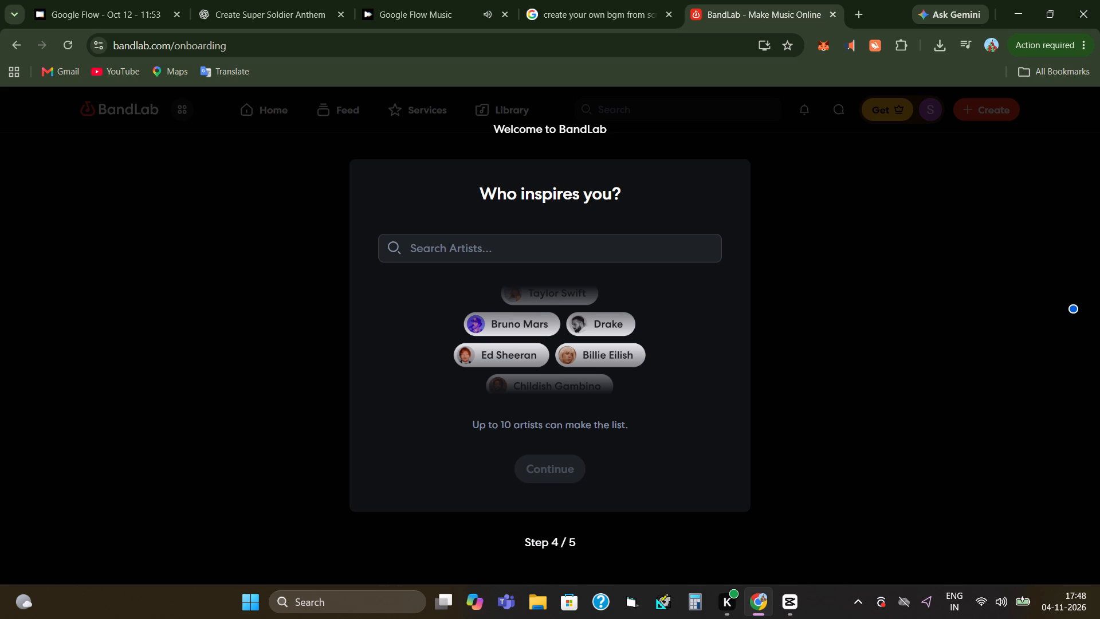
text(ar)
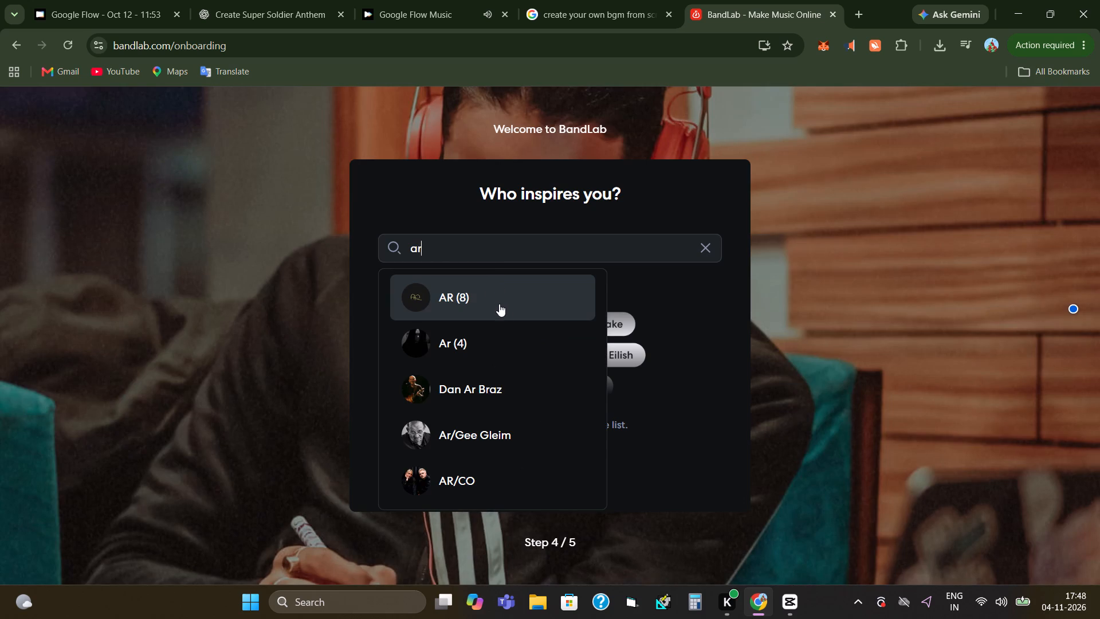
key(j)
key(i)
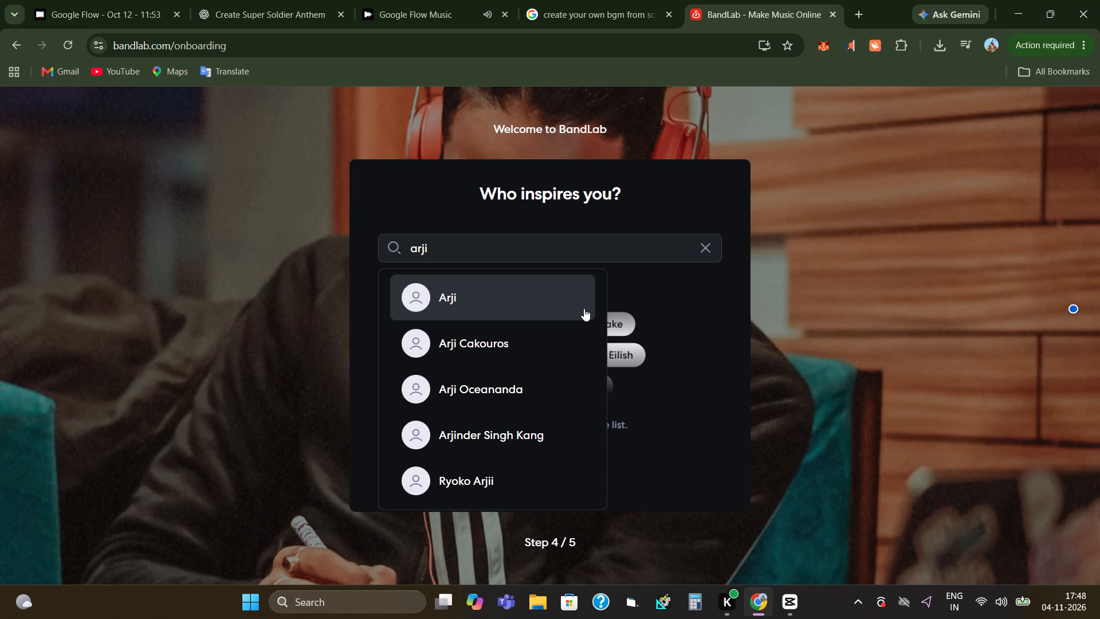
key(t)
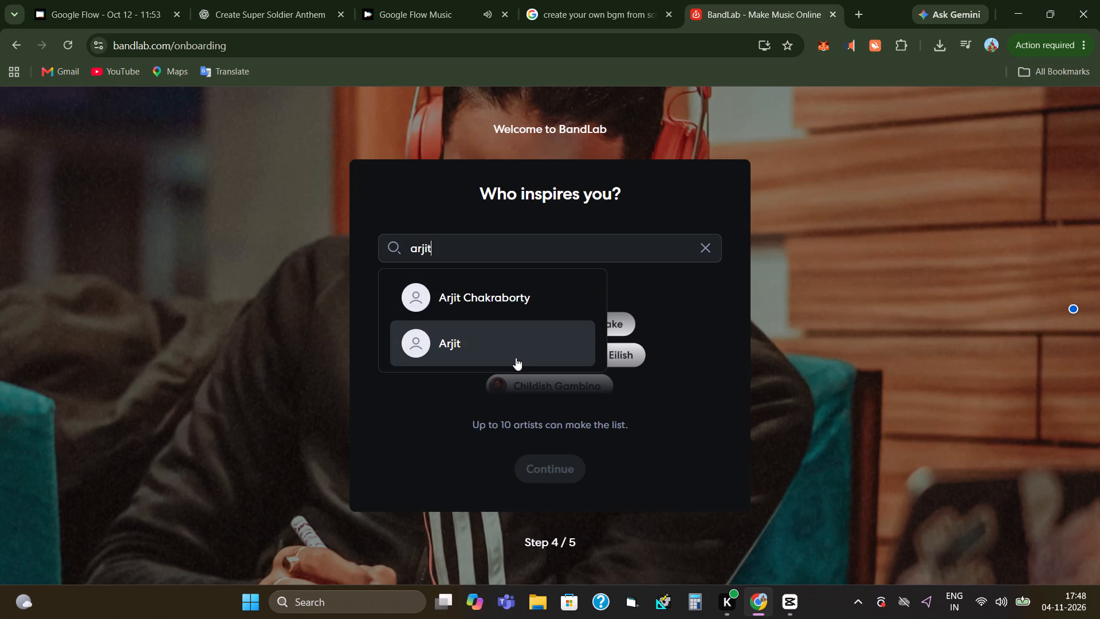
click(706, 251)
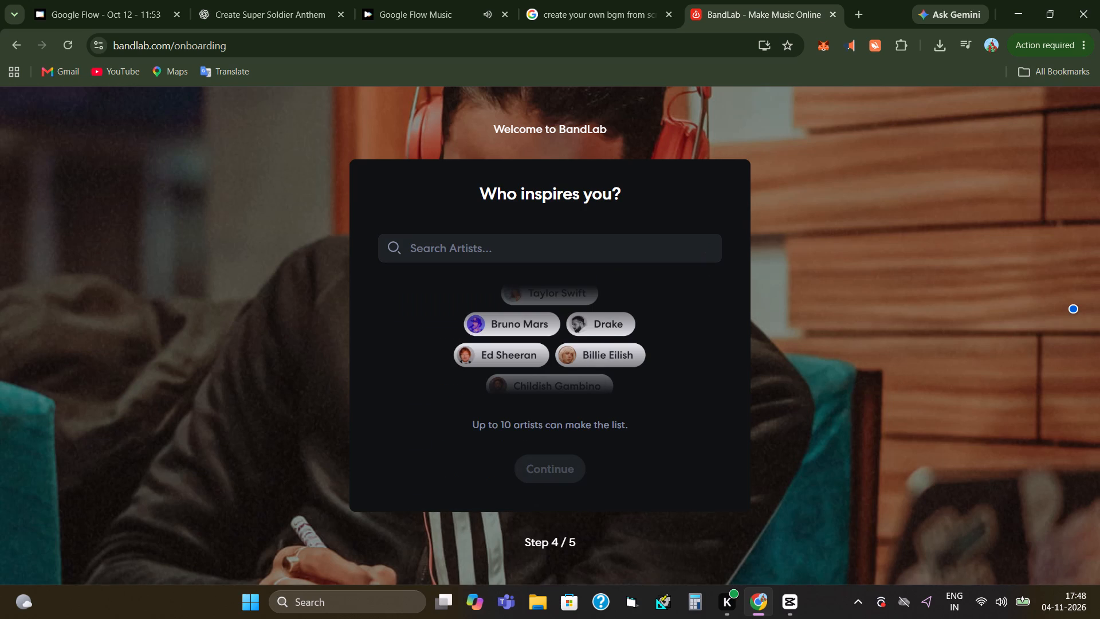
Search the artists for "a r ra", pick A.R. Rahman as the inspiration and continue.
key(a)
key(space)
text(r)
click(551, 252)
text(a r ra)
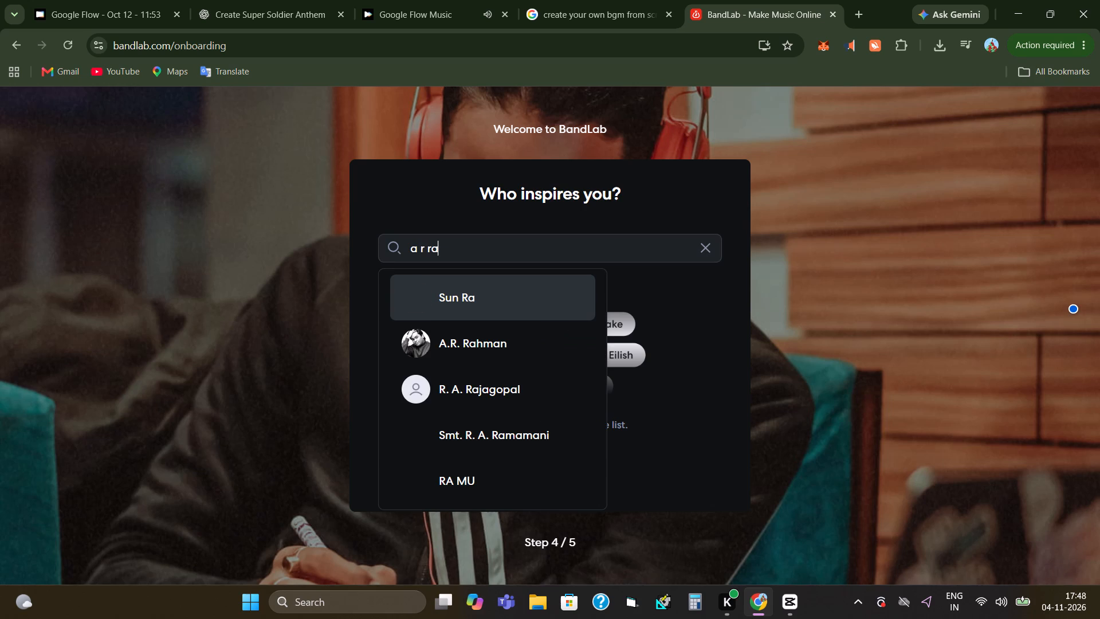
click(537, 332)
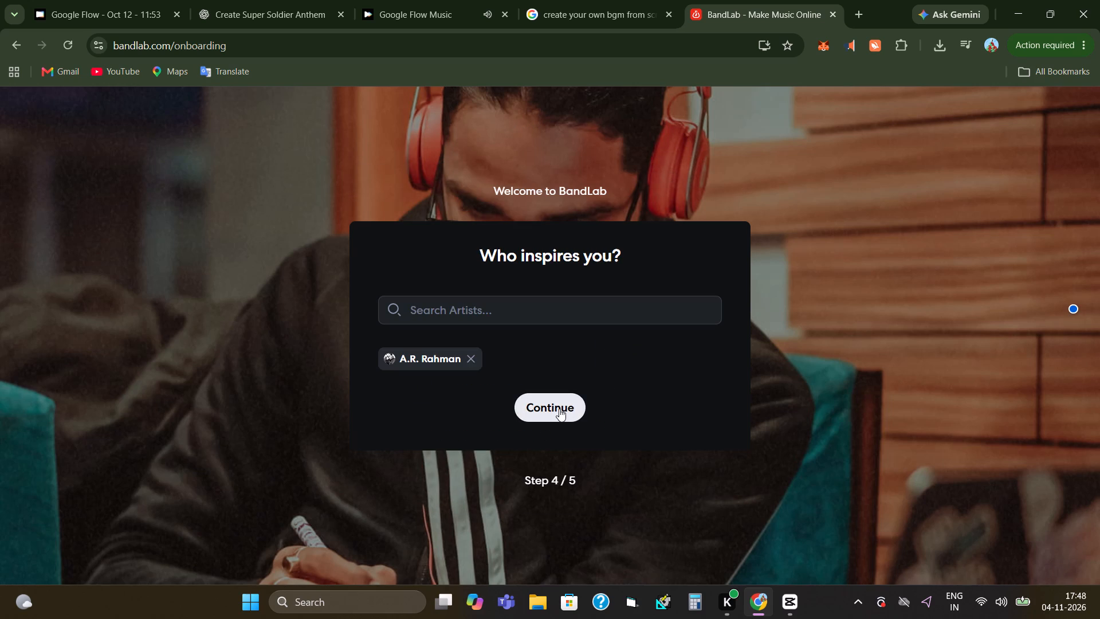
click(559, 409)
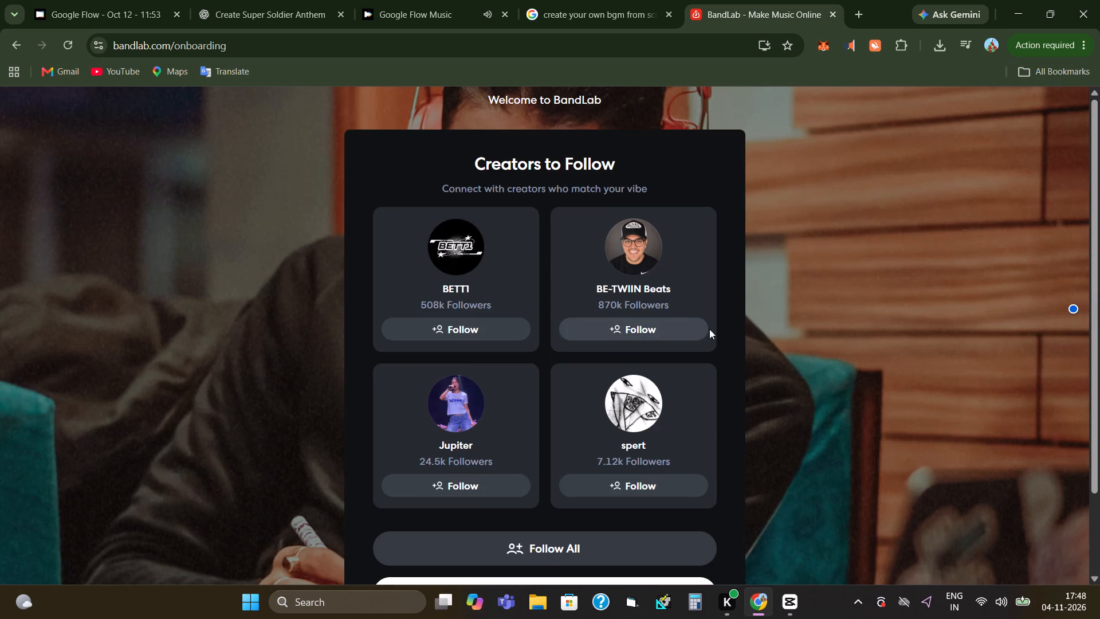
Finish the onboarding without following any suggested creators and dismiss the membership offer.
scroll(595, 568, down, 3)
click(553, 507)
scroll(639, 473, down, 3)
click(592, 491)
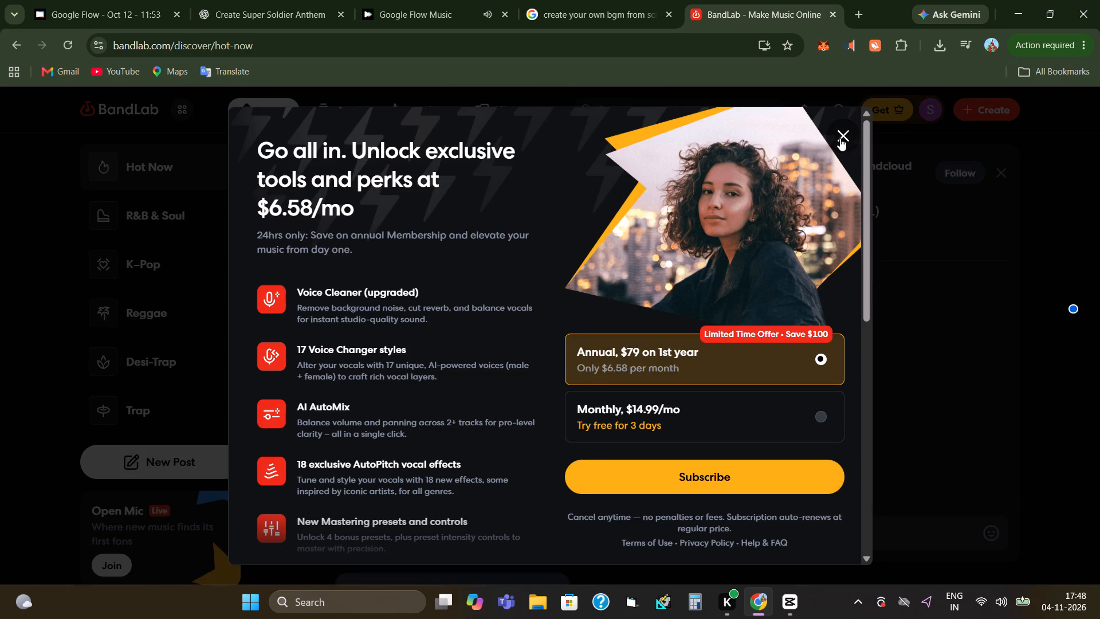
click(842, 128)
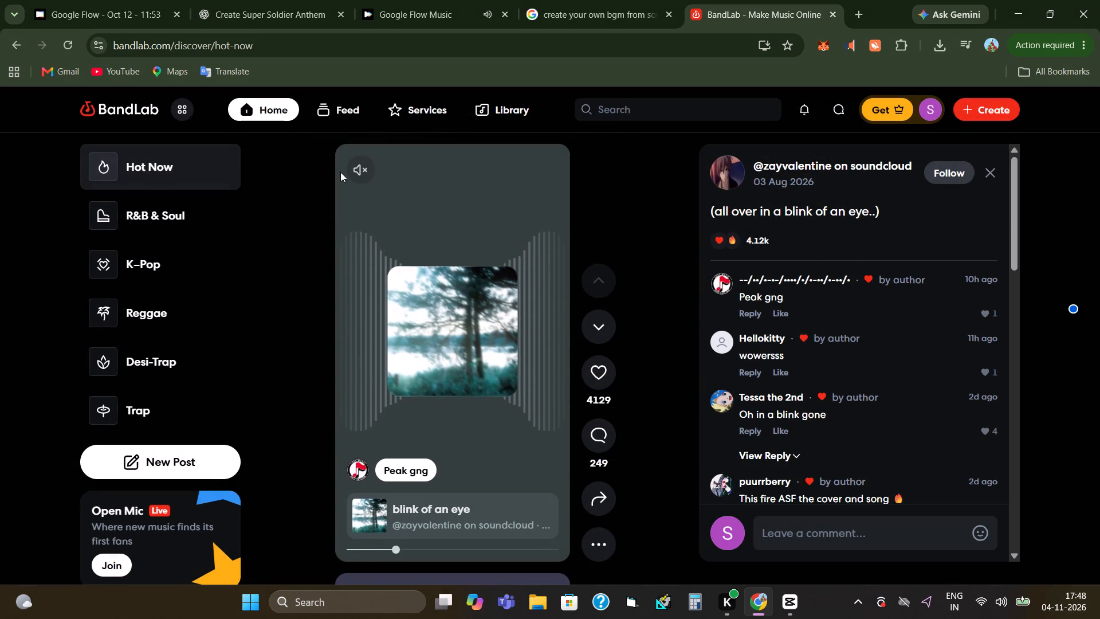
Create a new project in the BandLab studio.
click(998, 109)
click(868, 174)
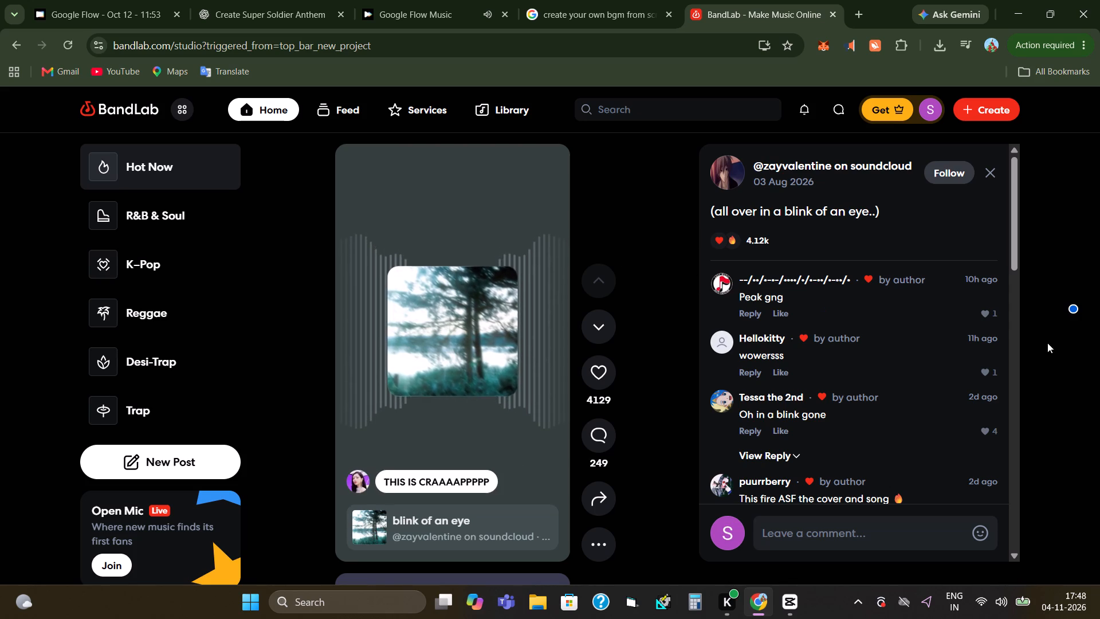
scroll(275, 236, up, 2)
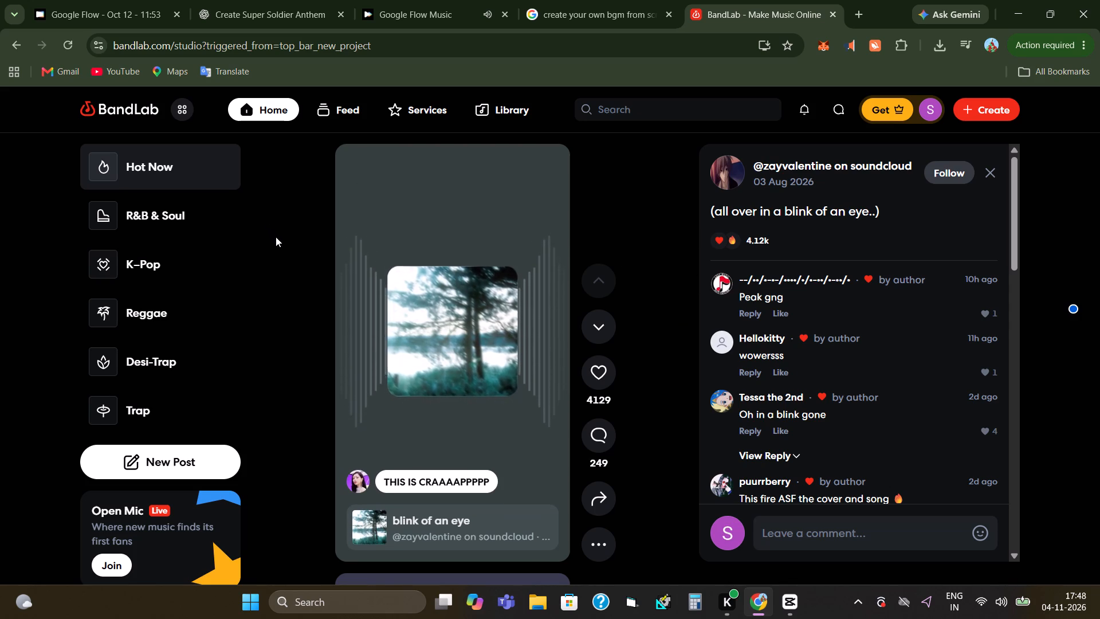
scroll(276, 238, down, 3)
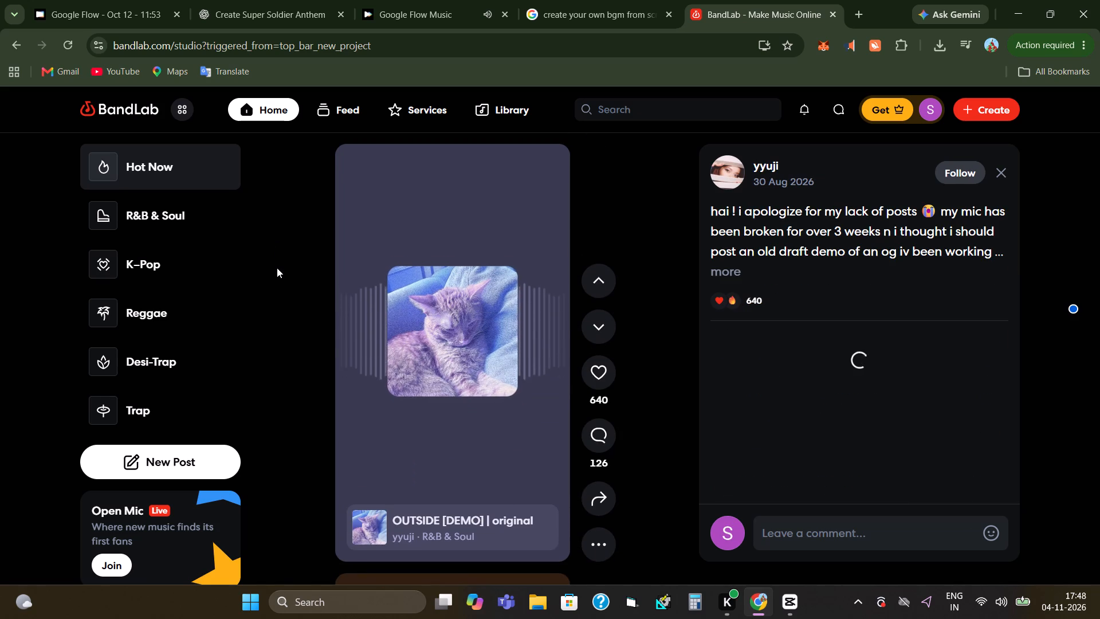
Allow the site to control MIDI devices and start the lesson on creating a song.
scroll(317, 278, up, 2)
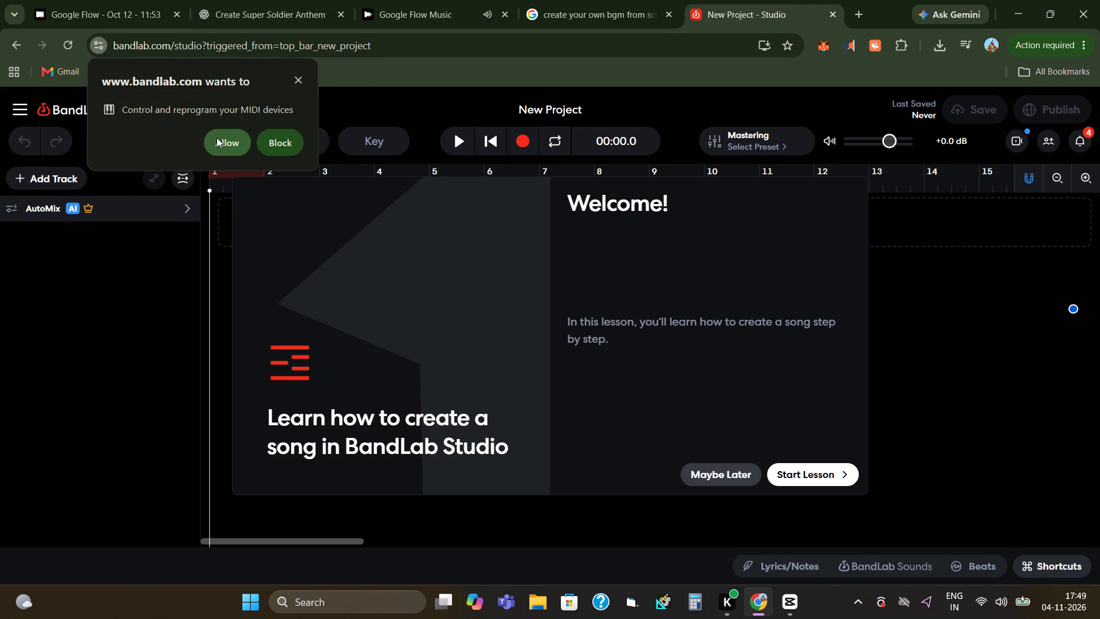
click(217, 138)
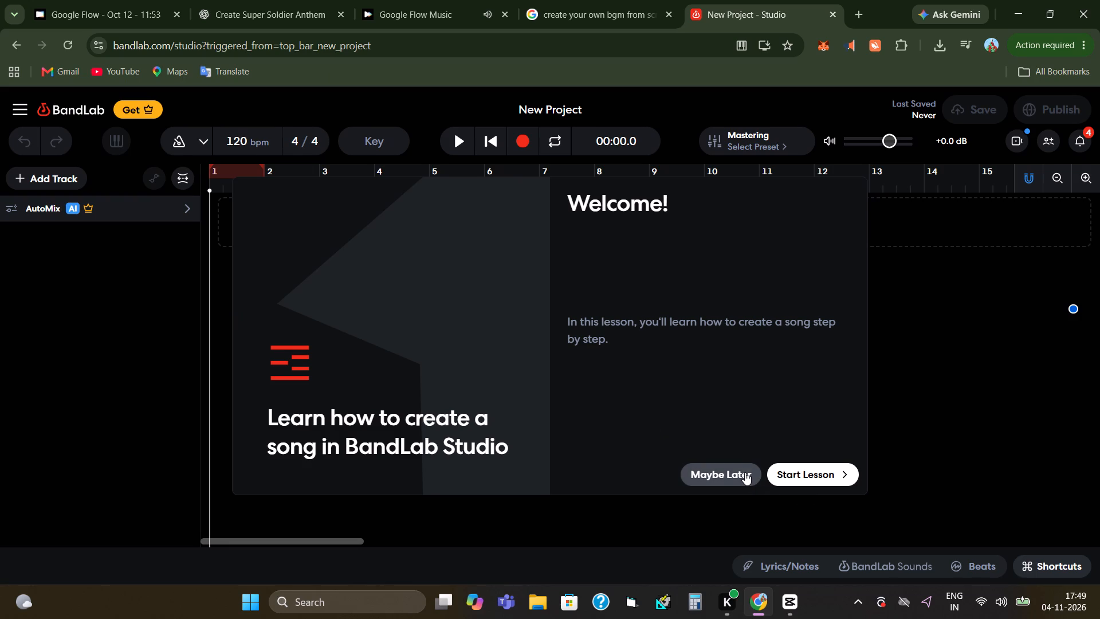
click(799, 471)
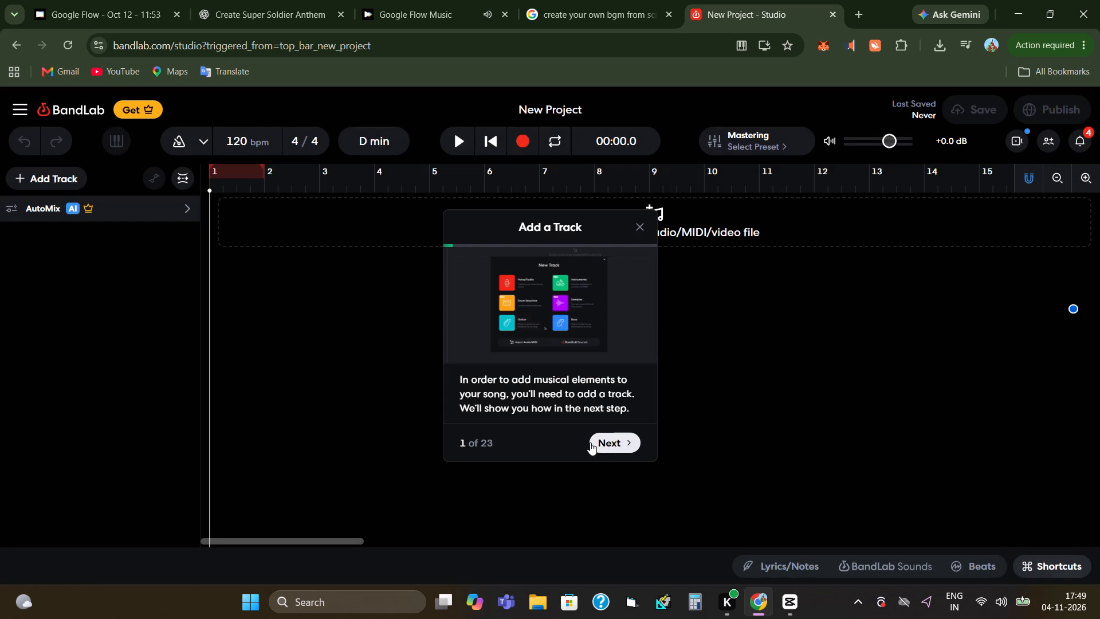
Follow the lesson to add a Drum Machine track, keep the default Basic 120 bpm beat, and close the lesson guide.
click(623, 439)
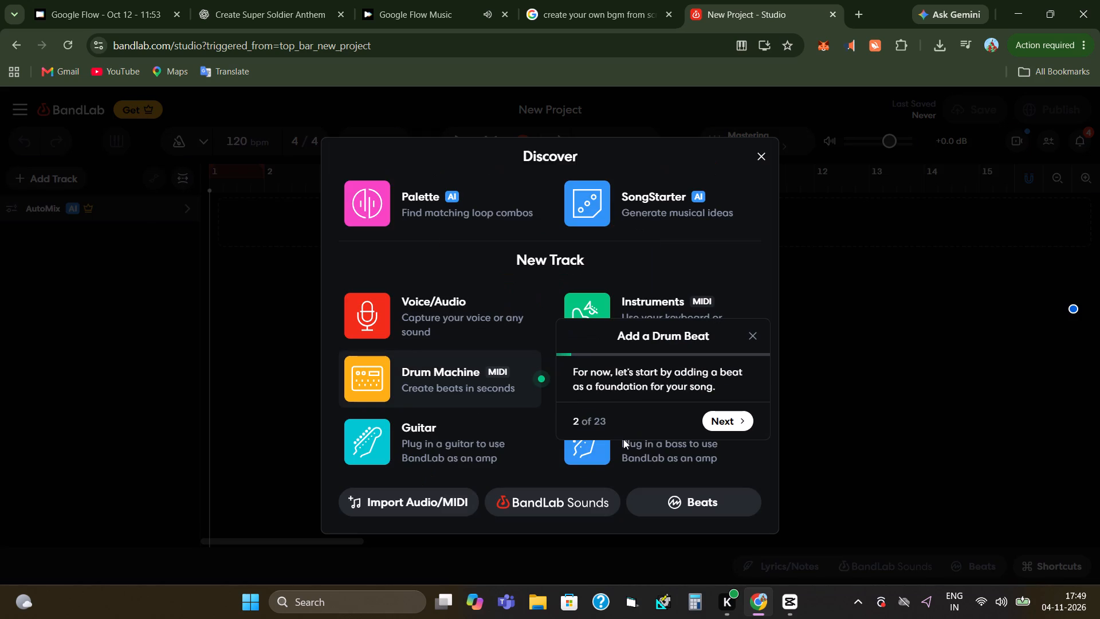
click(726, 417)
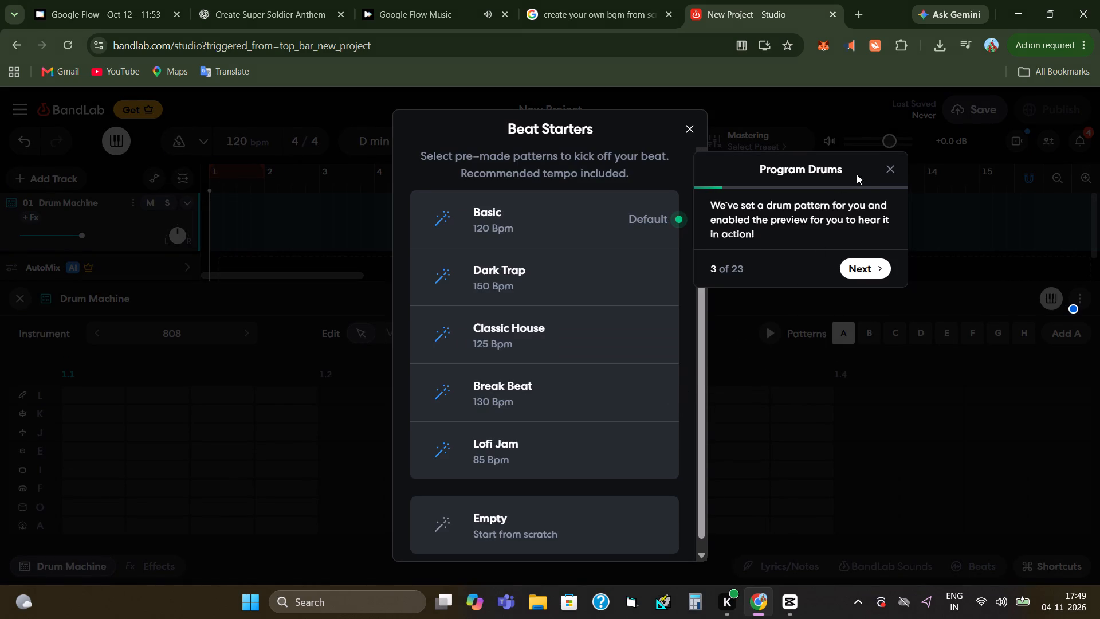
click(894, 169)
click(691, 126)
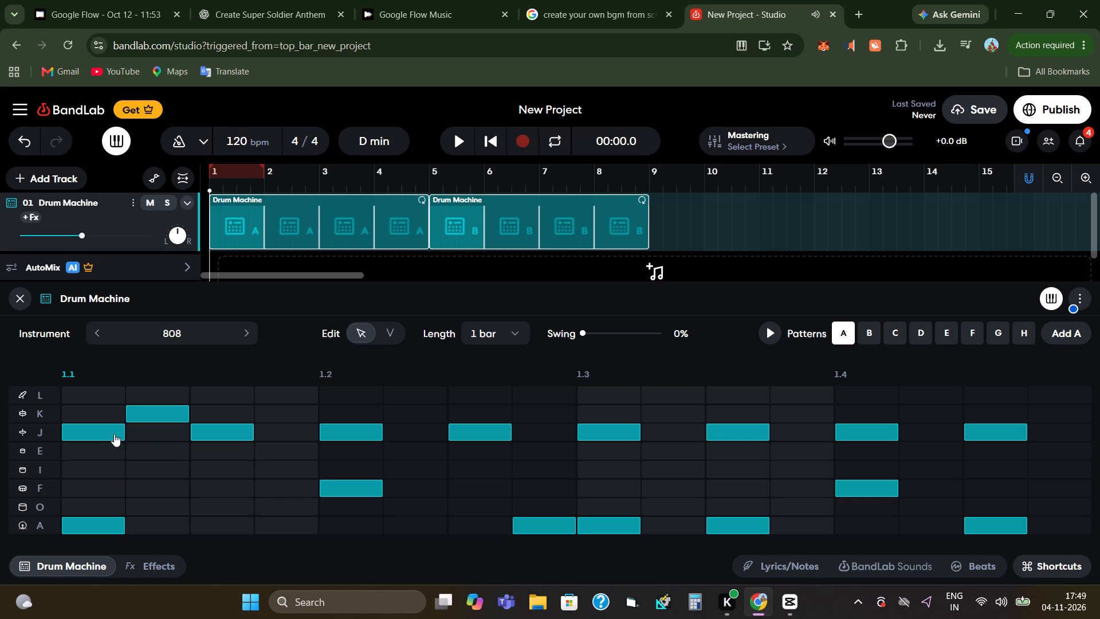
Audition the J, K, L and E sounds of the 808 drum kit in various rhythms.
key(j)
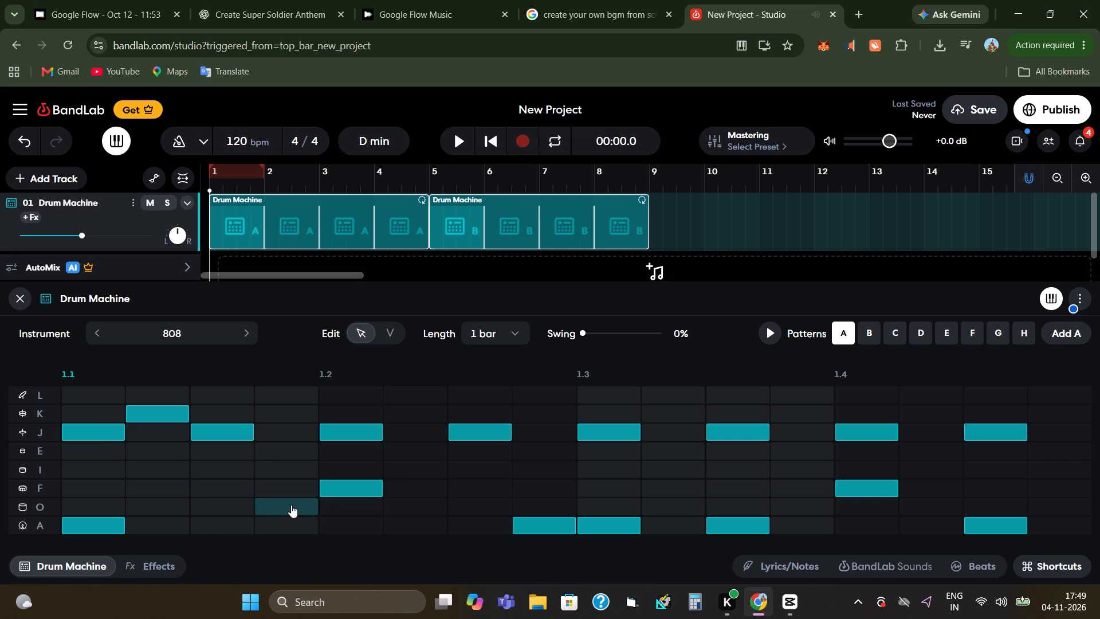
key(j)
key(j)
text(jj)
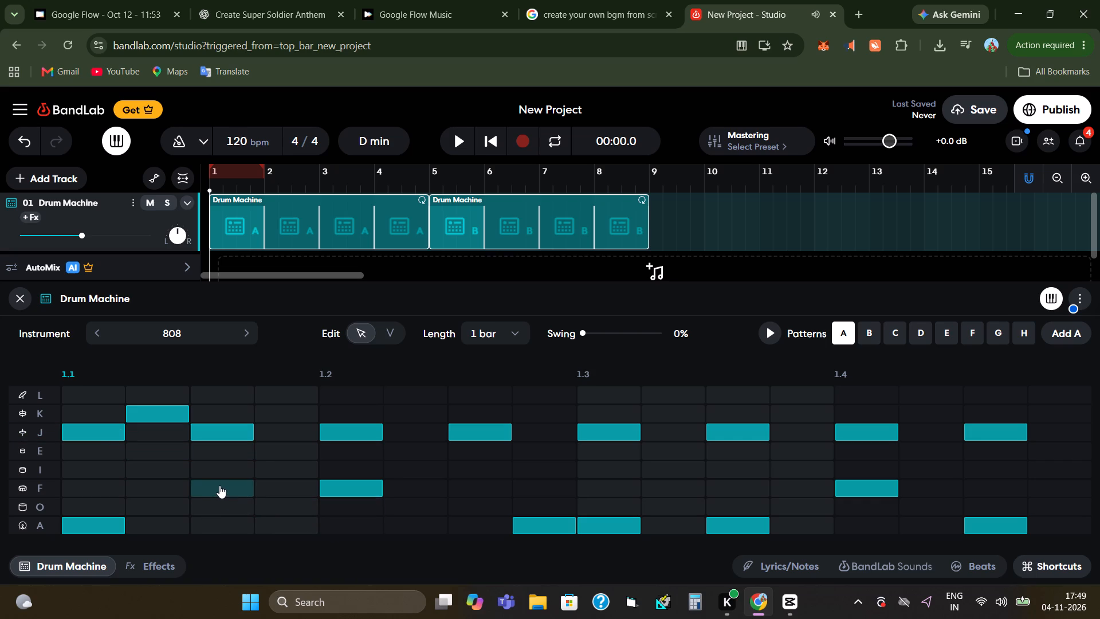
key(d)
key(d)
key(d)
text(lkl)
key(l)
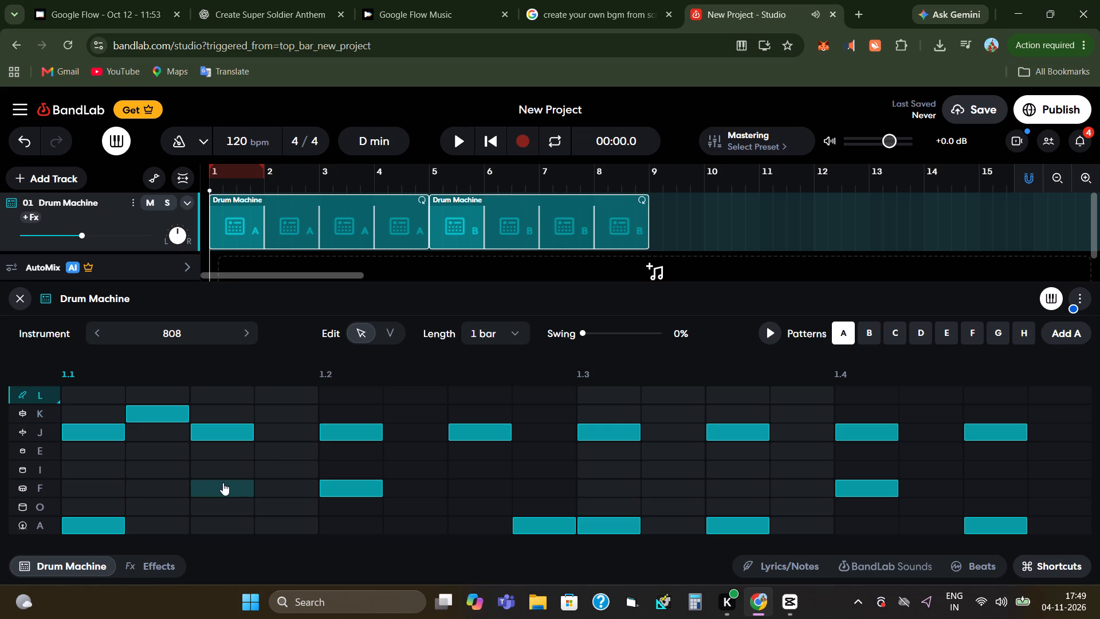
text(klkl)
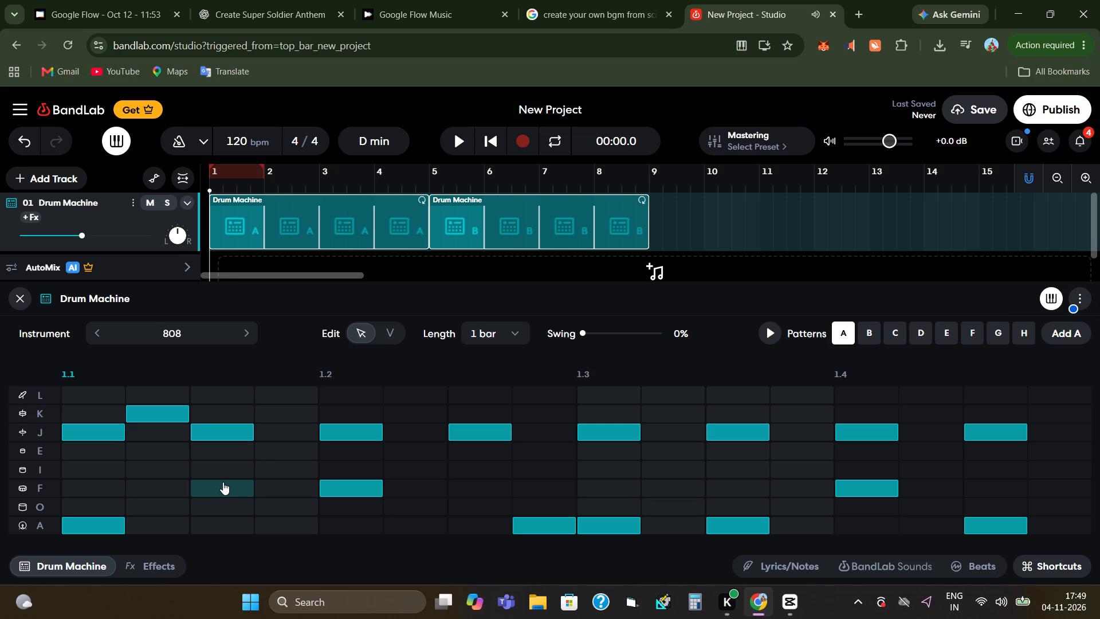
text(lklj)
text(lkje)
text(ejejeeekekee)
Audition the E, F, O, A and I sounds of the 808 drum kit in different combinations.
text(efefee)
text(efefef)
text(eoeoeoo)
key(a)
key(a)
key(a)
text(aaaa)
text(iiiiiii)
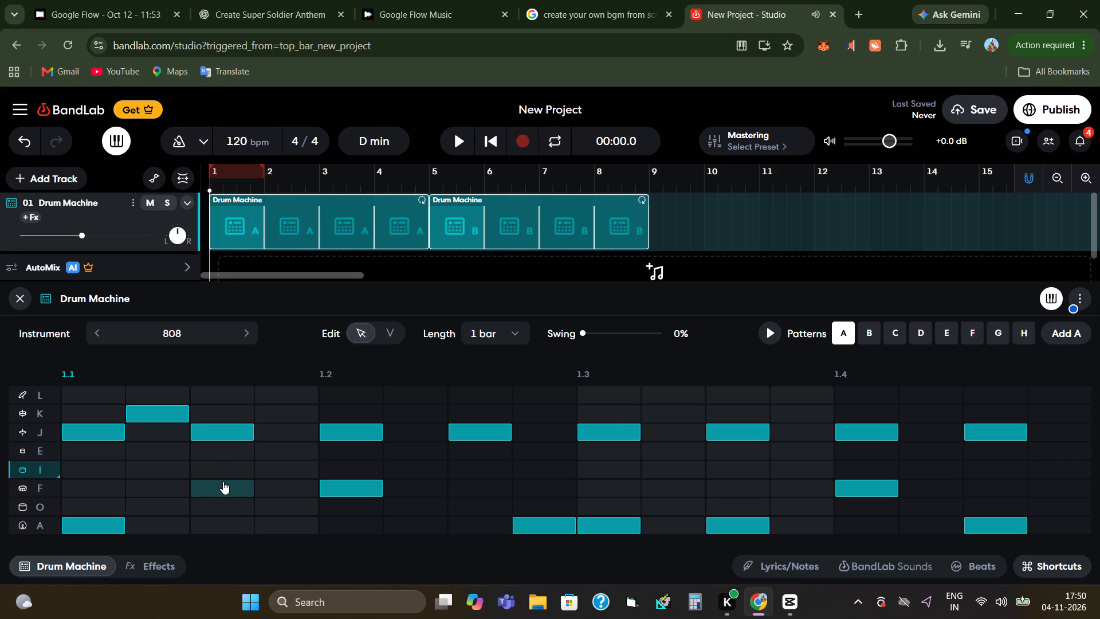
key(f)
text(fffff)
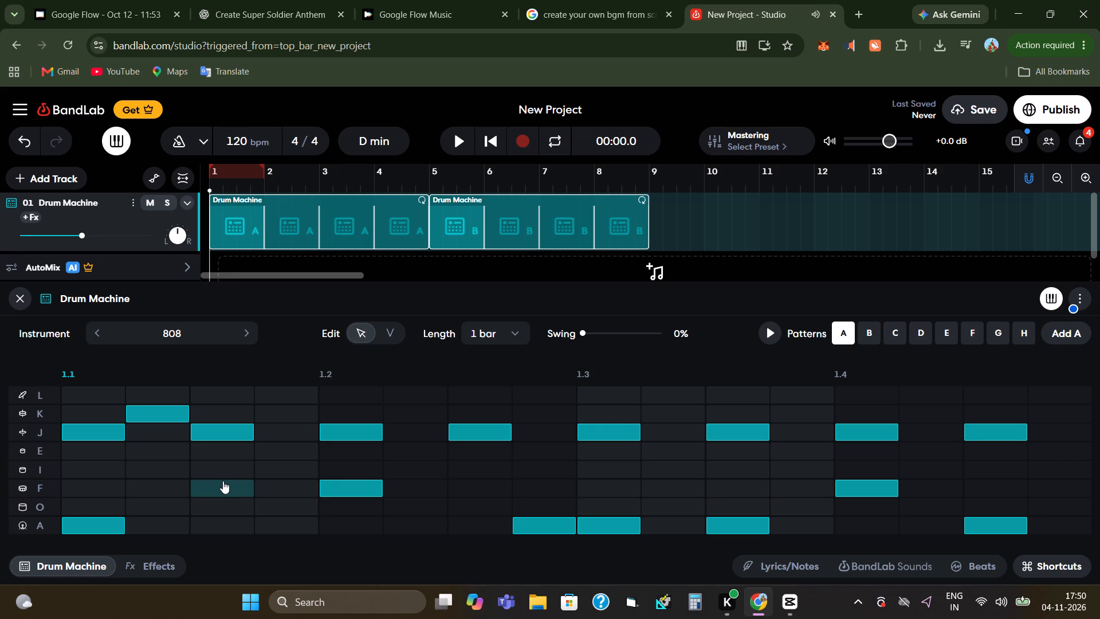
text(faifafaifa)
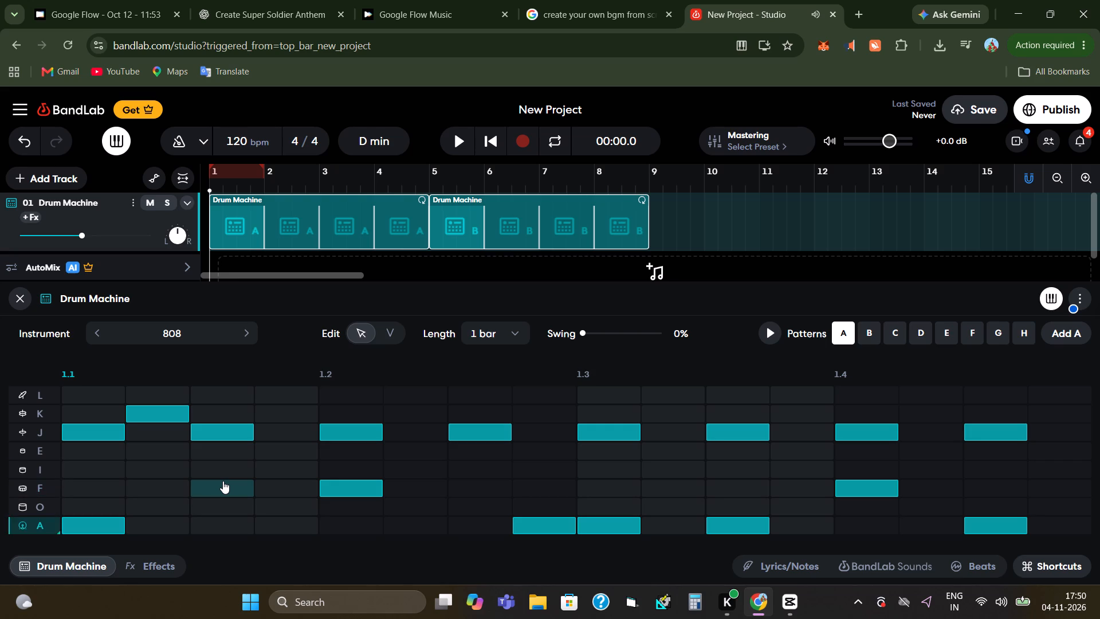
text(fafia)
key(f)
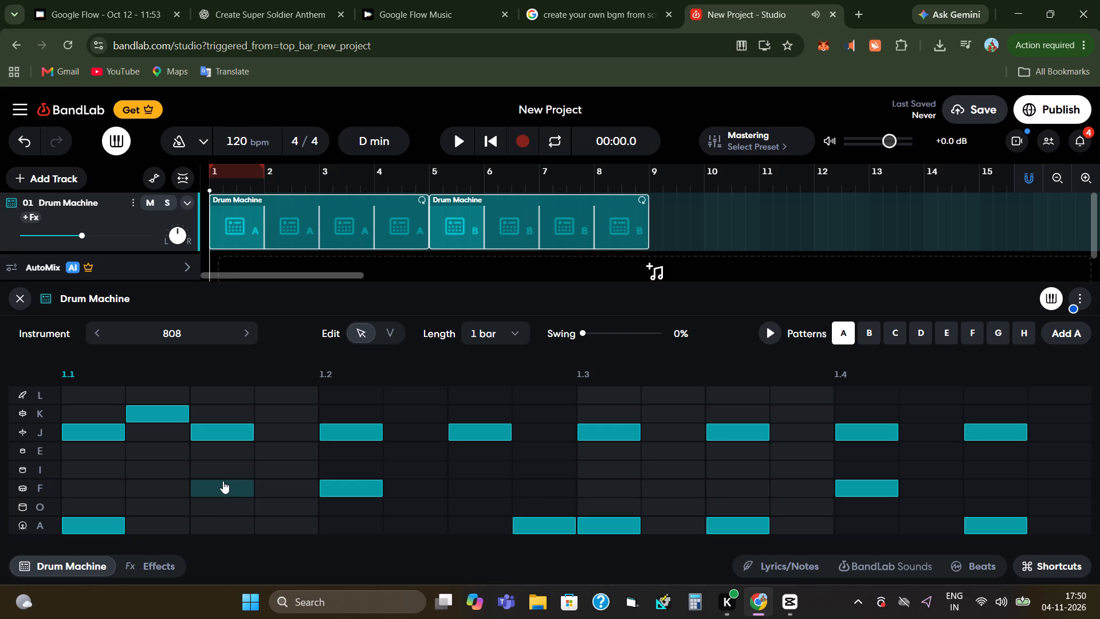
Preview drum pattern A and stop its playback.
click(775, 330)
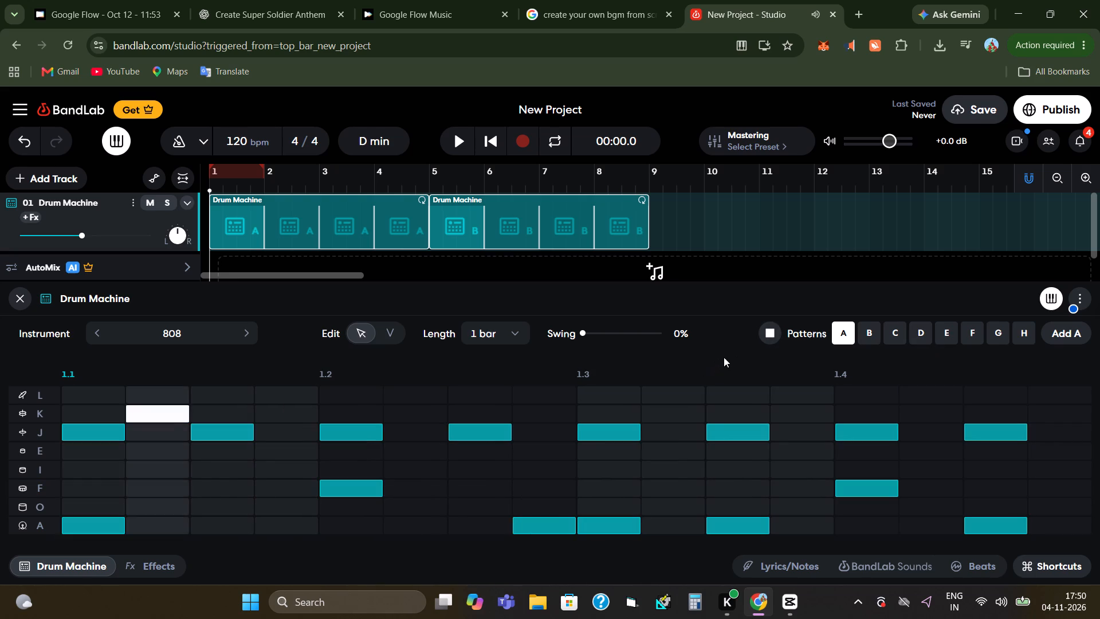
click(772, 333)
click(717, 343)
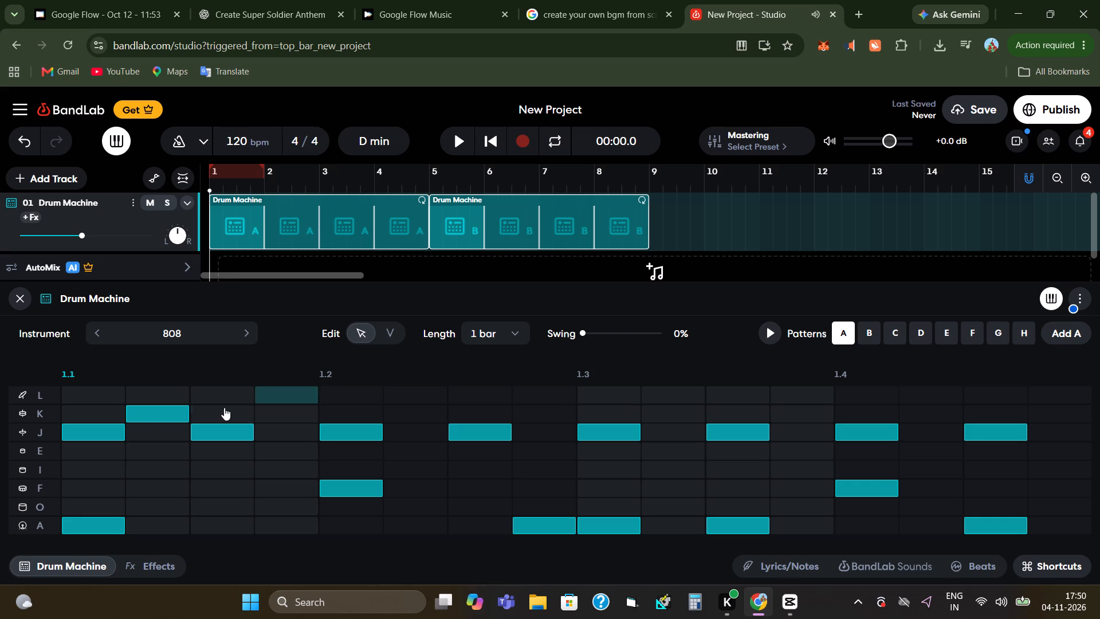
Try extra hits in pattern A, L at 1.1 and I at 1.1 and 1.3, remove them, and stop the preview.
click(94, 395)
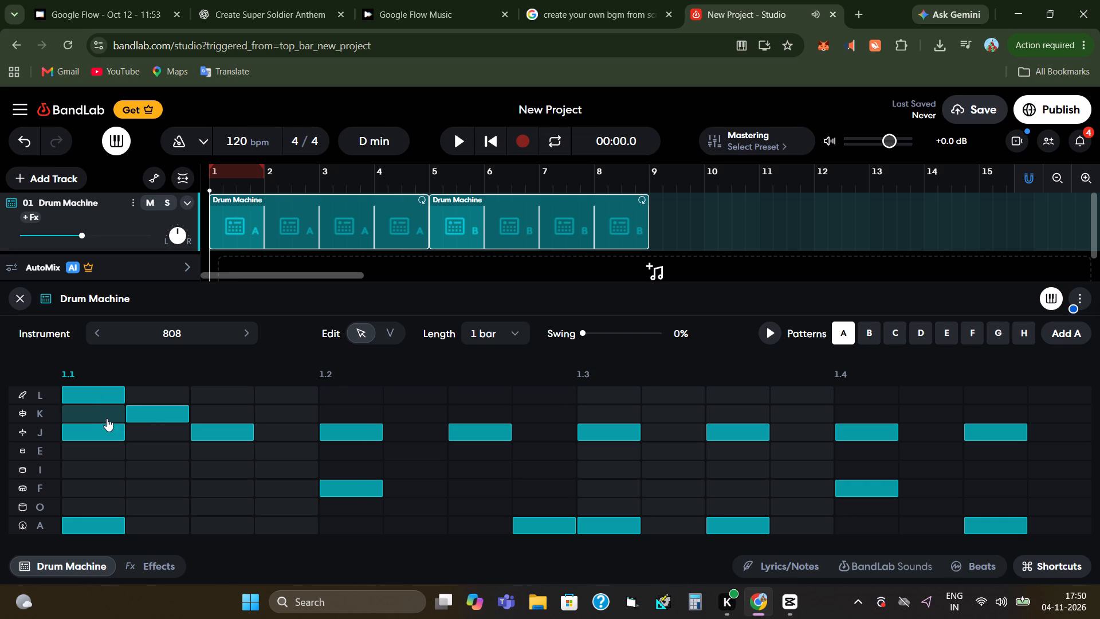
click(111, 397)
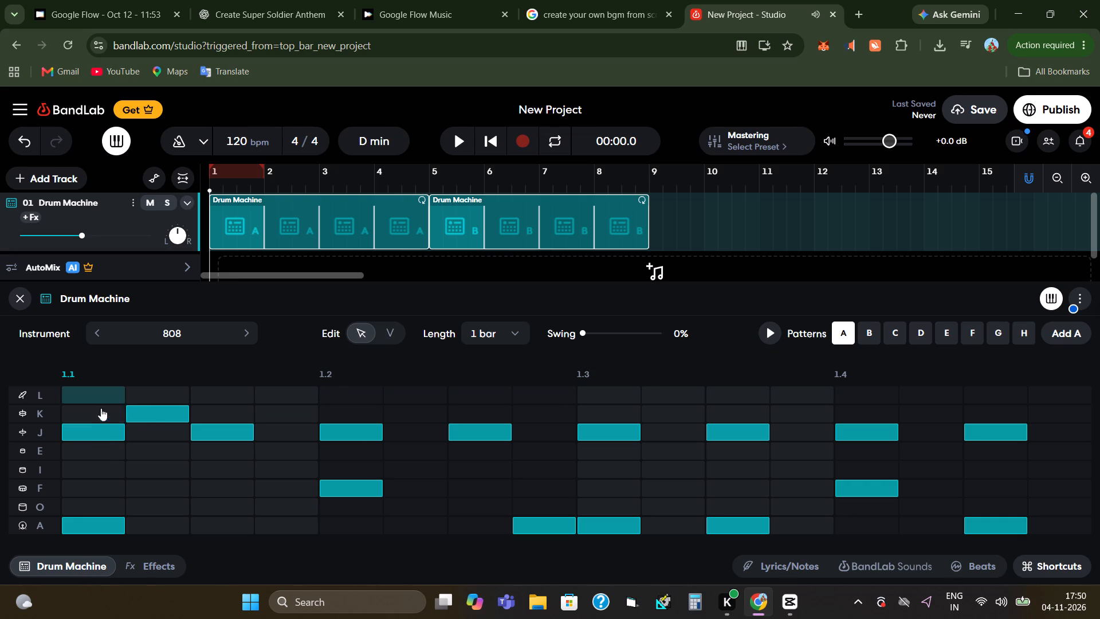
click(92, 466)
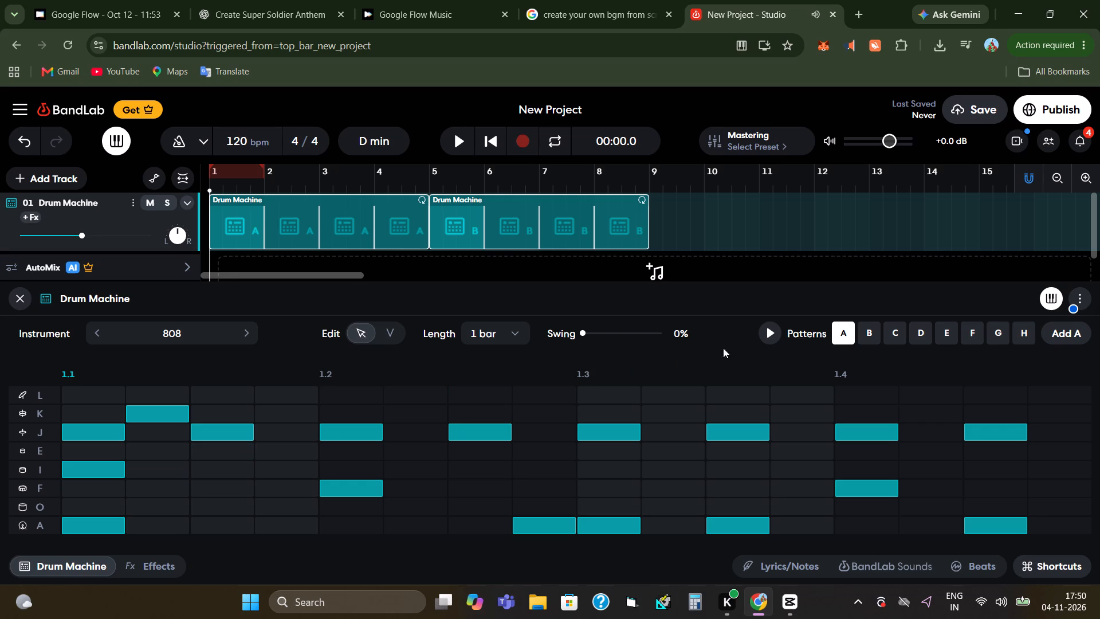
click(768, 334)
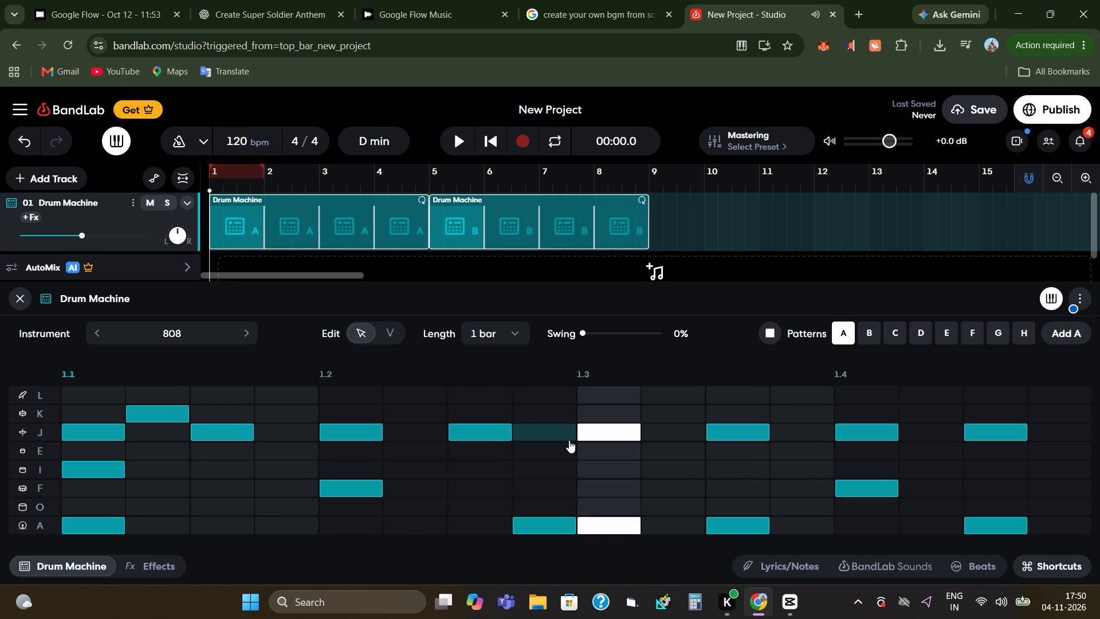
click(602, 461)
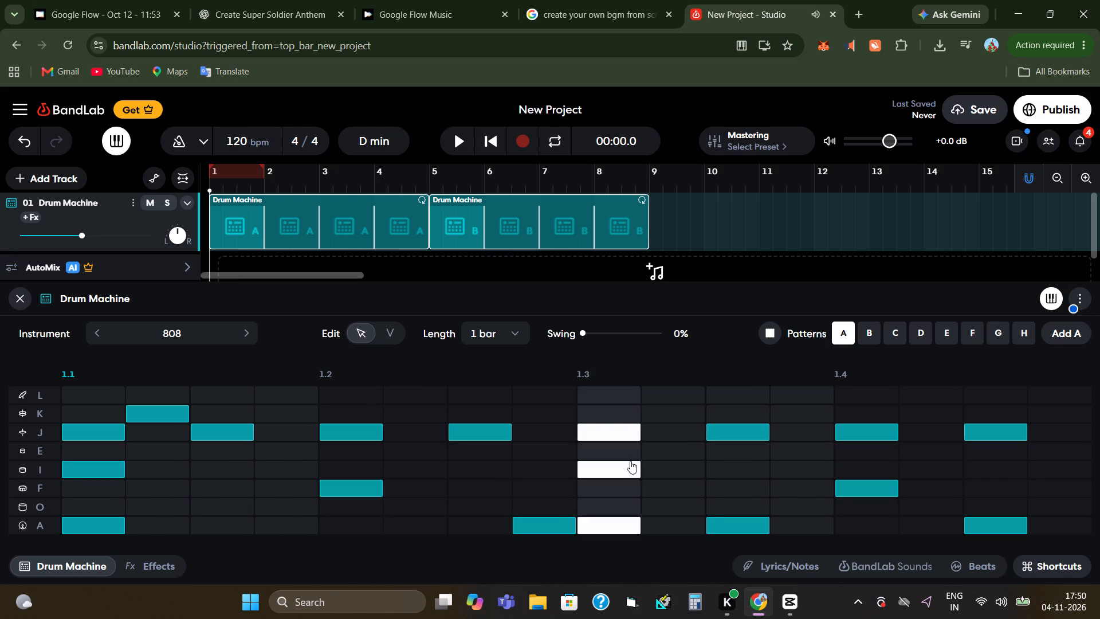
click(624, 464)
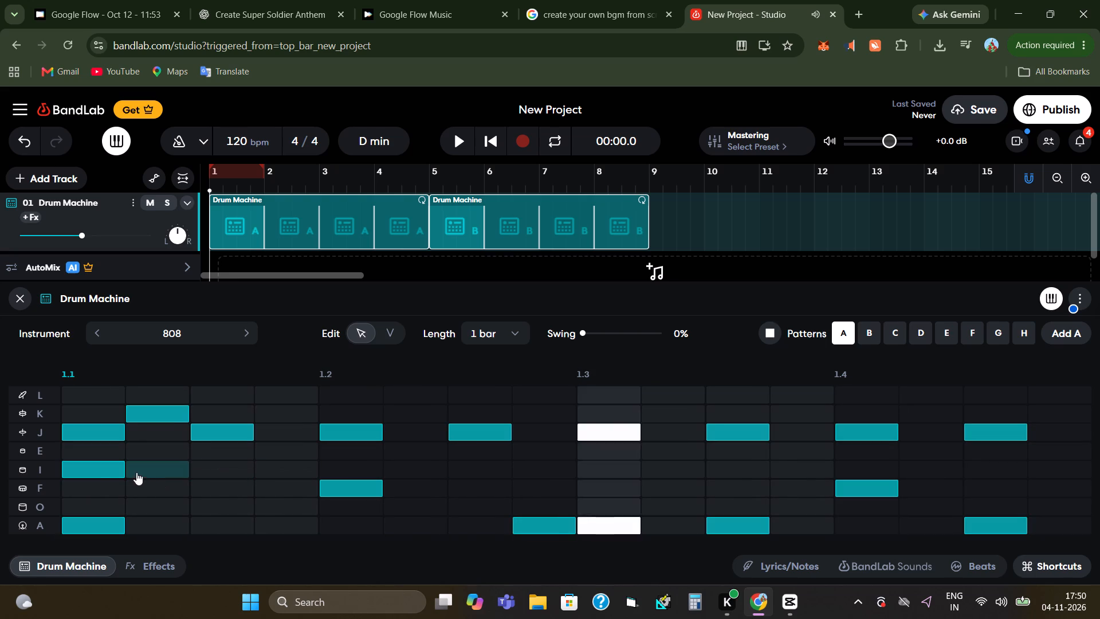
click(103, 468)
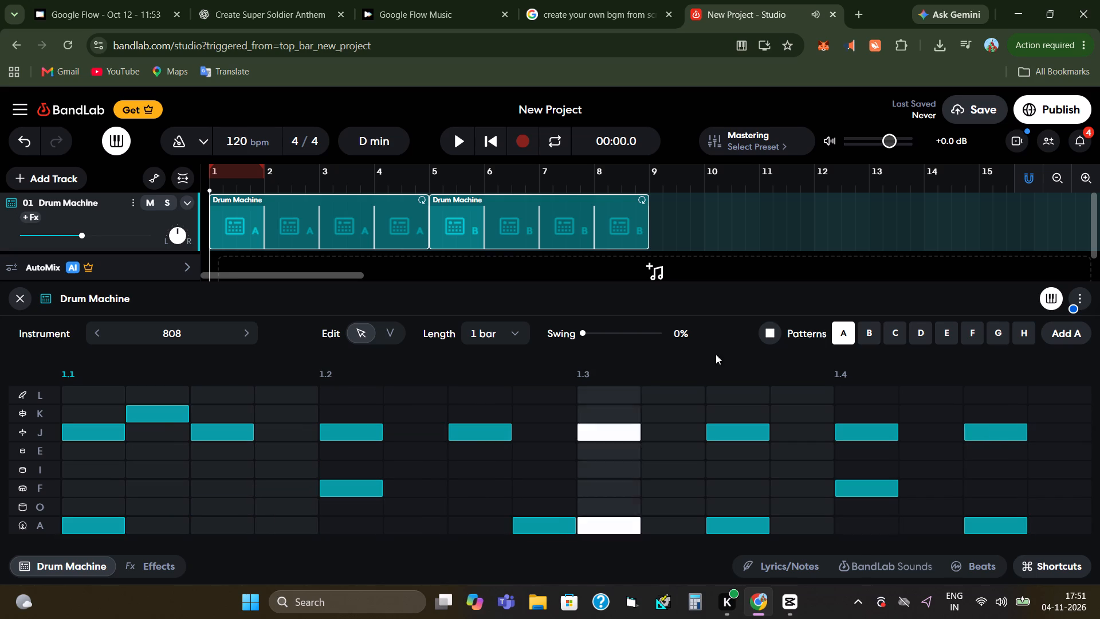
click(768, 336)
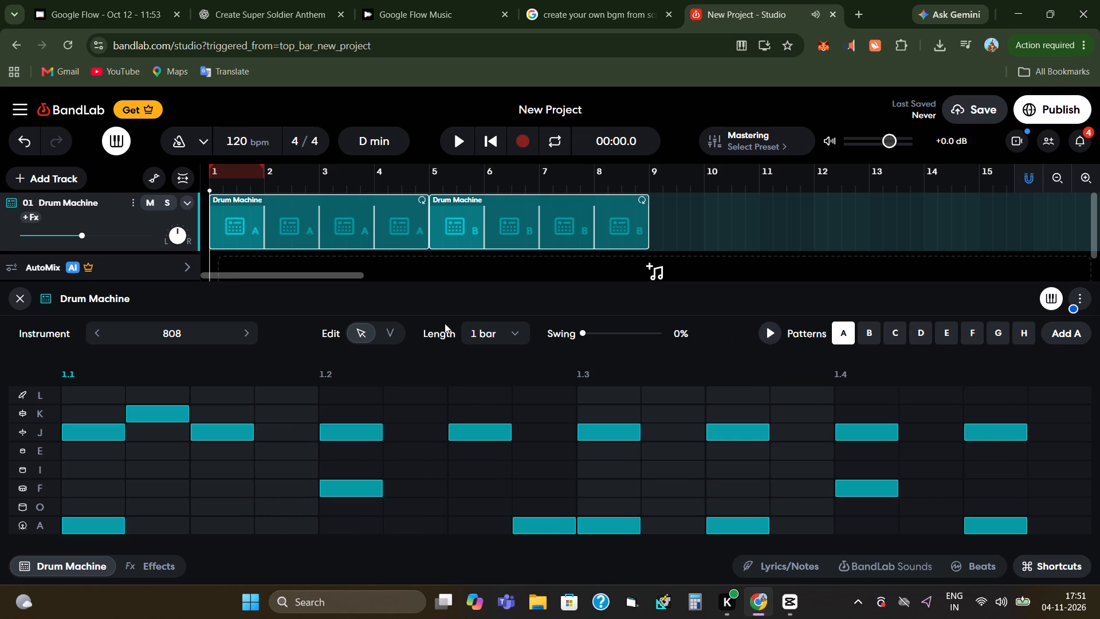
Play the arrangement from the start past the end of the pattern A and B regions and stop playback.
click(297, 234)
drag(307, 232, 304, 246)
click(493, 230)
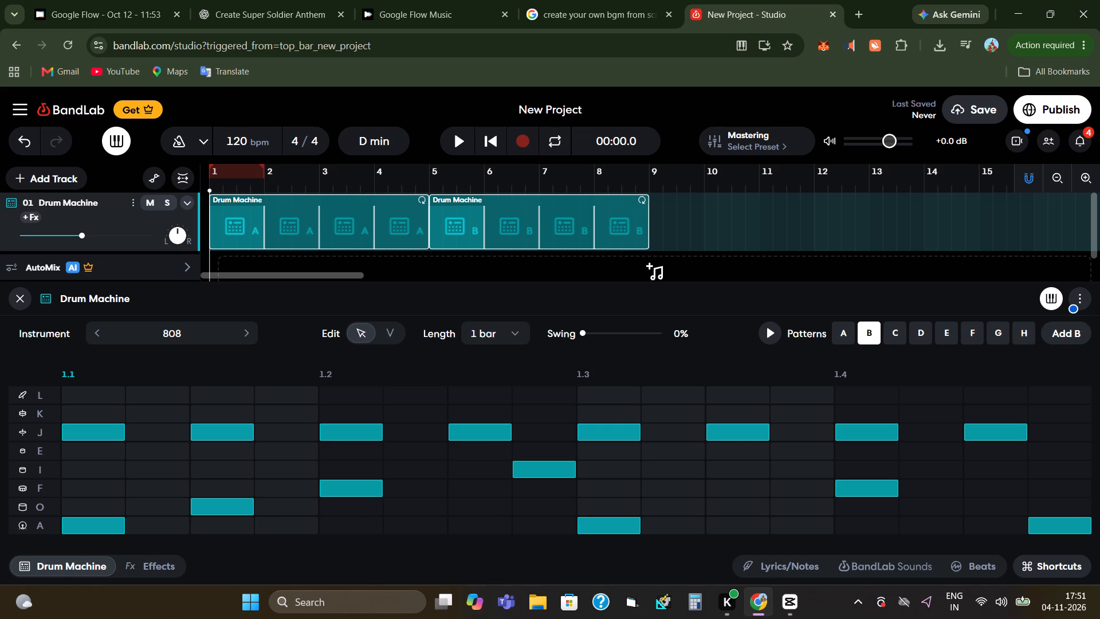
click(627, 209)
click(463, 143)
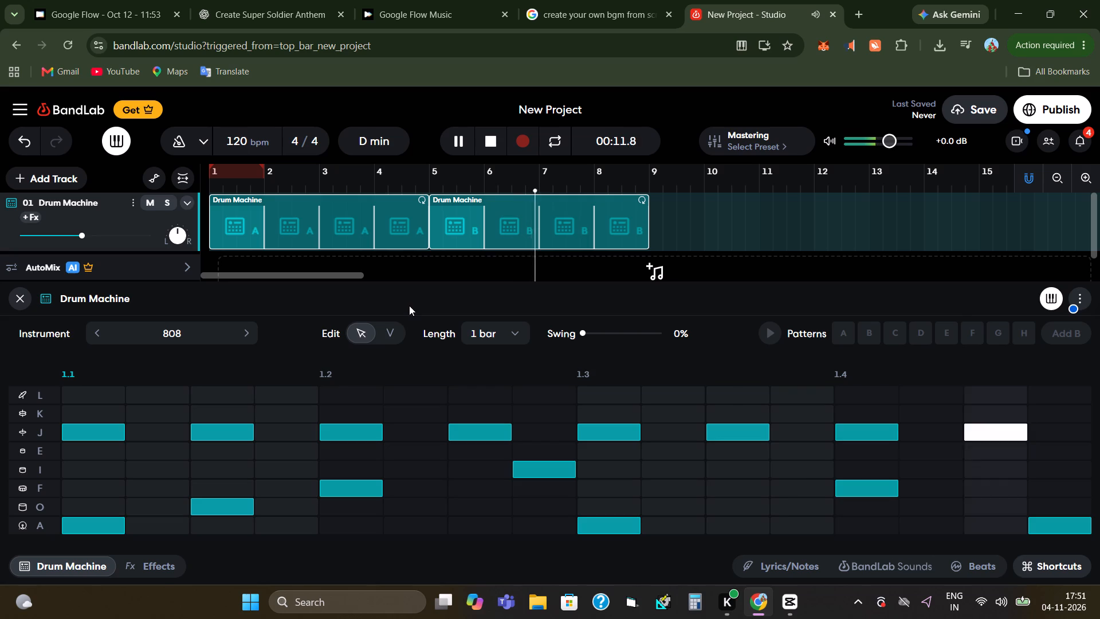
click(115, 146)
click(123, 139)
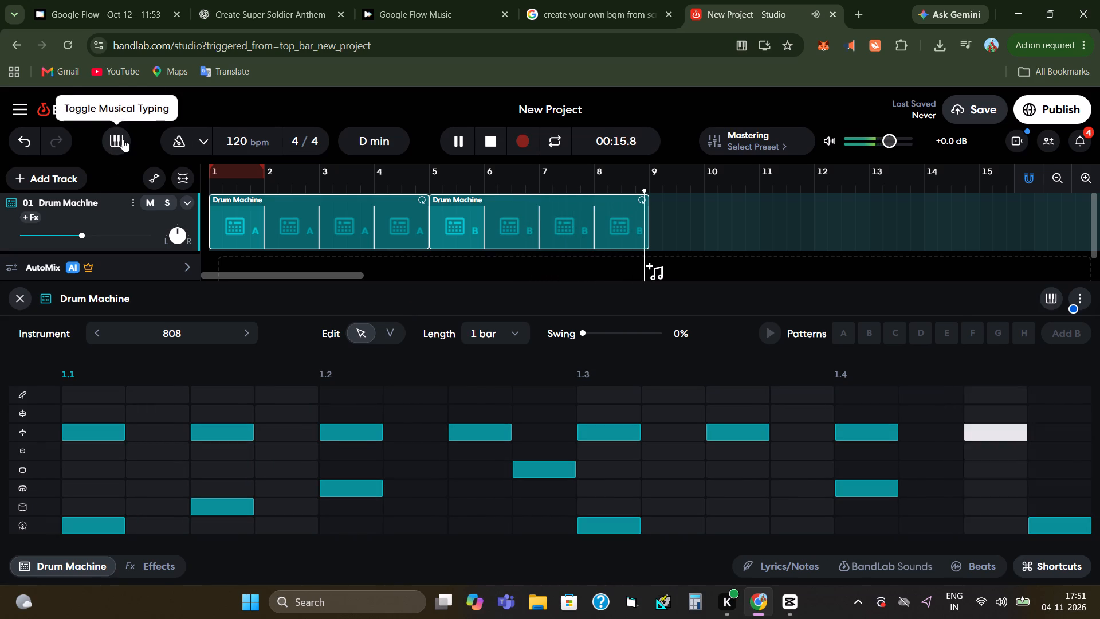
click(486, 143)
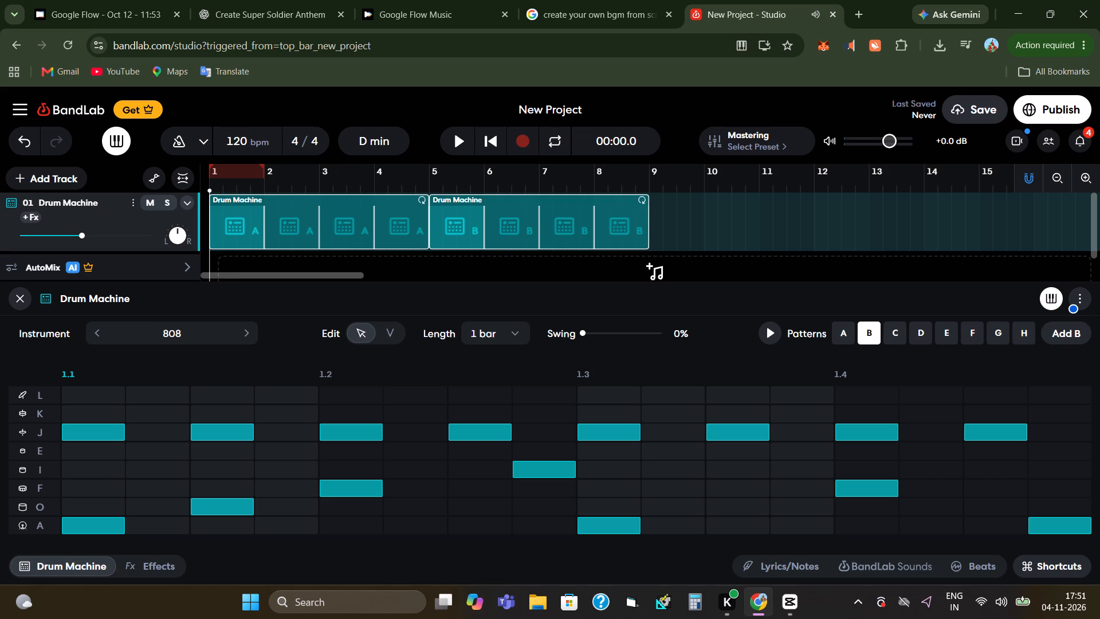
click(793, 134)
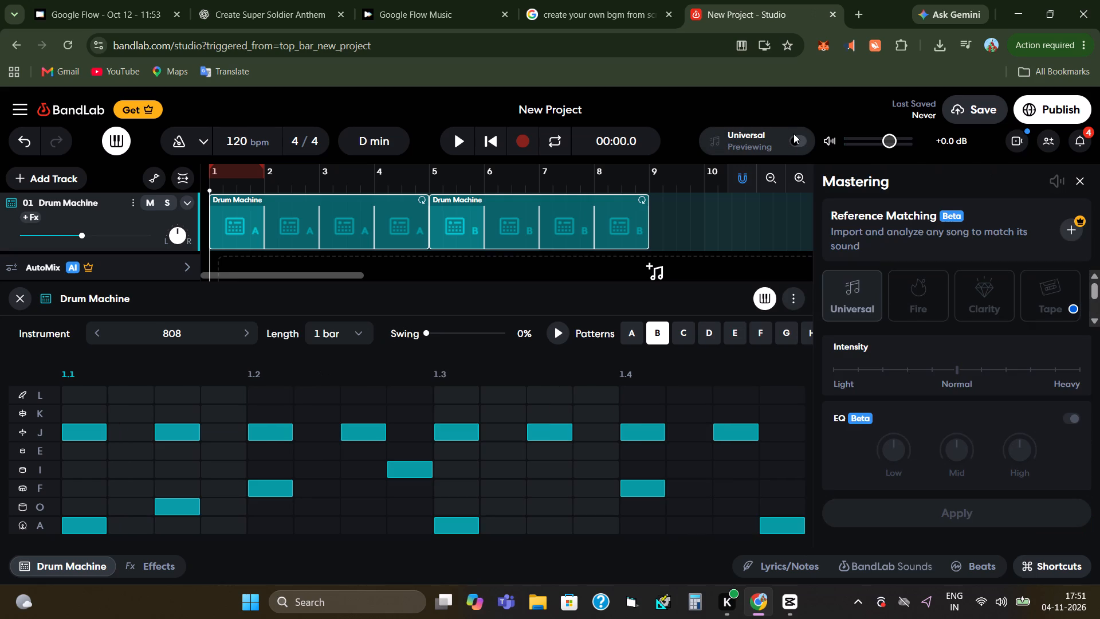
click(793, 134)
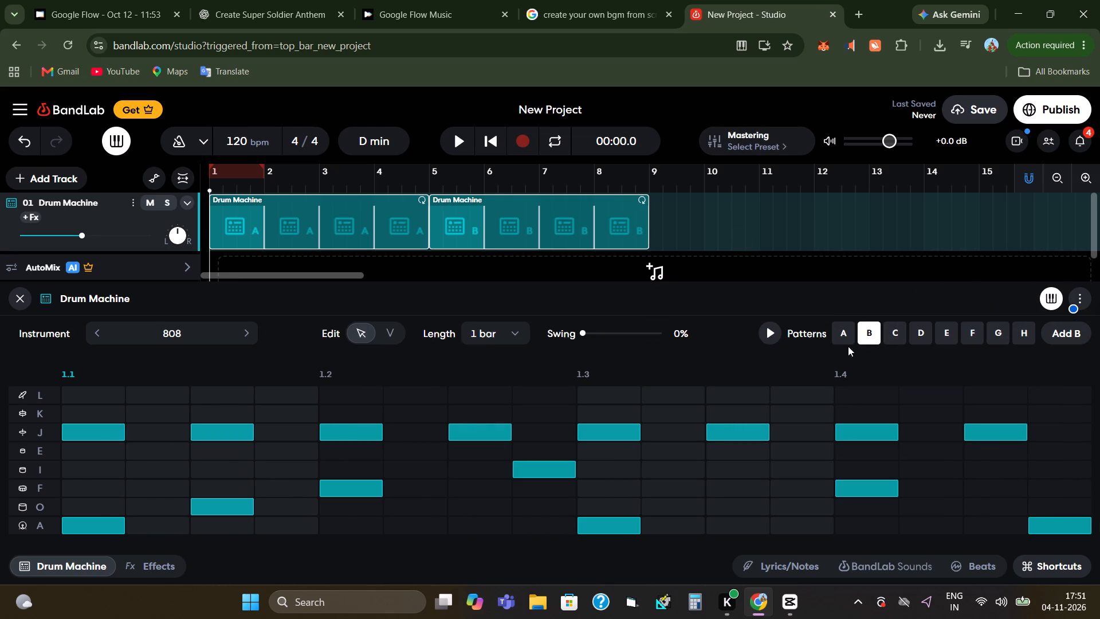
Add drum pattern B to the Drum Machine track at bar 1.
click(1064, 334)
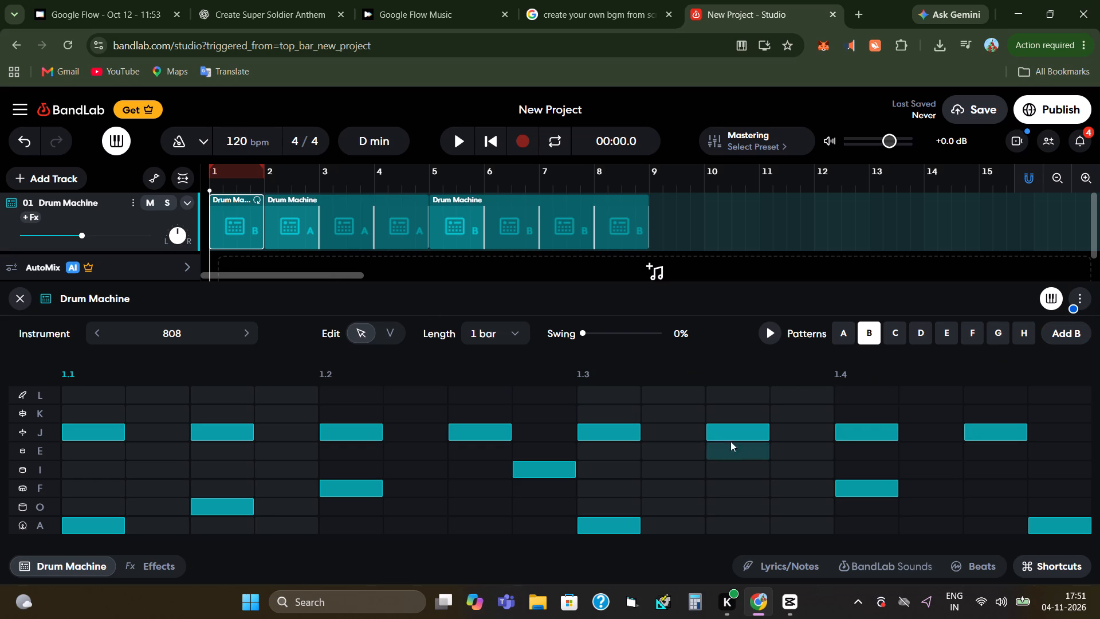
Preview drum pattern B, switch to pattern C during playback, and stop the preview.
click(767, 329)
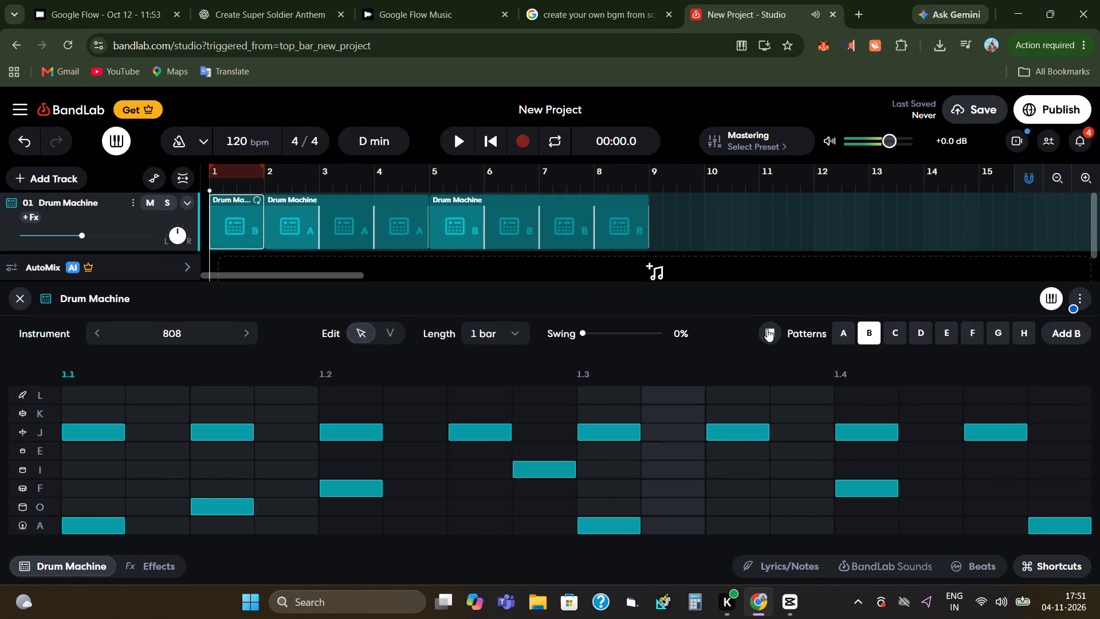
click(902, 328)
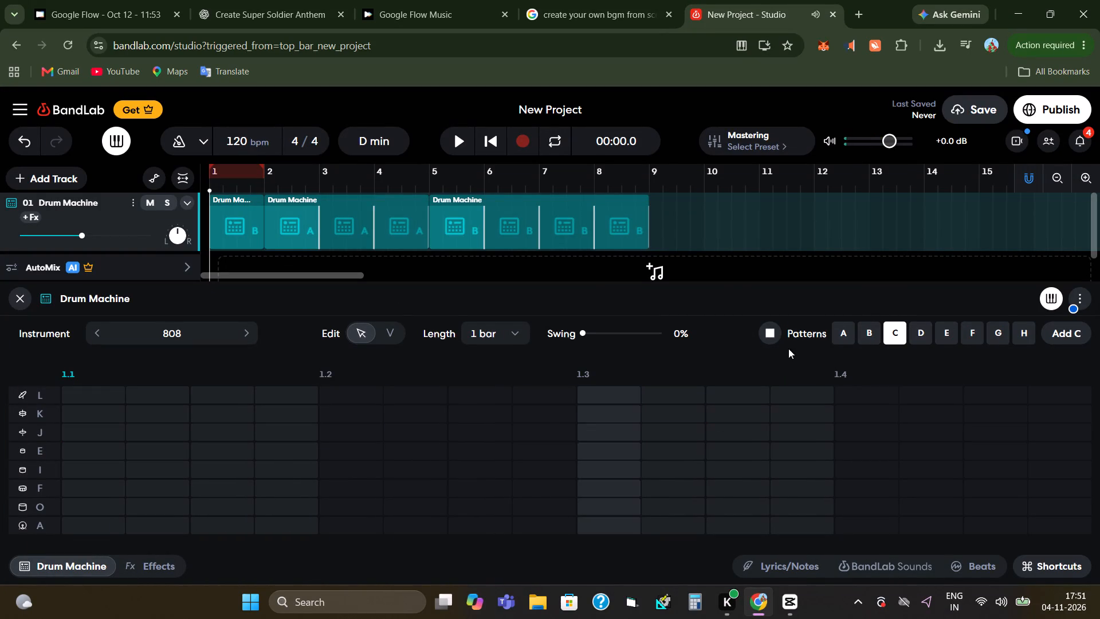
click(772, 334)
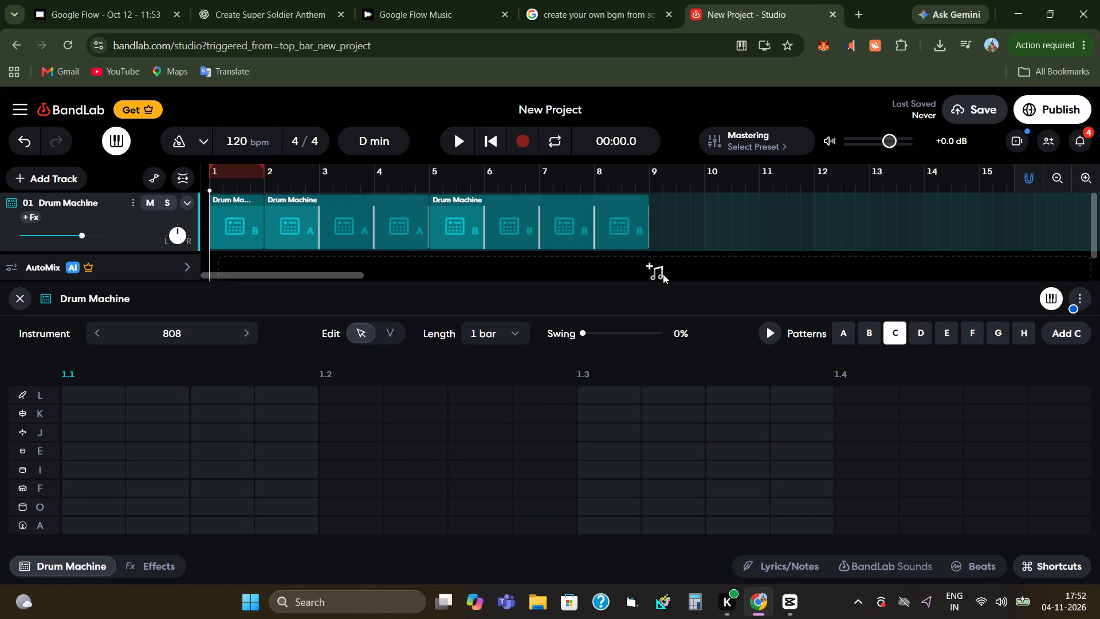
Place the playhead at the start of bar 9, right at the end of the last drum region.
click(678, 237)
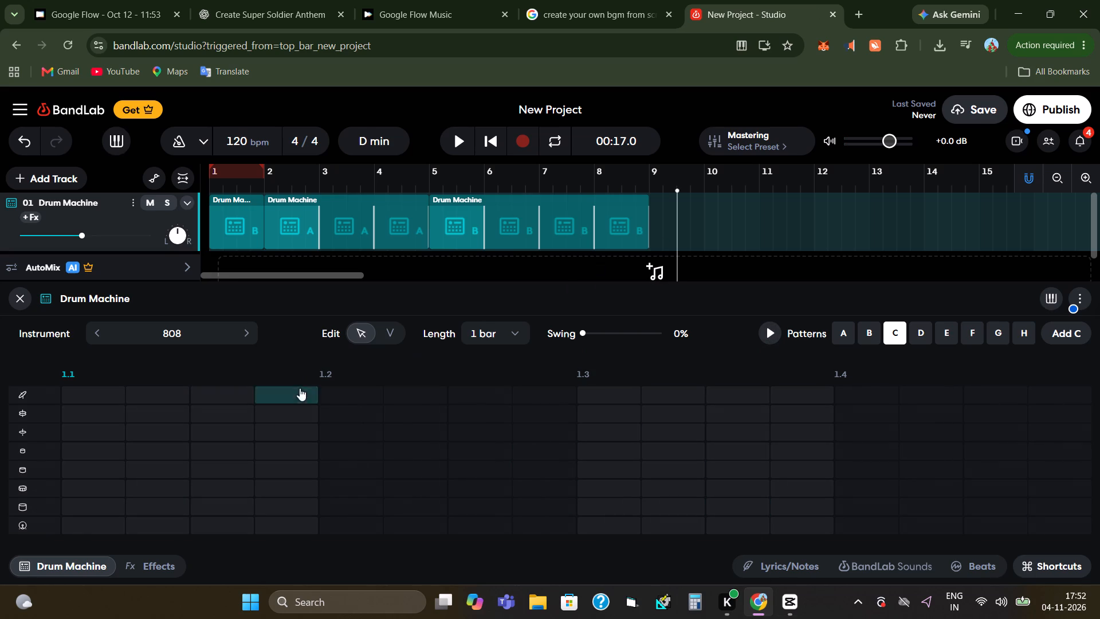
drag(673, 233, 667, 233)
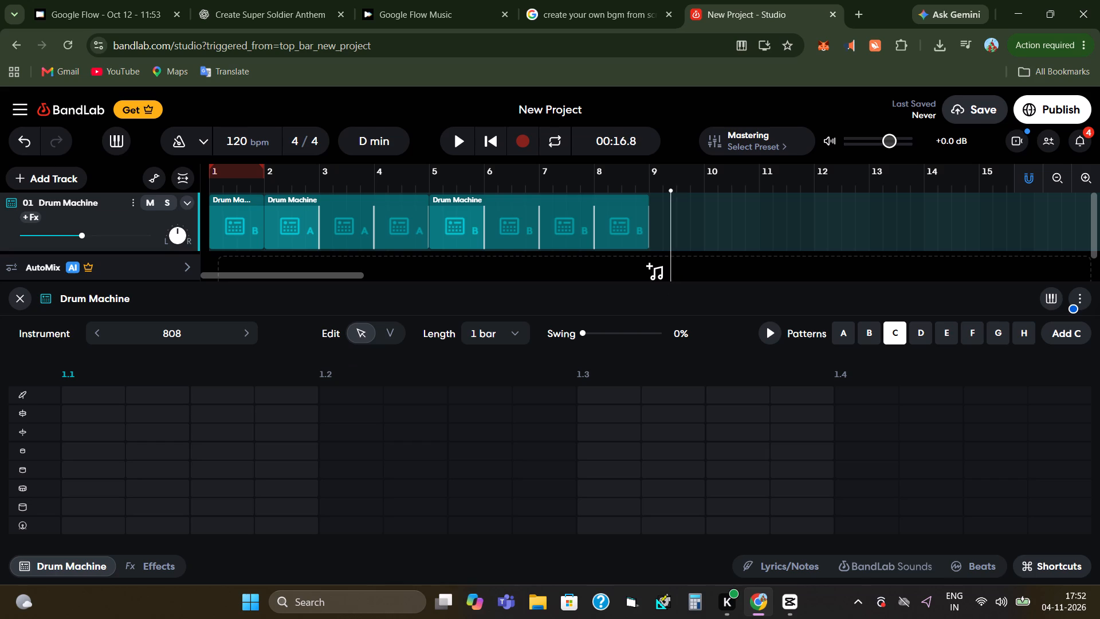
drag(667, 233, 649, 233)
click(627, 235)
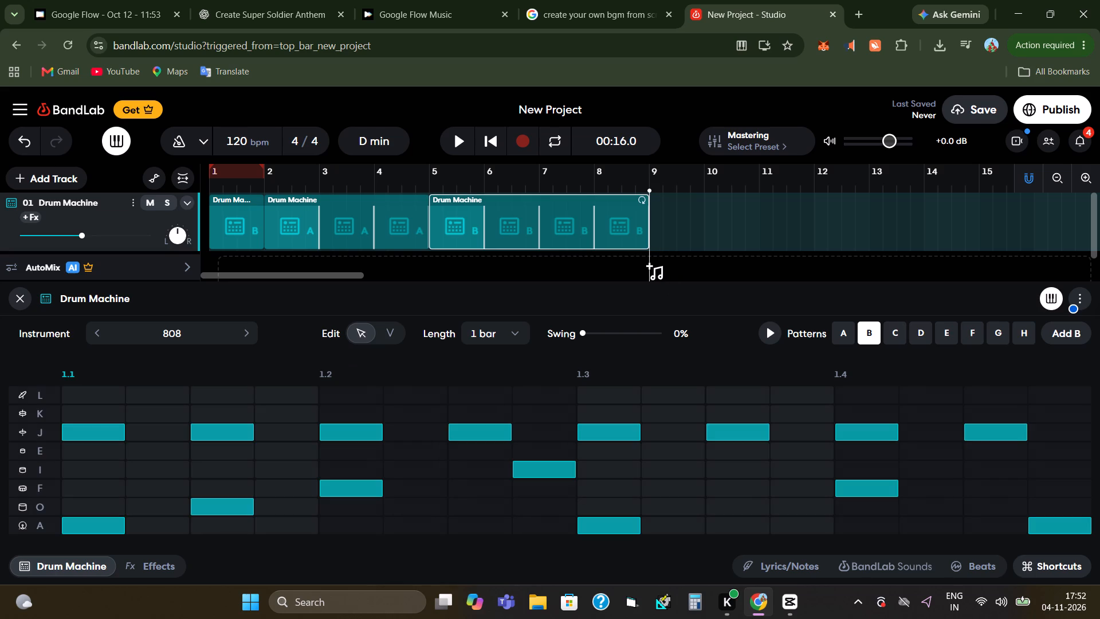
click(666, 230)
drag(658, 230, 653, 231)
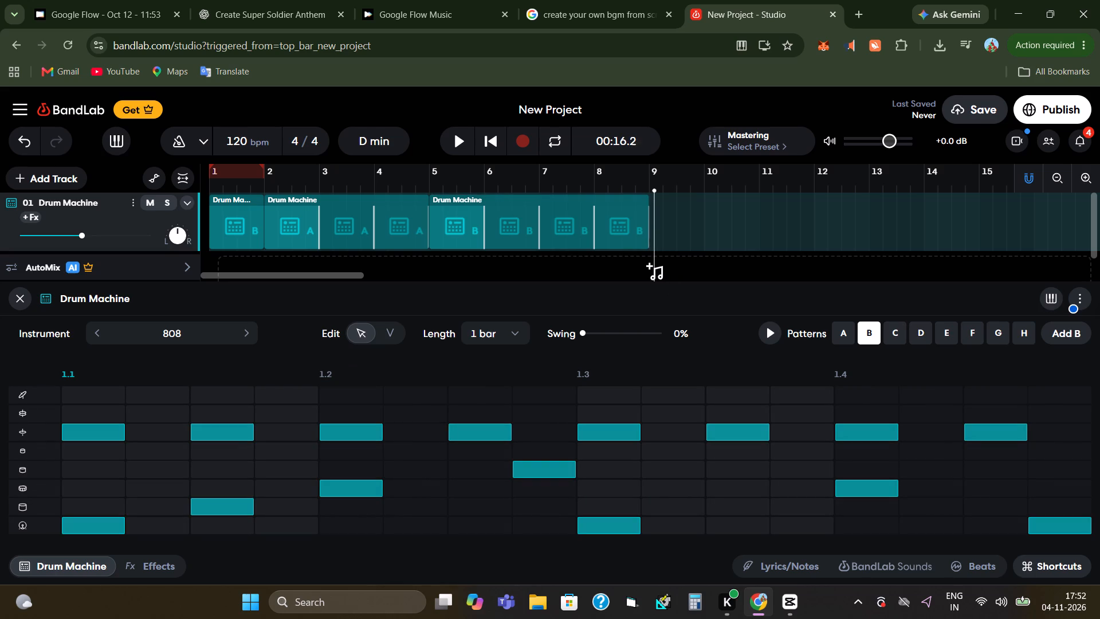
drag(653, 231, 651, 231)
In drum pattern C, add J, L, F and A hits on the first step of beat 1.1 and preview the pattern.
click(872, 333)
click(891, 331)
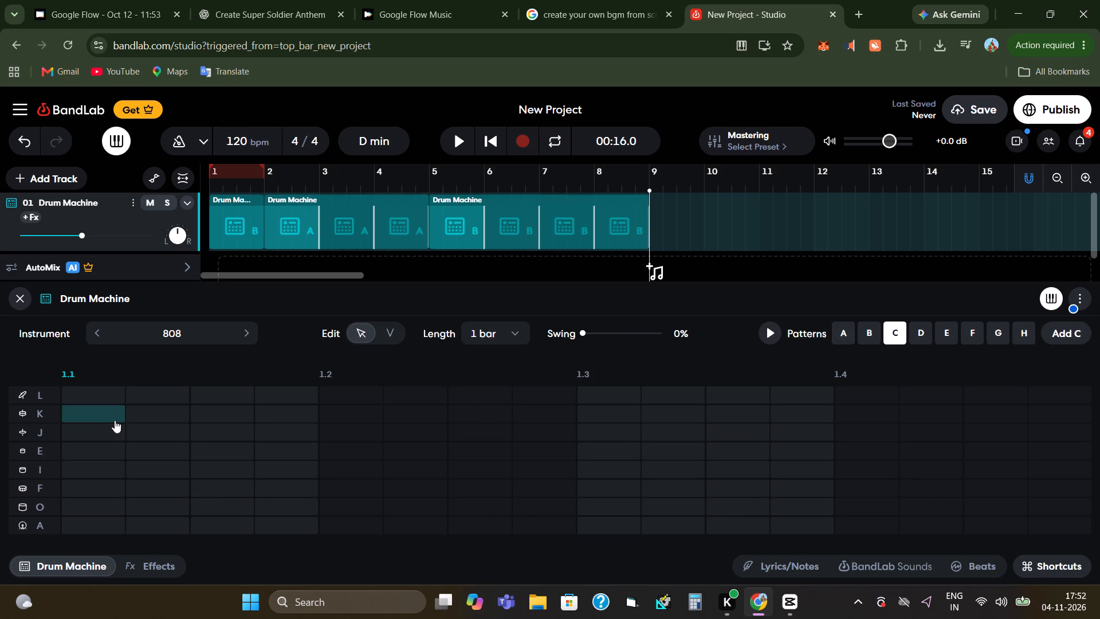
click(86, 430)
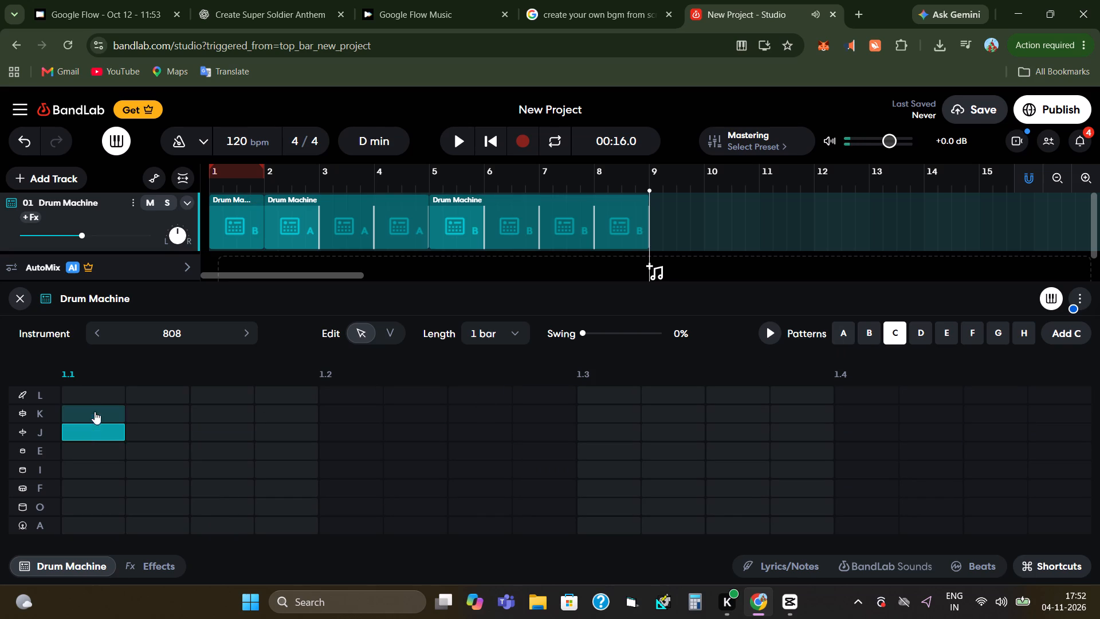
click(96, 394)
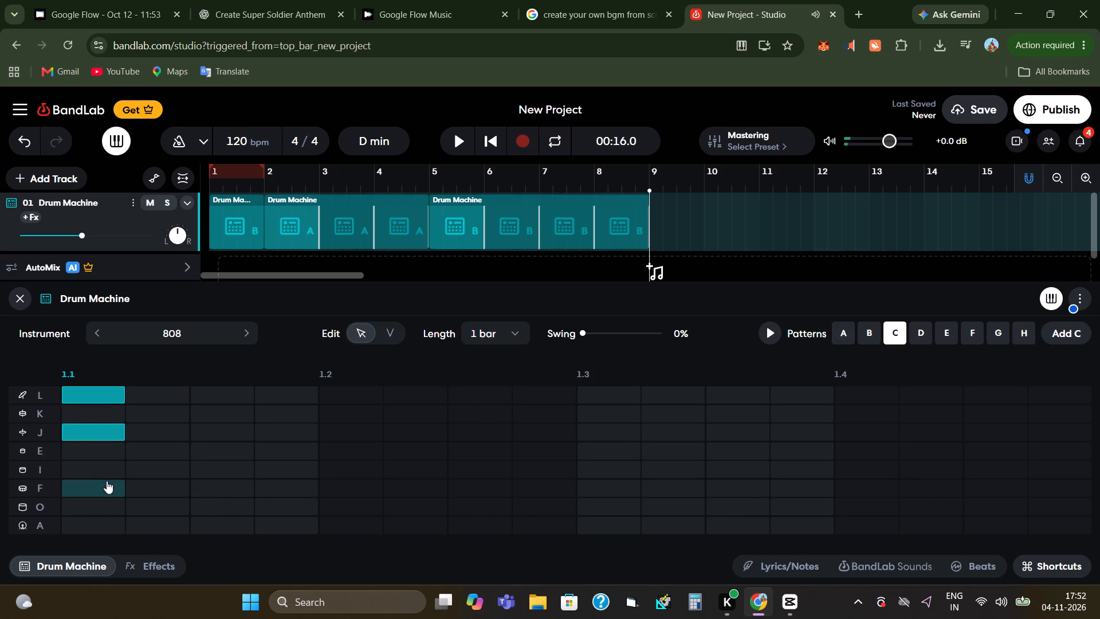
click(107, 481)
click(107, 527)
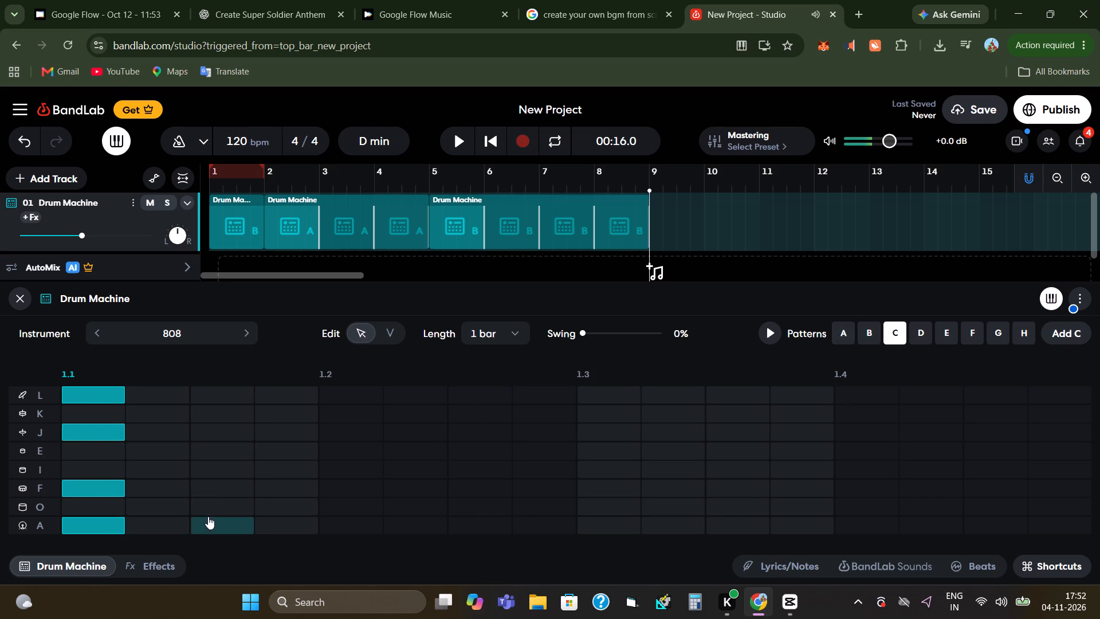
click(765, 336)
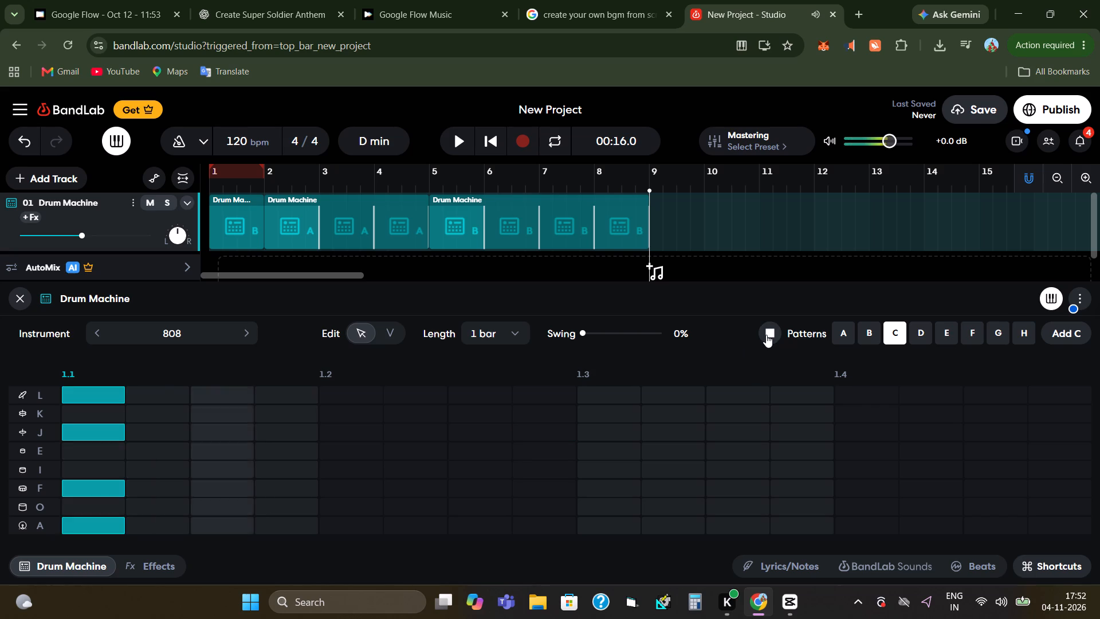
click(765, 332)
In beat 1.1 of pattern C, add E, K and O hits on the second step and I, J and A on the third.
click(184, 457)
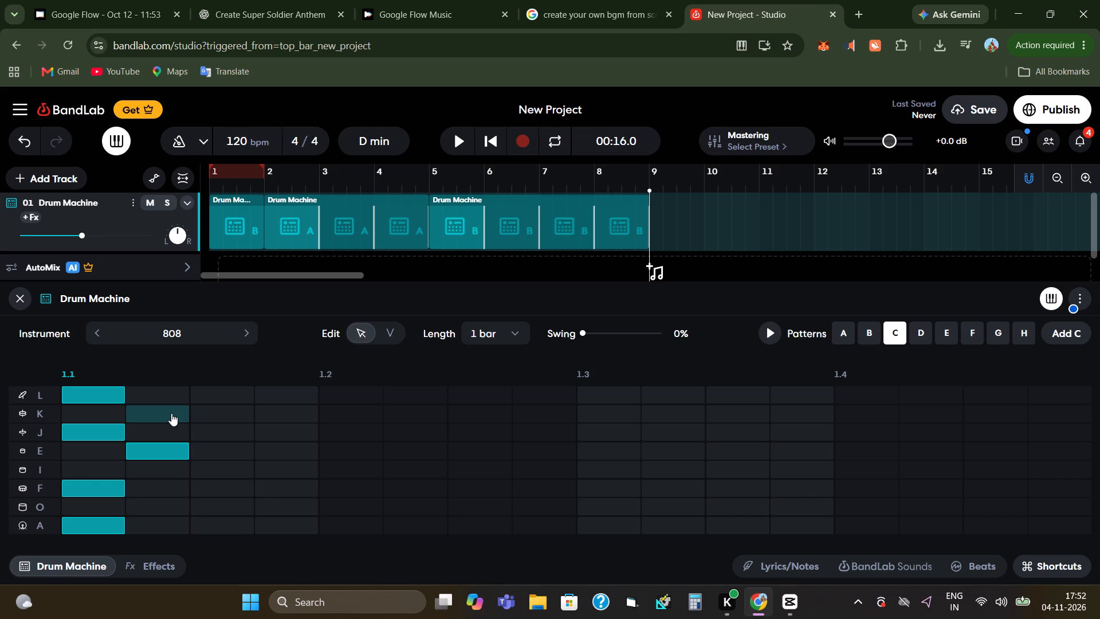
click(171, 413)
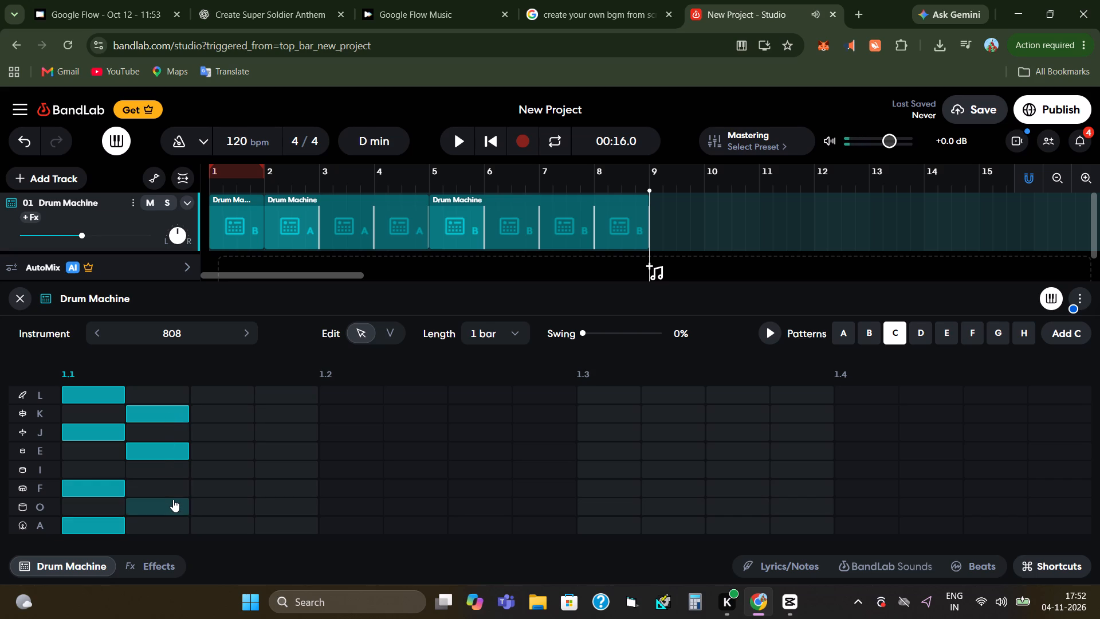
click(173, 500)
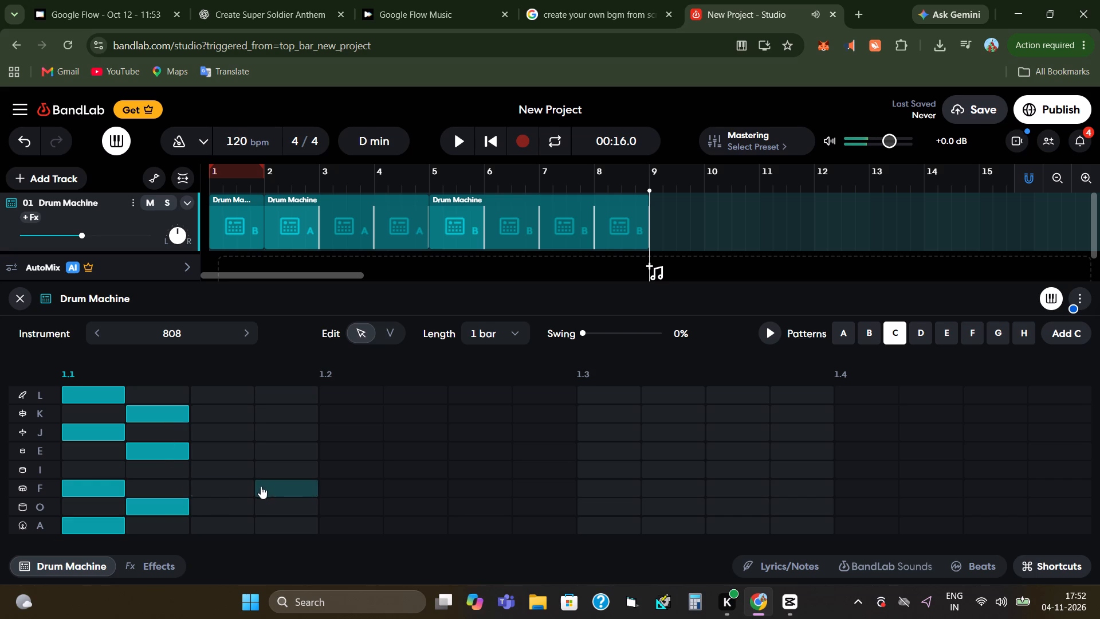
click(242, 465)
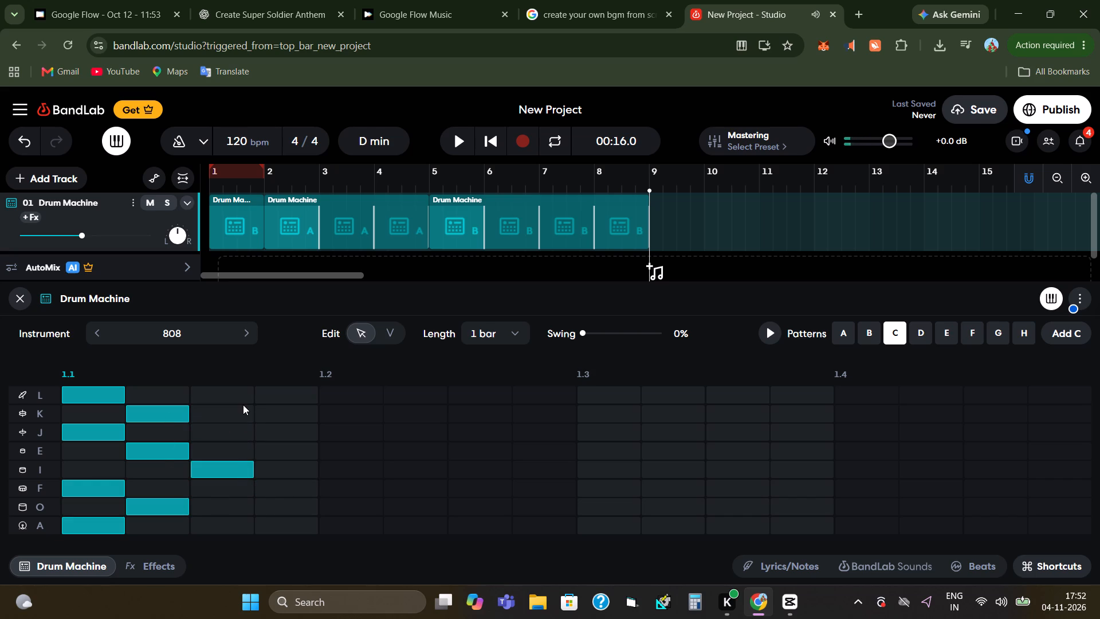
click(242, 424)
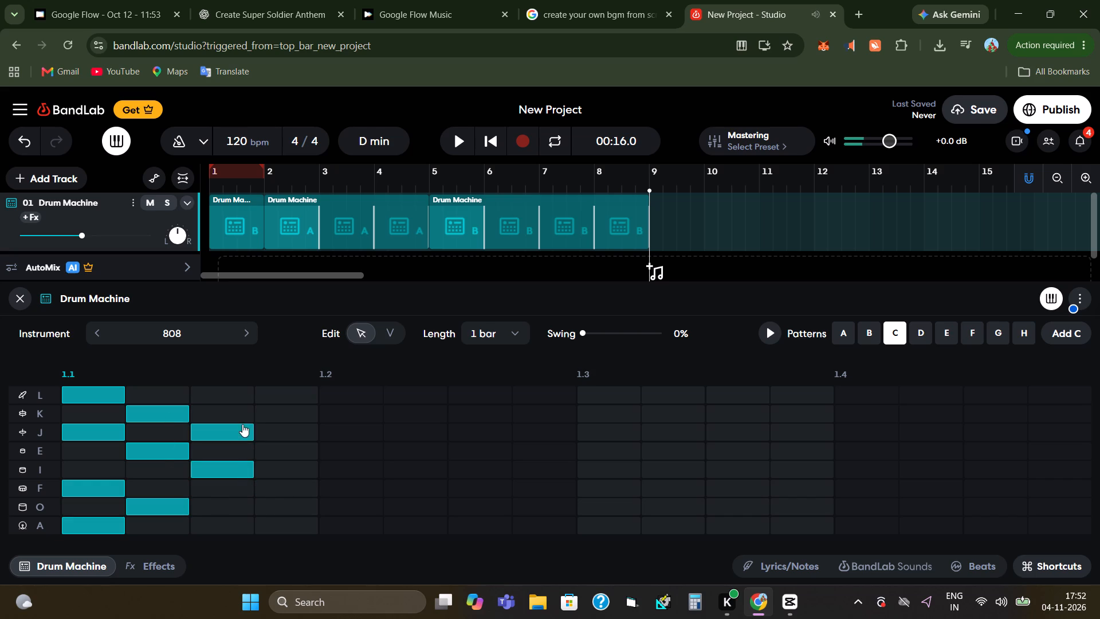
click(226, 530)
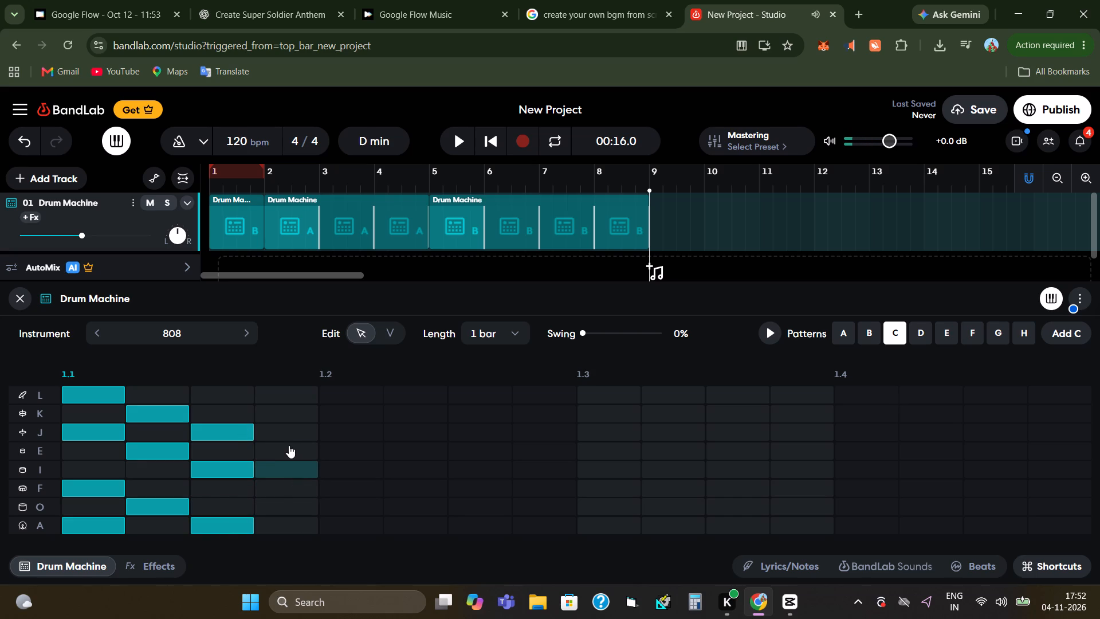
In pattern C, add L, E, A and F hits on the fourth step of beat 1.1.
click(301, 398)
click(300, 453)
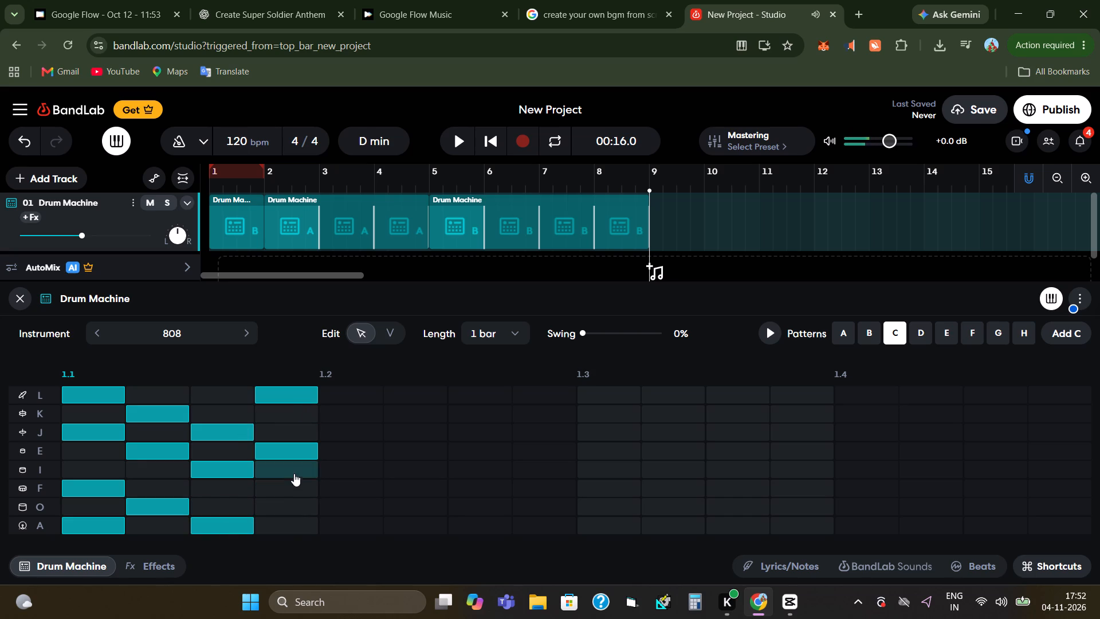
click(291, 522)
click(297, 490)
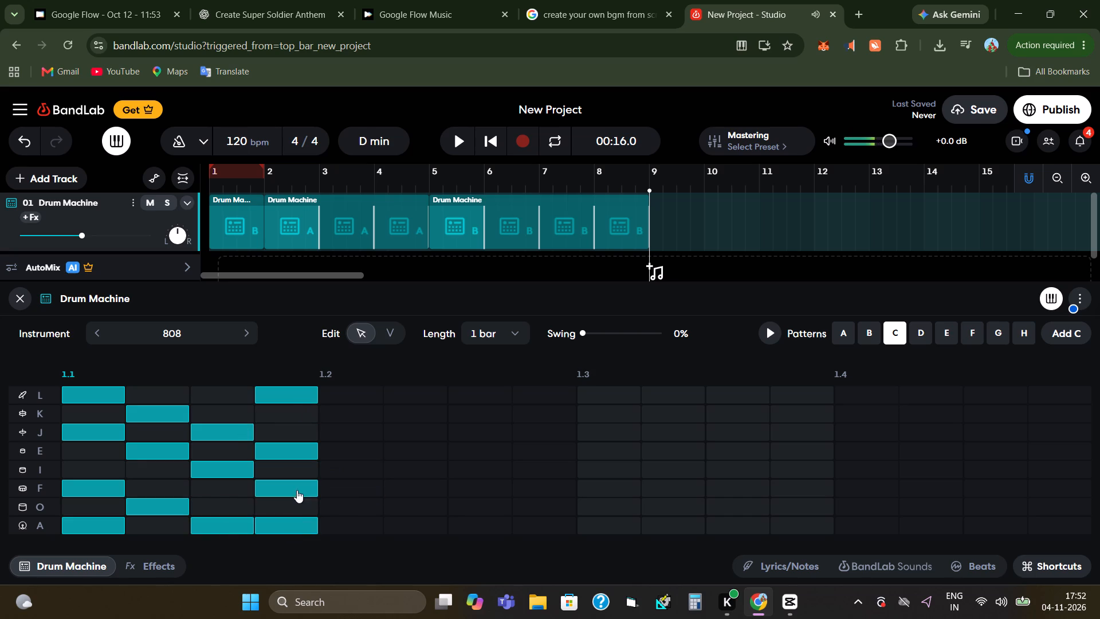
Add F, E, K and O hits on the first step of beat 1.2, A, F, E and L on the second, and preview pattern C.
click(349, 483)
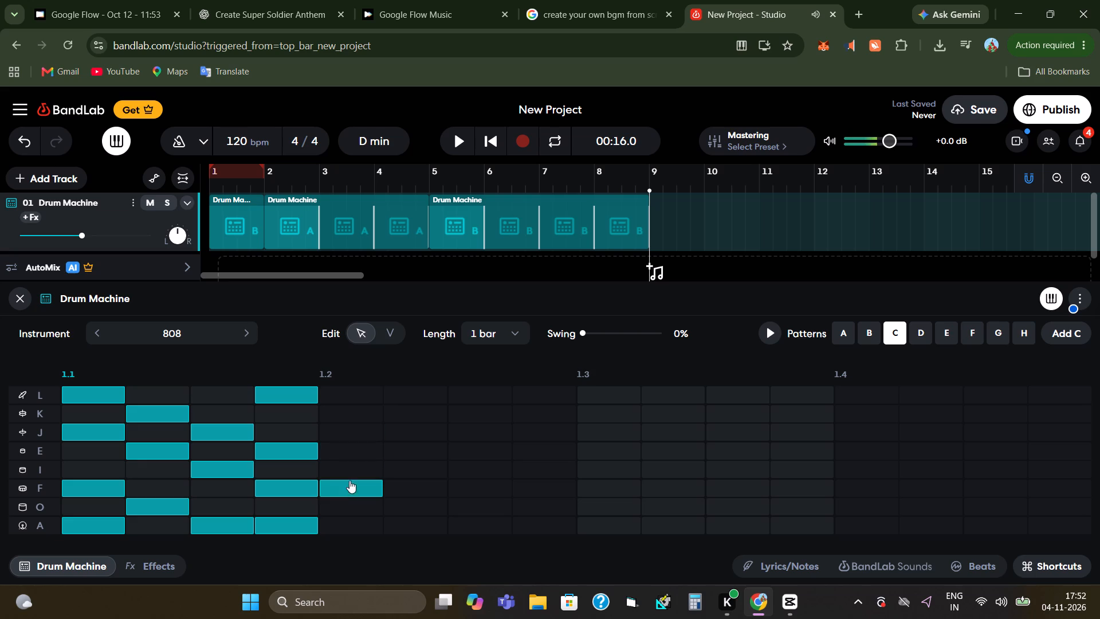
click(359, 451)
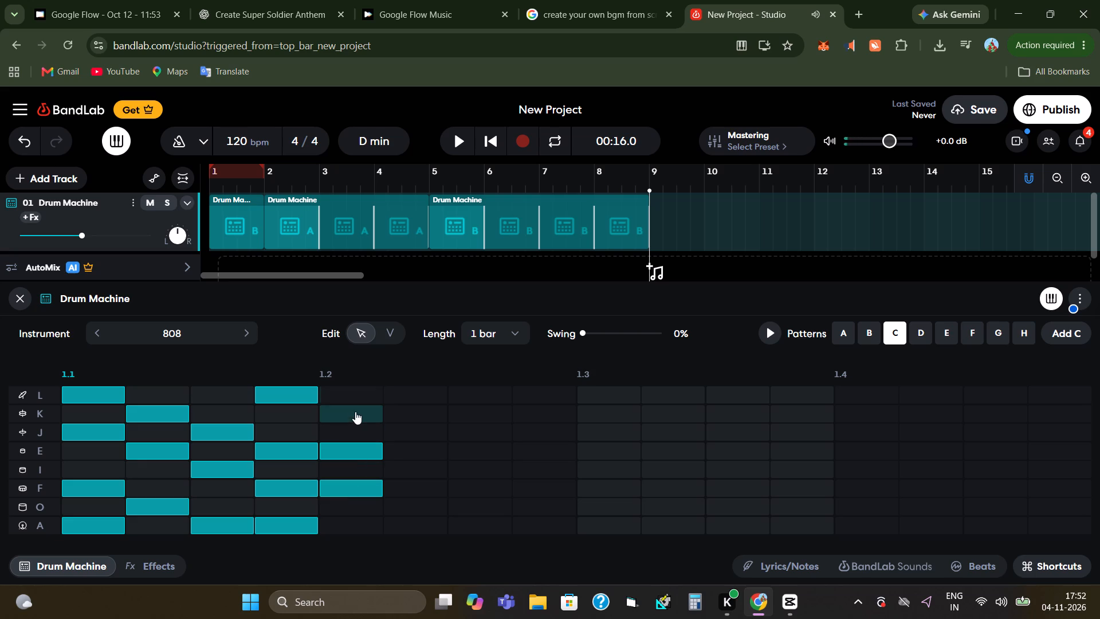
click(355, 417)
click(351, 510)
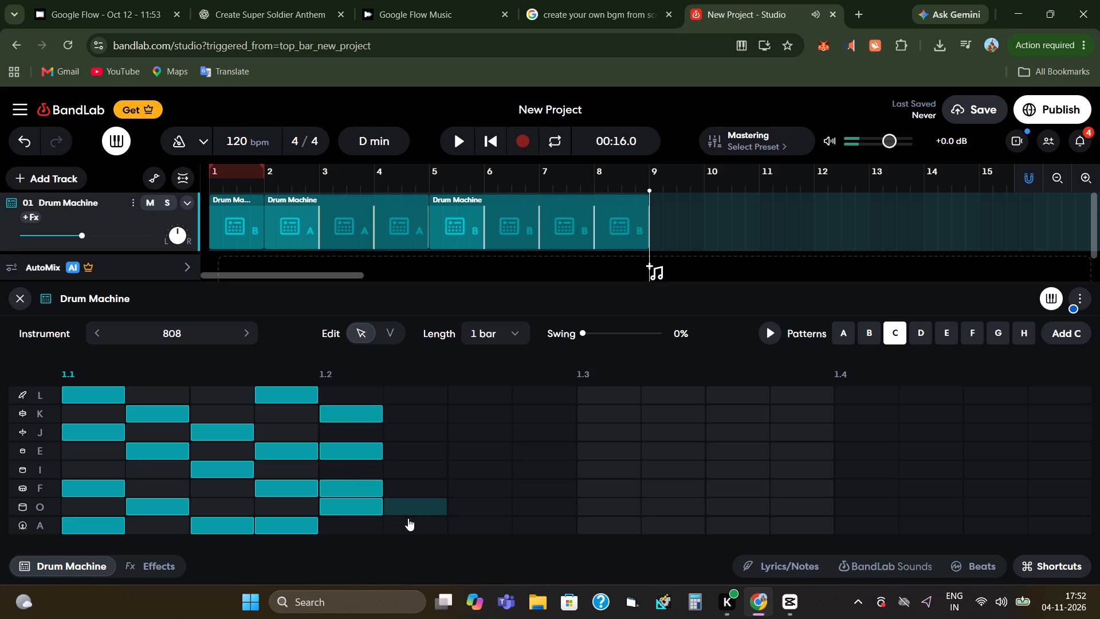
click(408, 519)
click(412, 486)
click(416, 449)
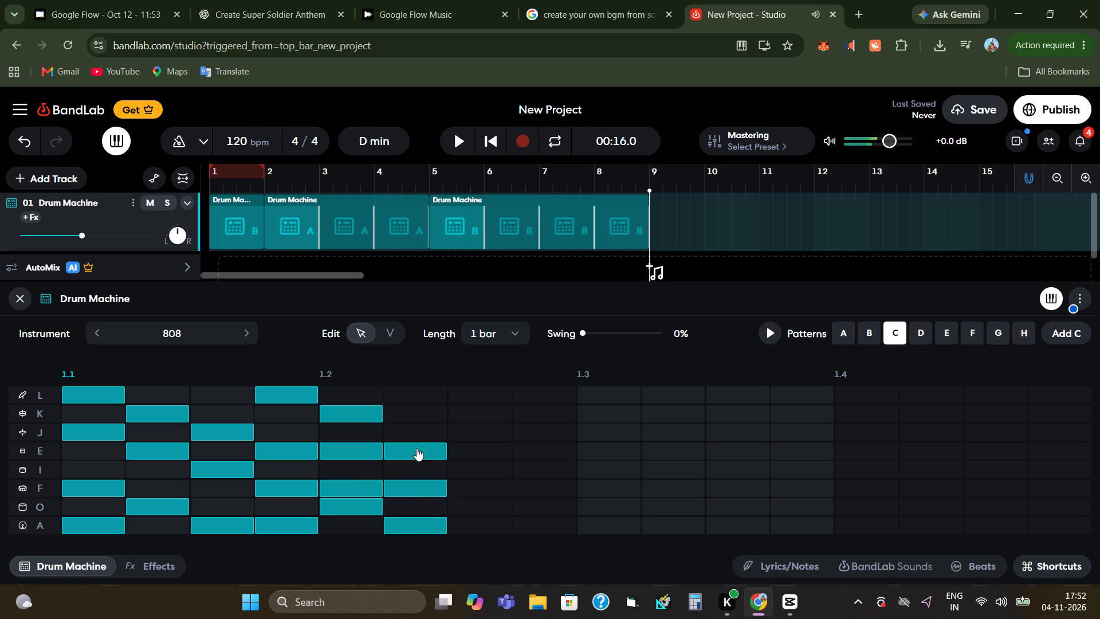
click(415, 402)
click(769, 332)
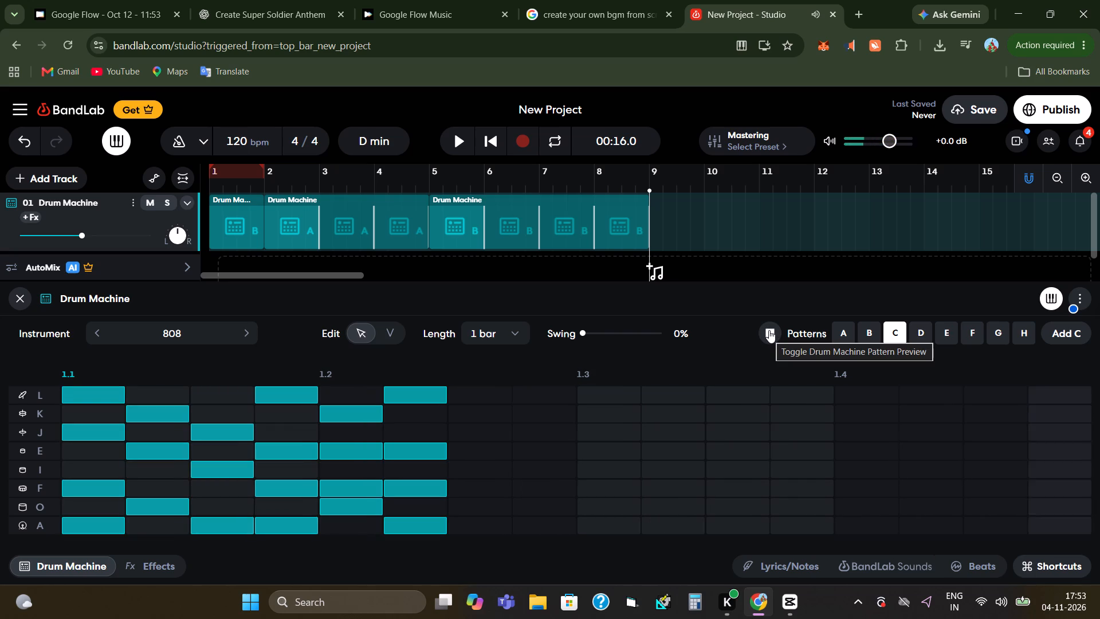
In pattern C, add L, E, F and A hits on the third step of beat 1.2 and K and O on the fourth.
click(493, 397)
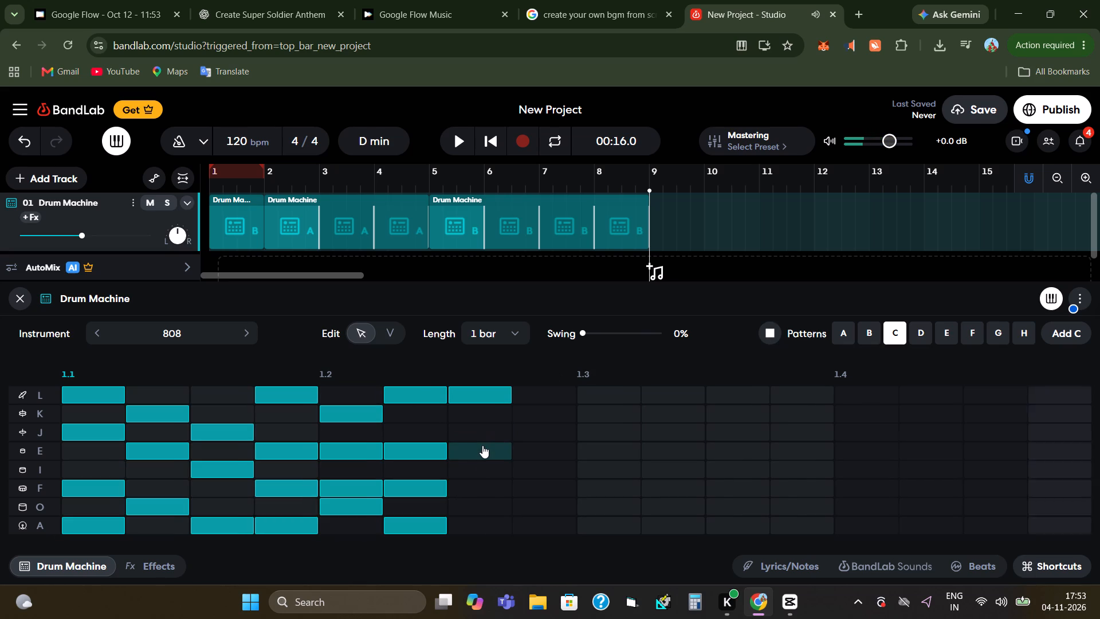
click(482, 445)
click(482, 499)
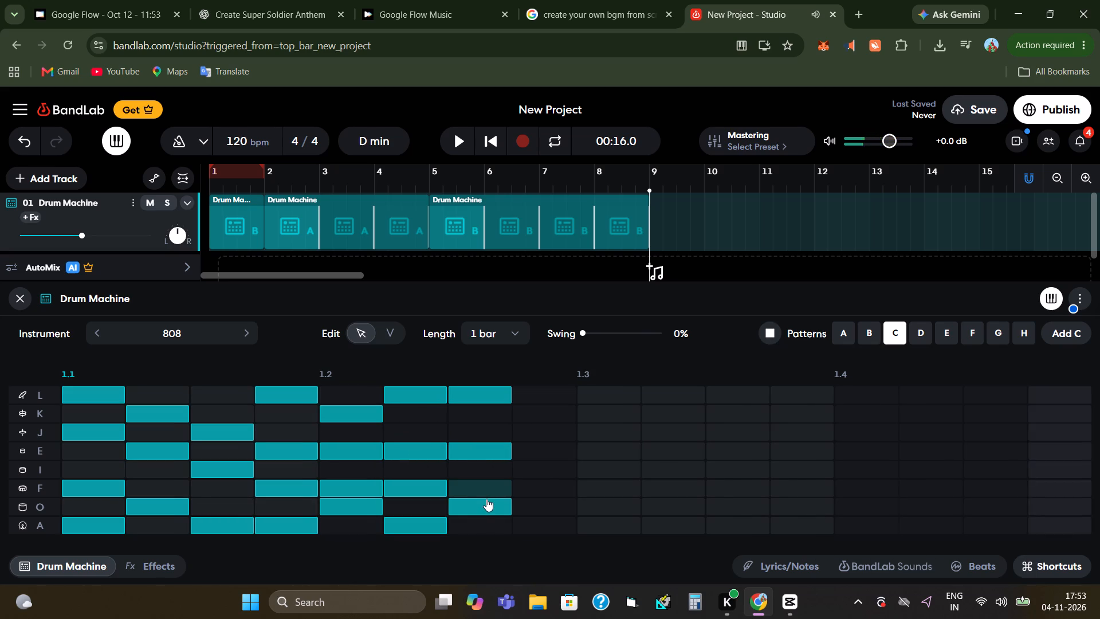
click(485, 502)
click(485, 489)
click(476, 524)
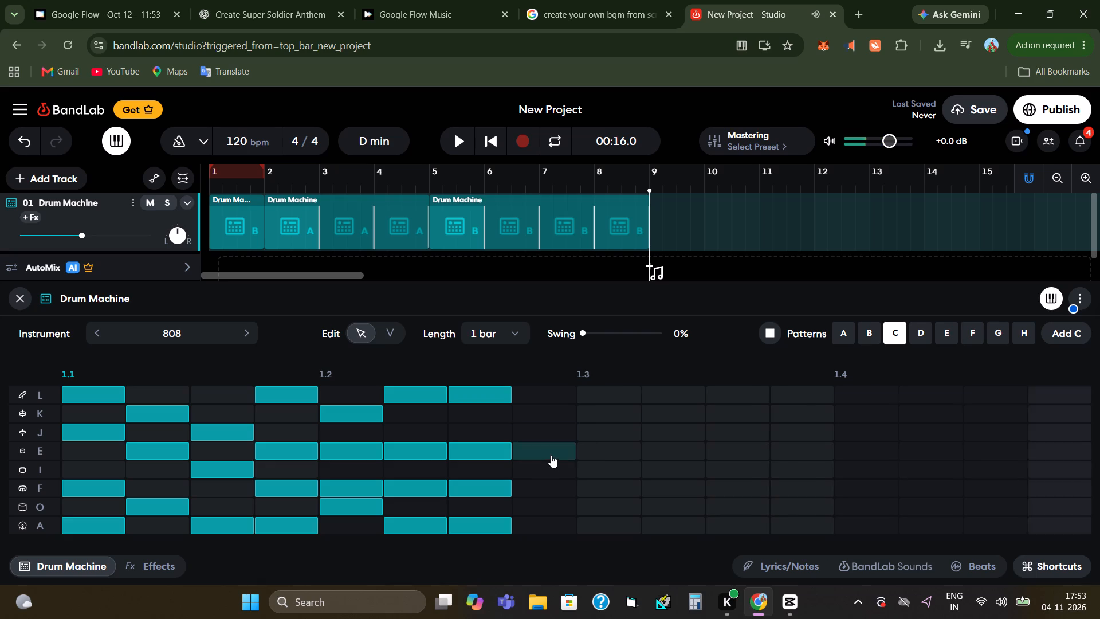
click(551, 420)
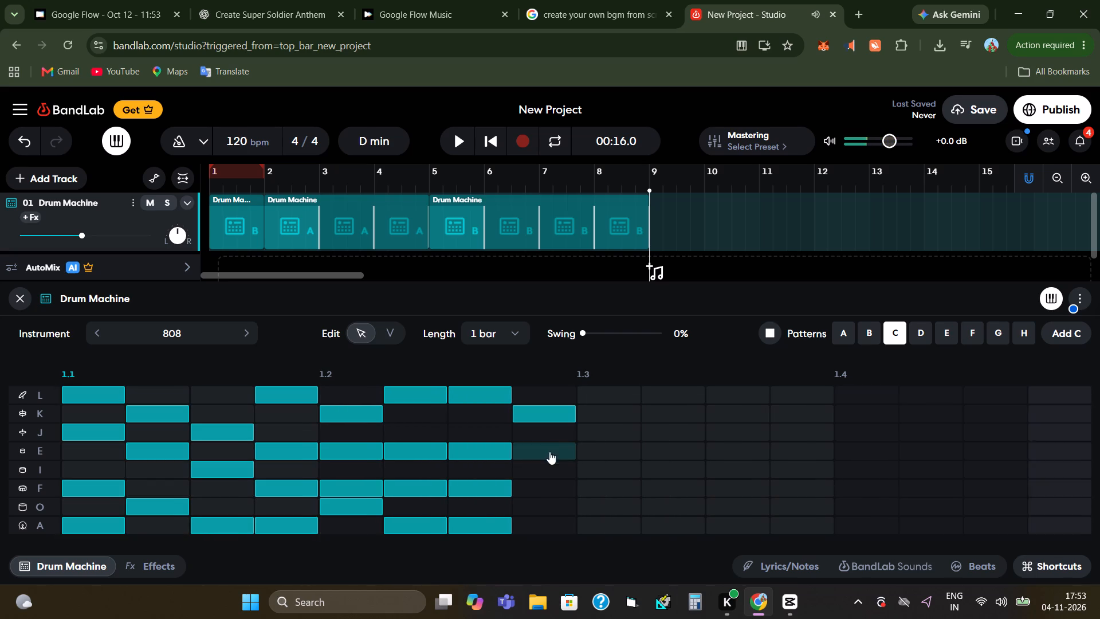
click(556, 502)
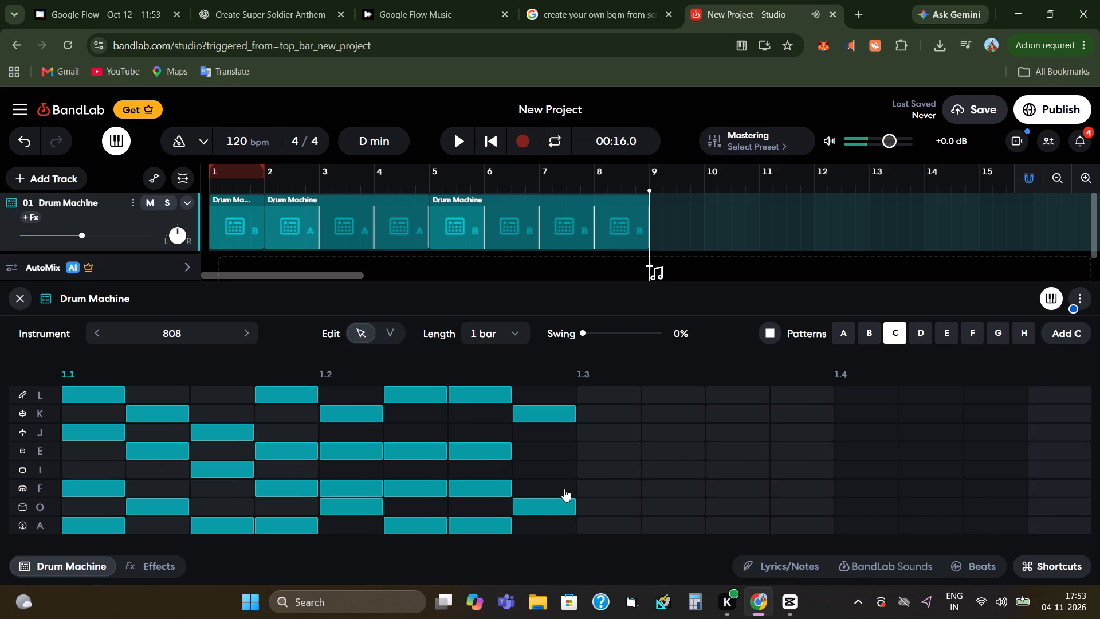
In beat 1.3 of pattern C, add J, I and A hits on the first step and L, J, I and O on the second.
click(620, 428)
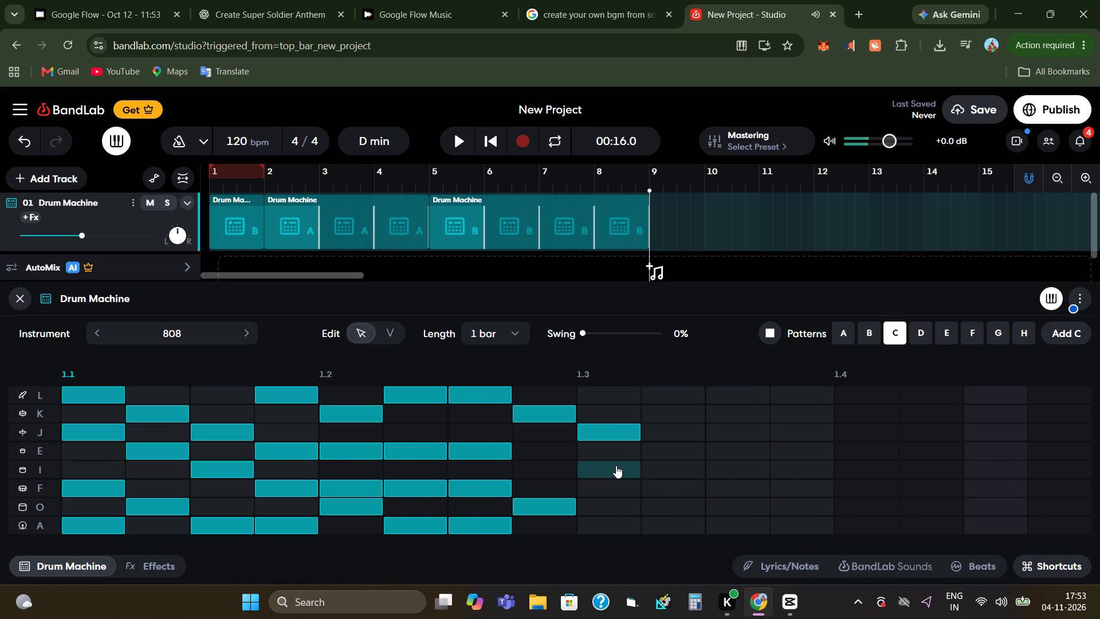
click(616, 465)
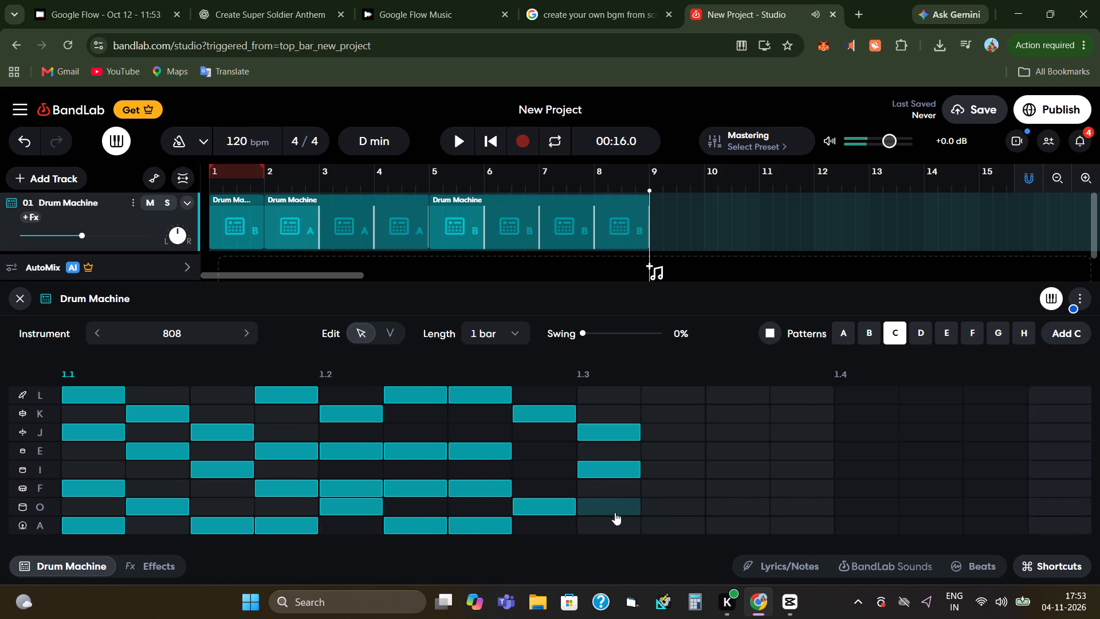
click(614, 530)
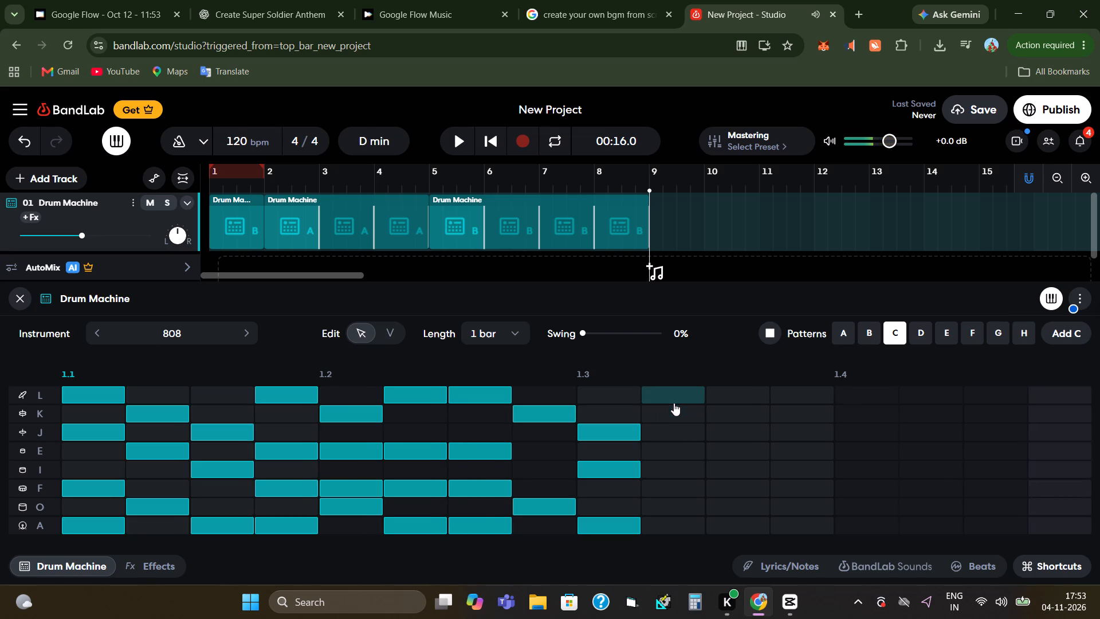
click(674, 402)
click(679, 434)
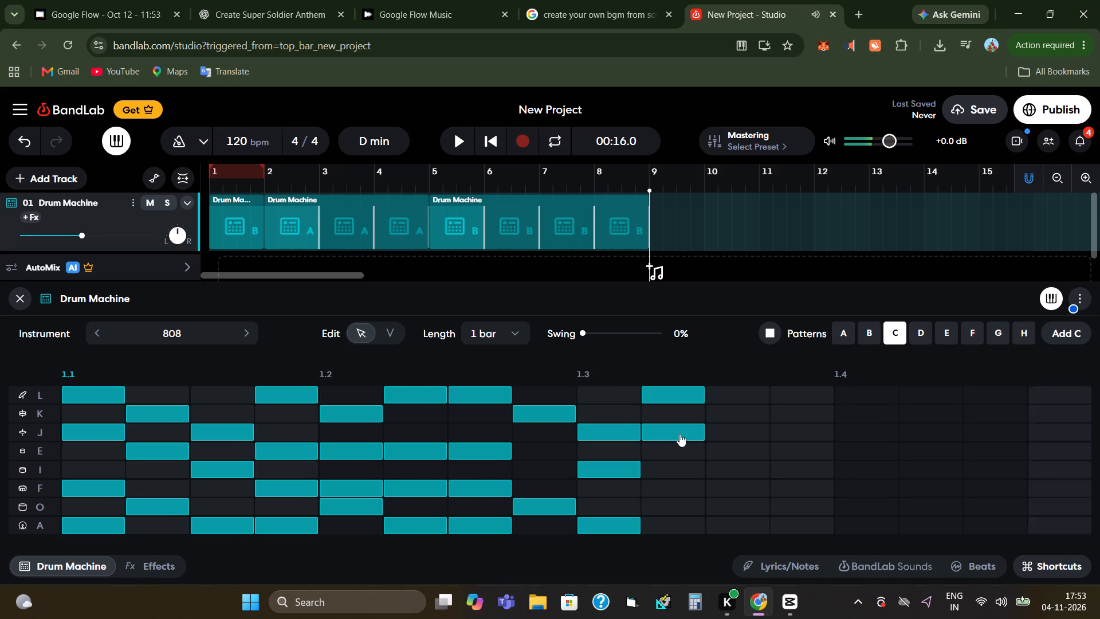
click(677, 463)
click(677, 498)
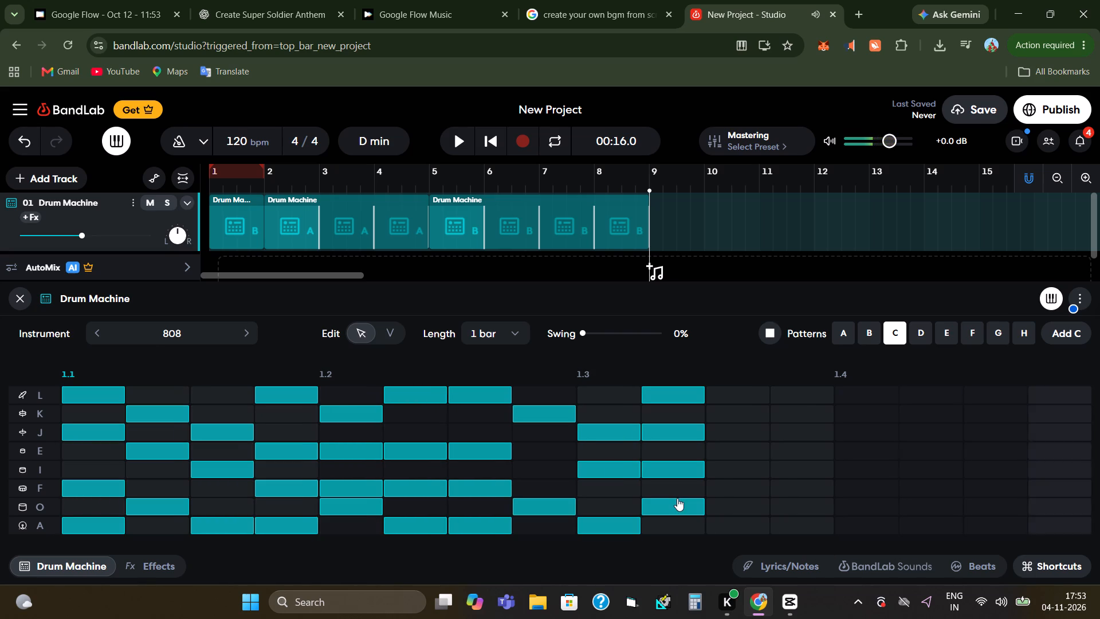
In beat 1.3 of pattern C, add K, E, F and A hits on the third step and L, J, I and O on the fourth.
click(728, 410)
click(736, 444)
click(734, 485)
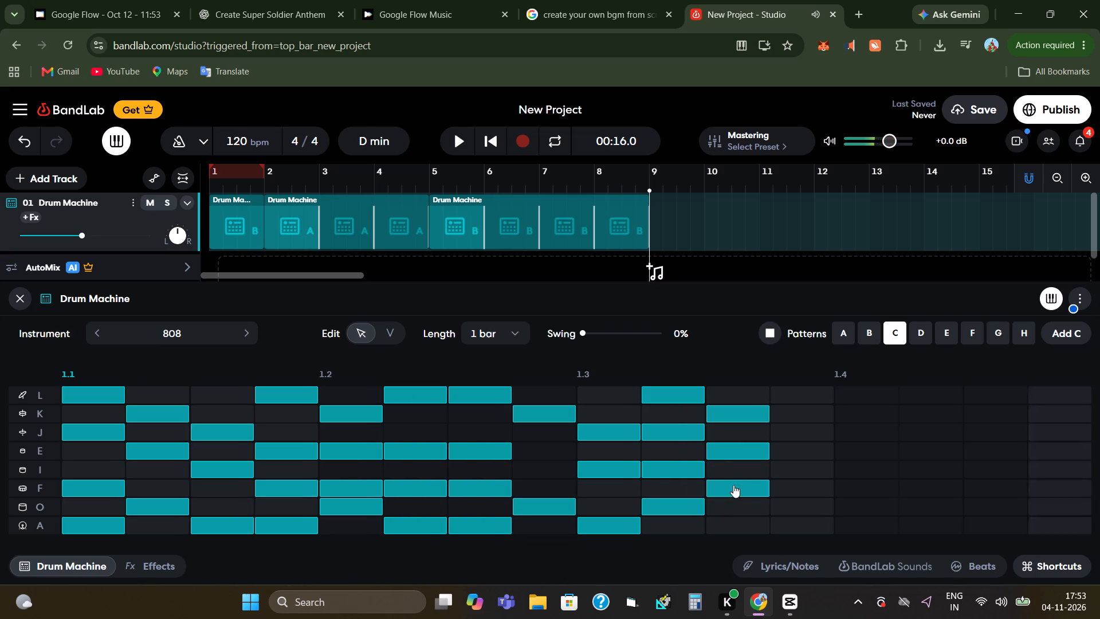
click(734, 519)
click(816, 391)
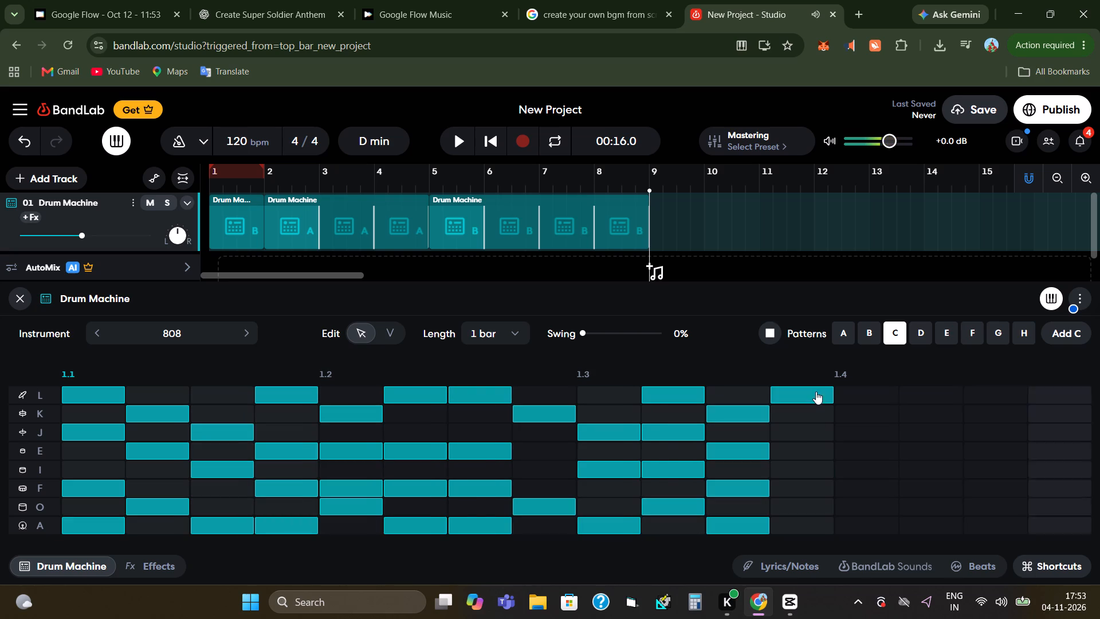
click(821, 434)
click(816, 464)
click(808, 503)
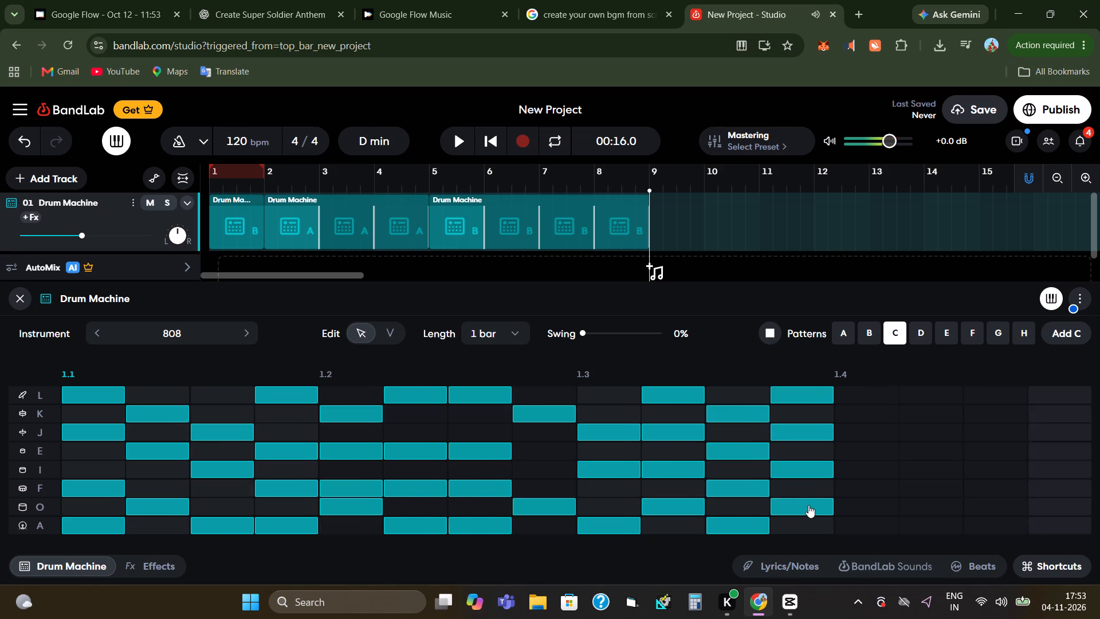
In beat 1.4 of pattern C, add F, E and K hits on the first step and L, E and O on the second.
click(865, 489)
click(865, 456)
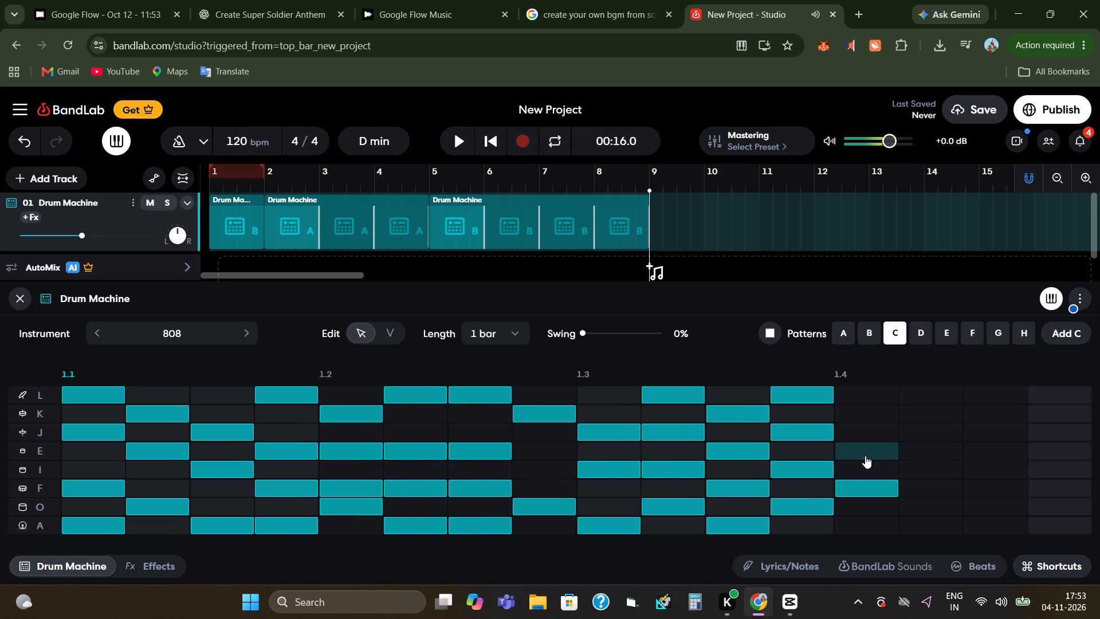
click(865, 426)
click(864, 428)
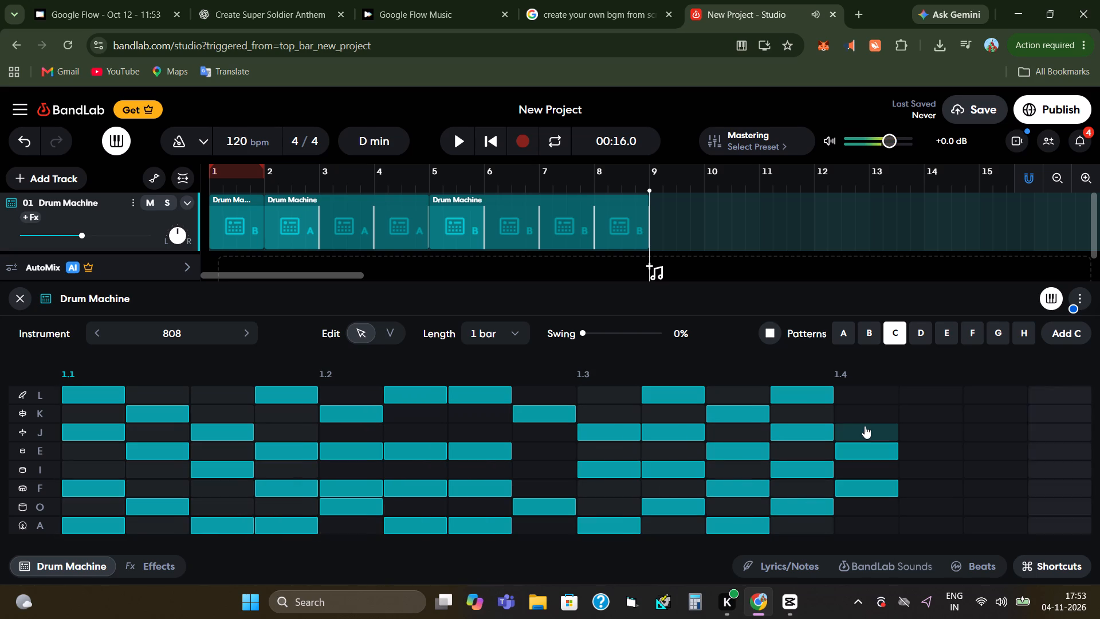
click(865, 419)
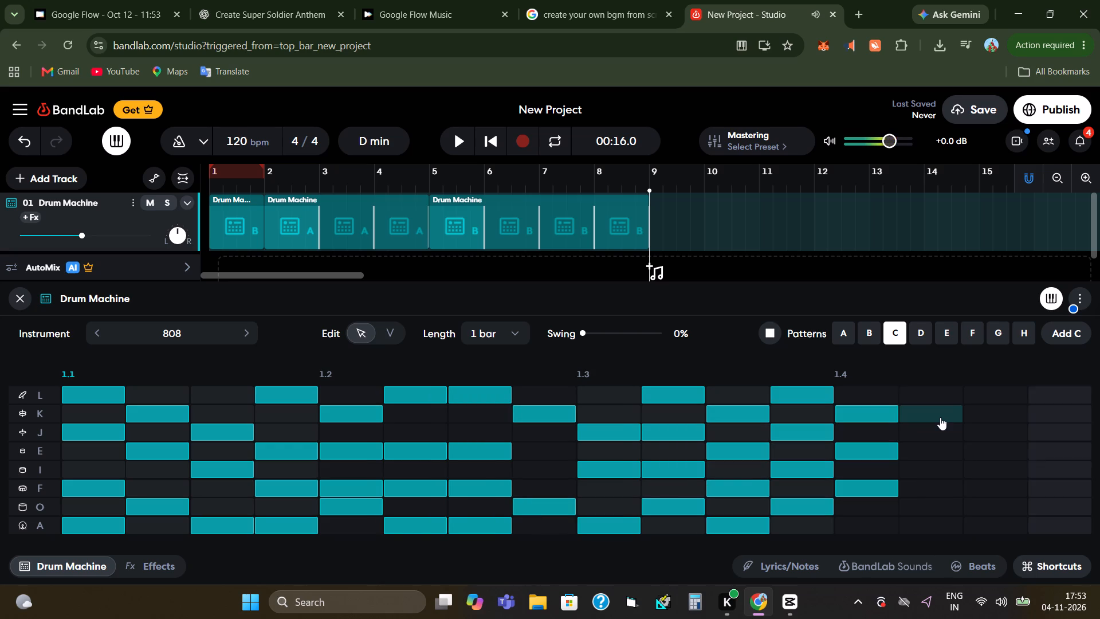
click(939, 397)
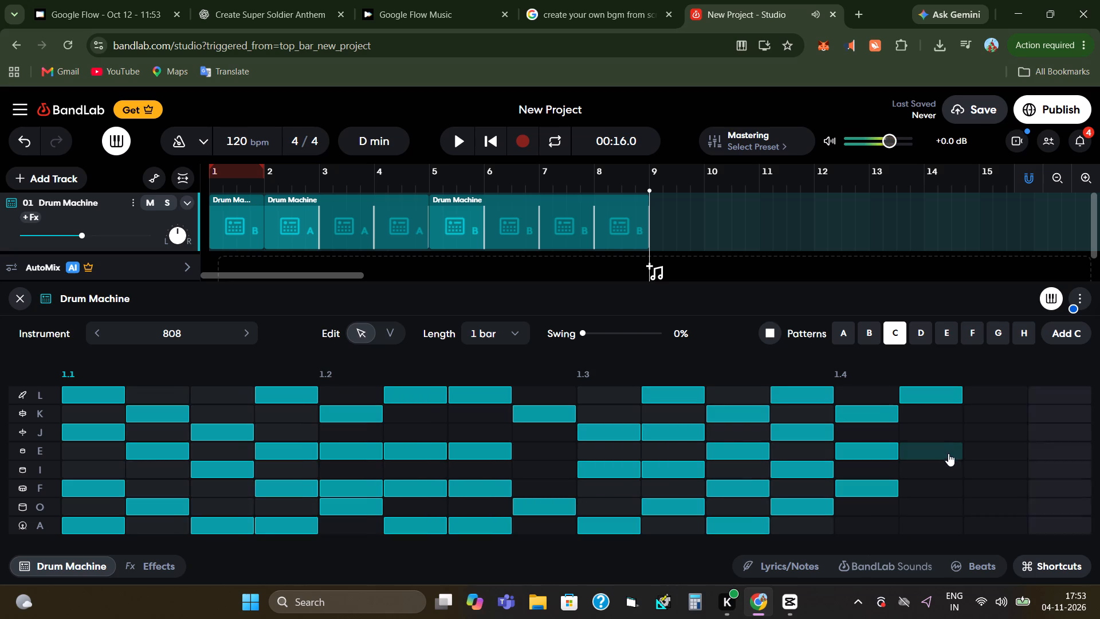
click(947, 450)
click(950, 502)
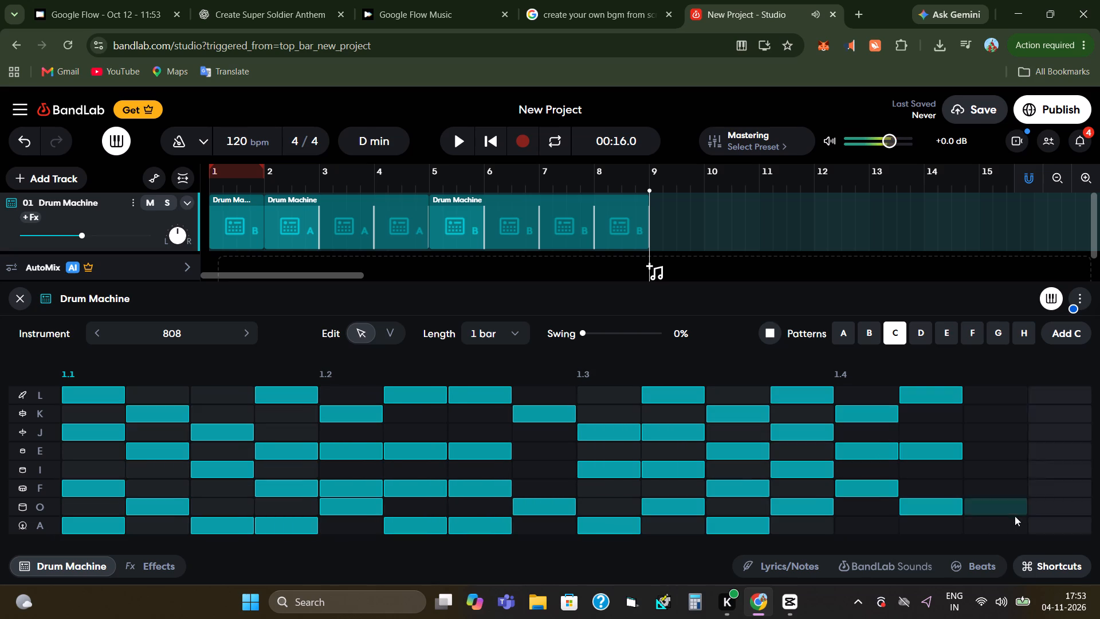
In beat 1.4 of pattern C, add A, I and K hits on the third step and J, I and O on the fourth.
click(1013, 518)
click(1008, 471)
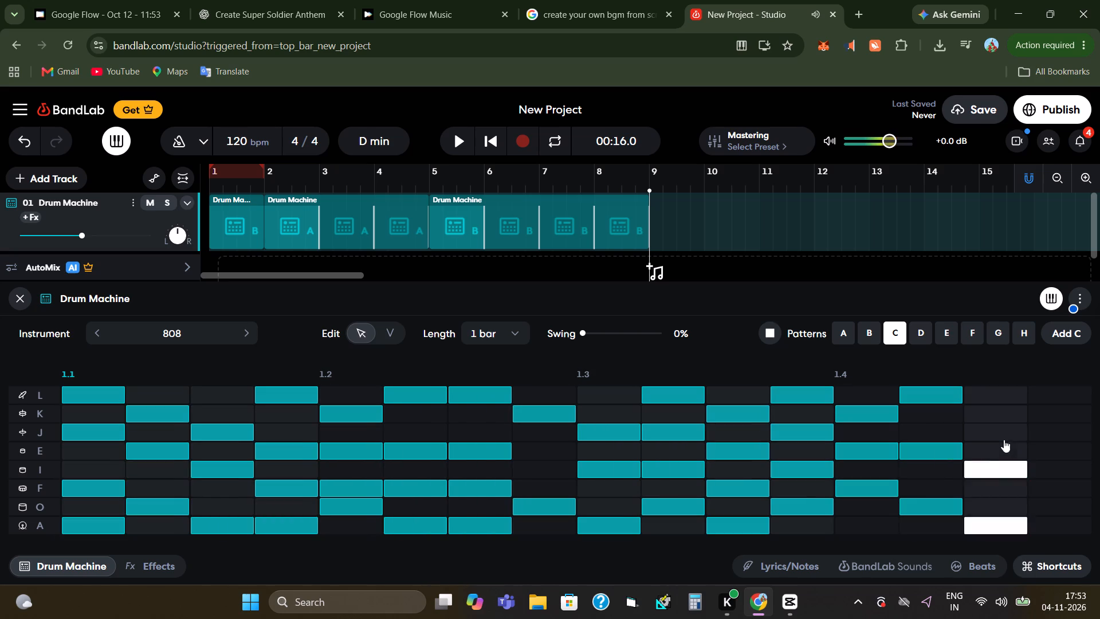
click(1003, 410)
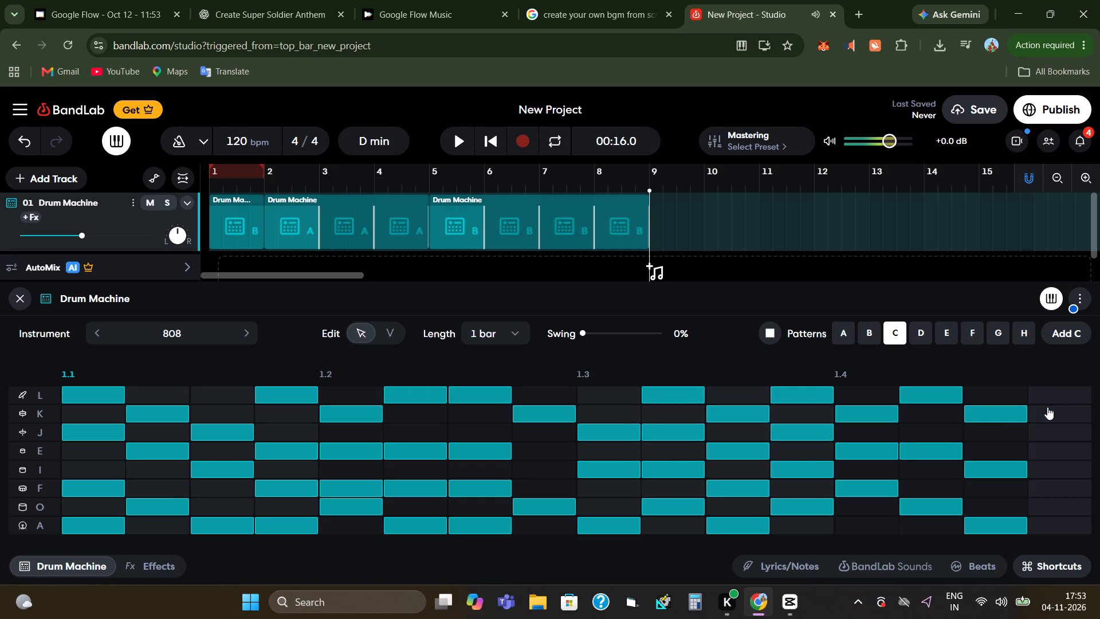
click(1060, 434)
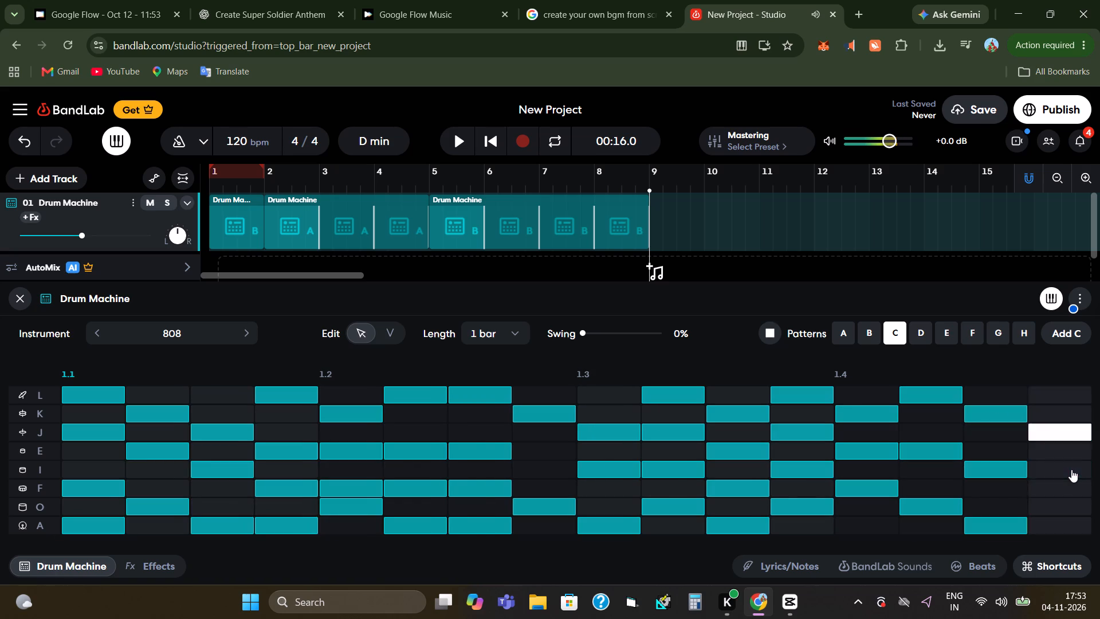
click(1071, 469)
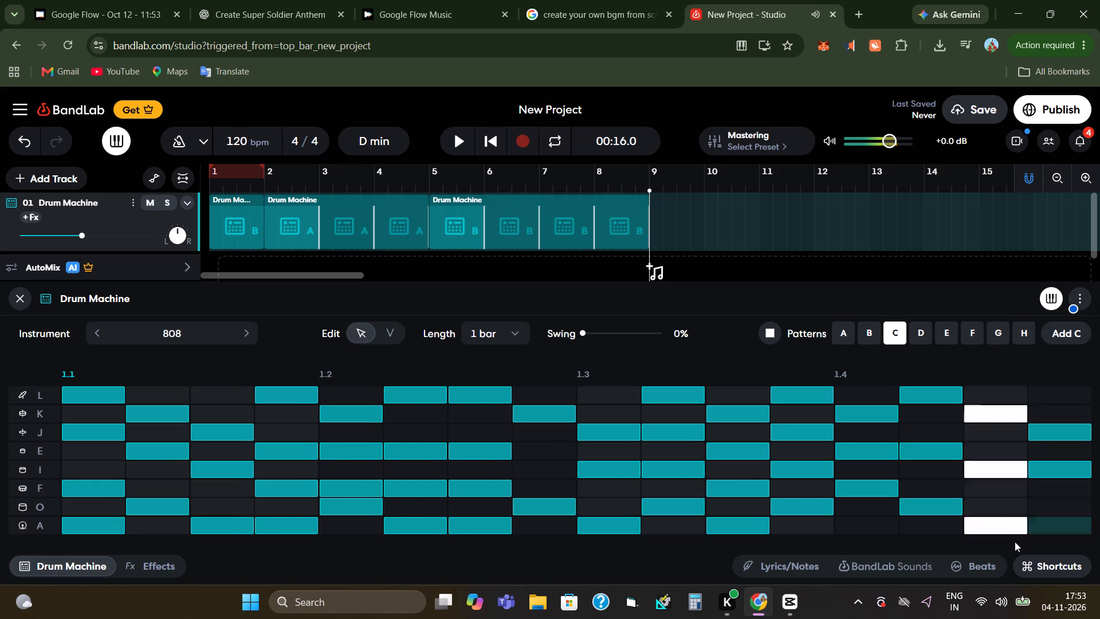
click(1067, 508)
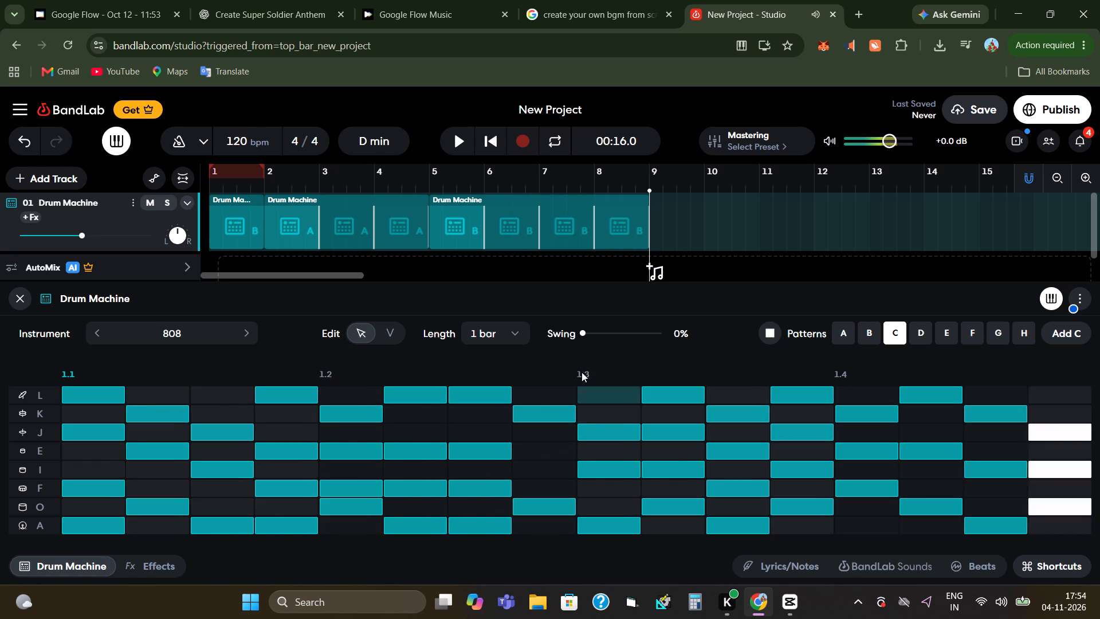
Set the swing of drum pattern C to 19%.
click(607, 336)
drag(592, 336, 624, 343)
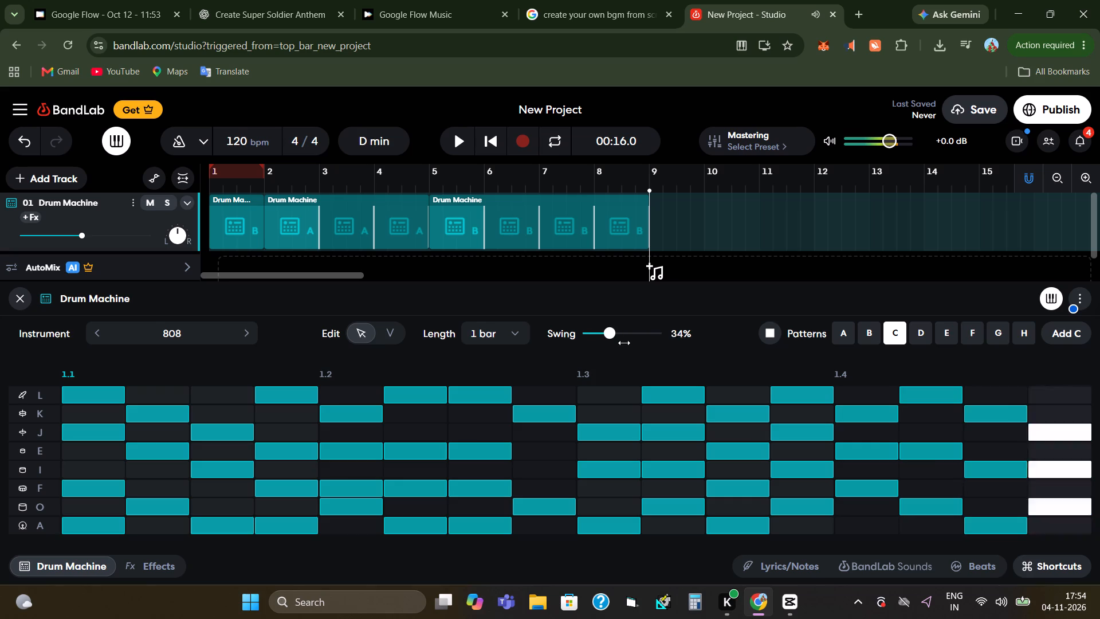
drag(624, 343, 617, 347)
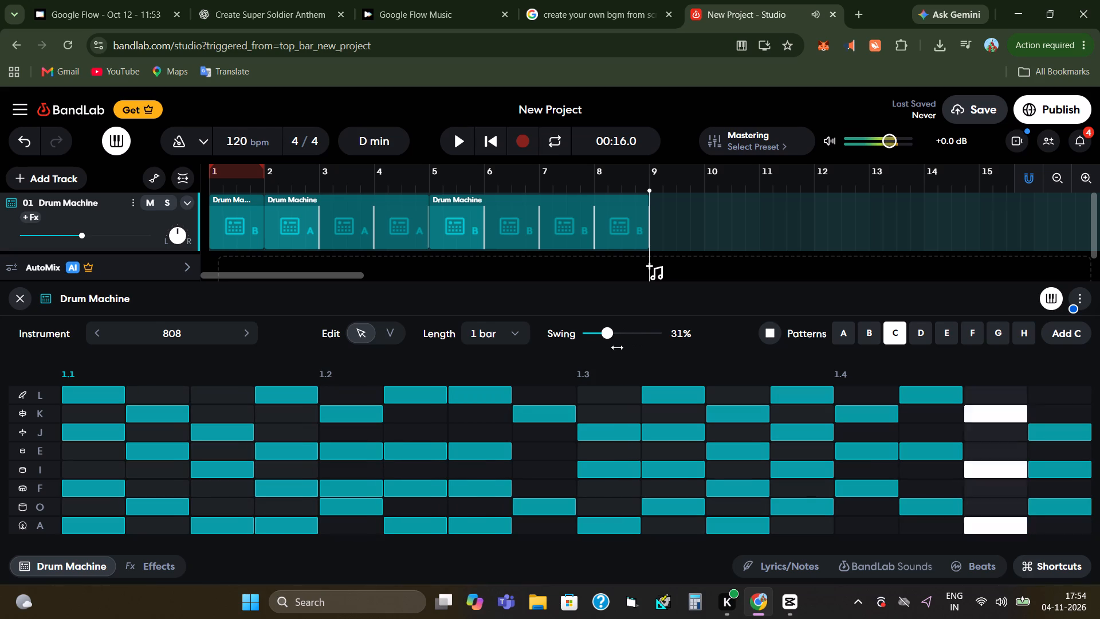
drag(617, 347, 609, 348)
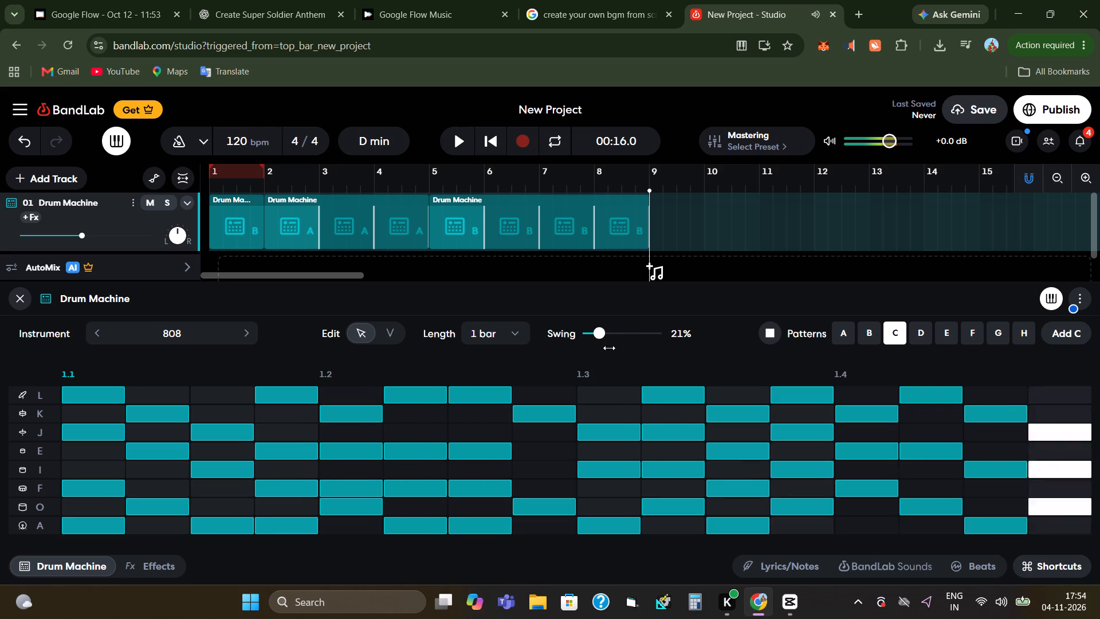
drag(609, 348, 608, 348)
drag(608, 348, 608, 349)
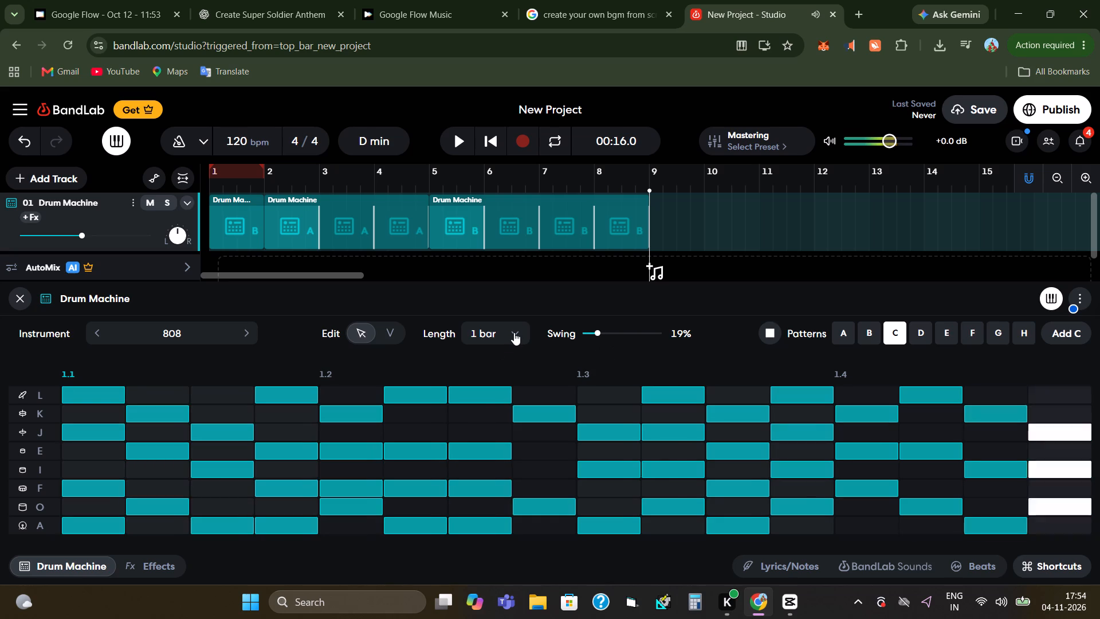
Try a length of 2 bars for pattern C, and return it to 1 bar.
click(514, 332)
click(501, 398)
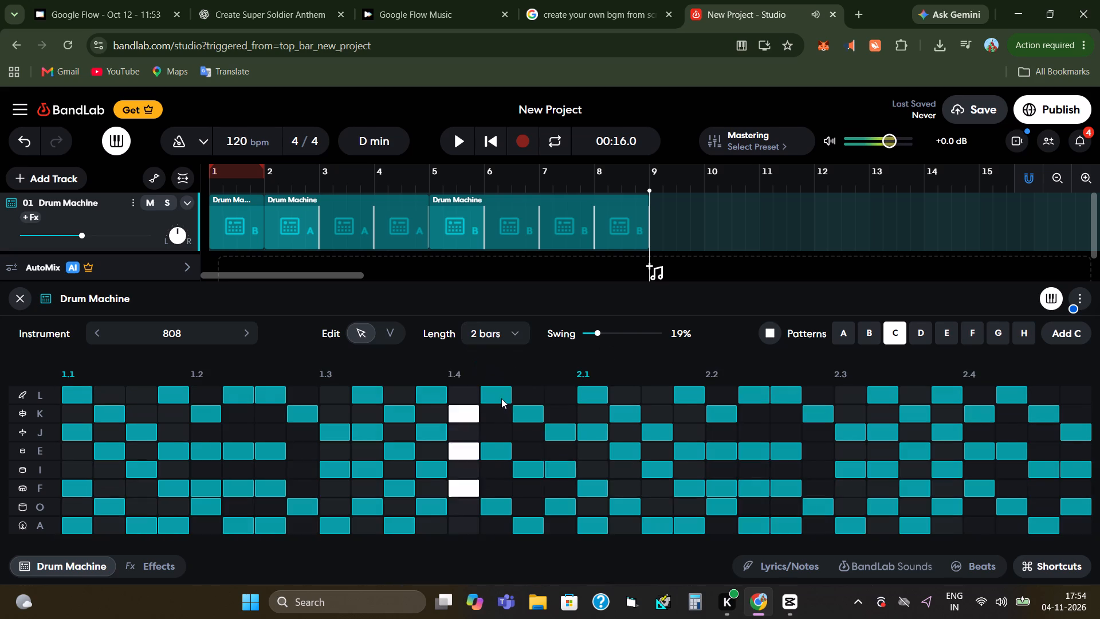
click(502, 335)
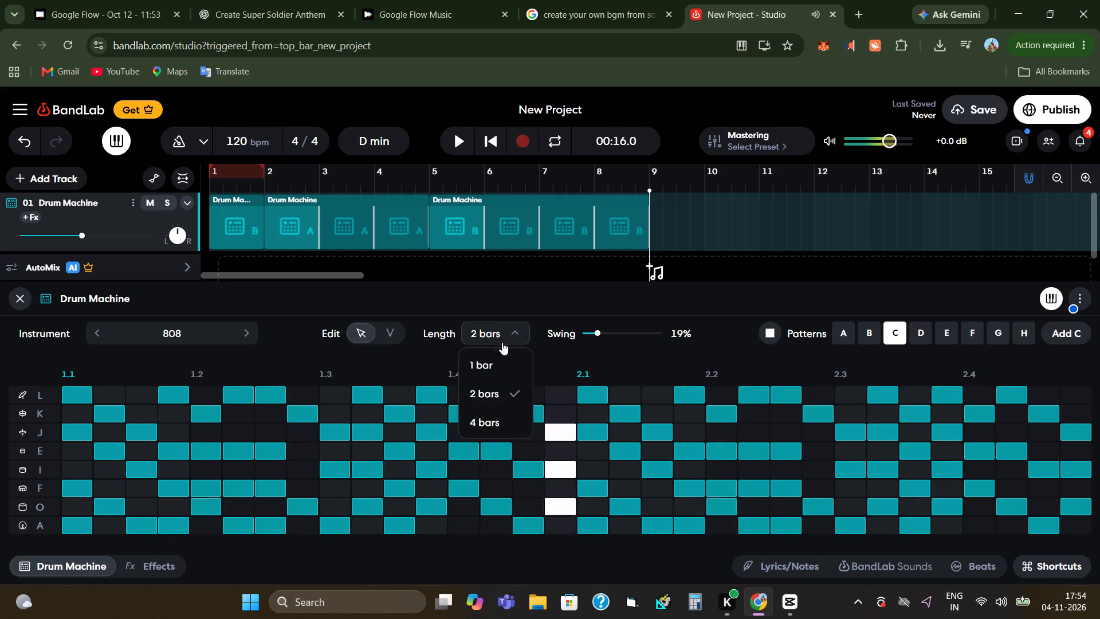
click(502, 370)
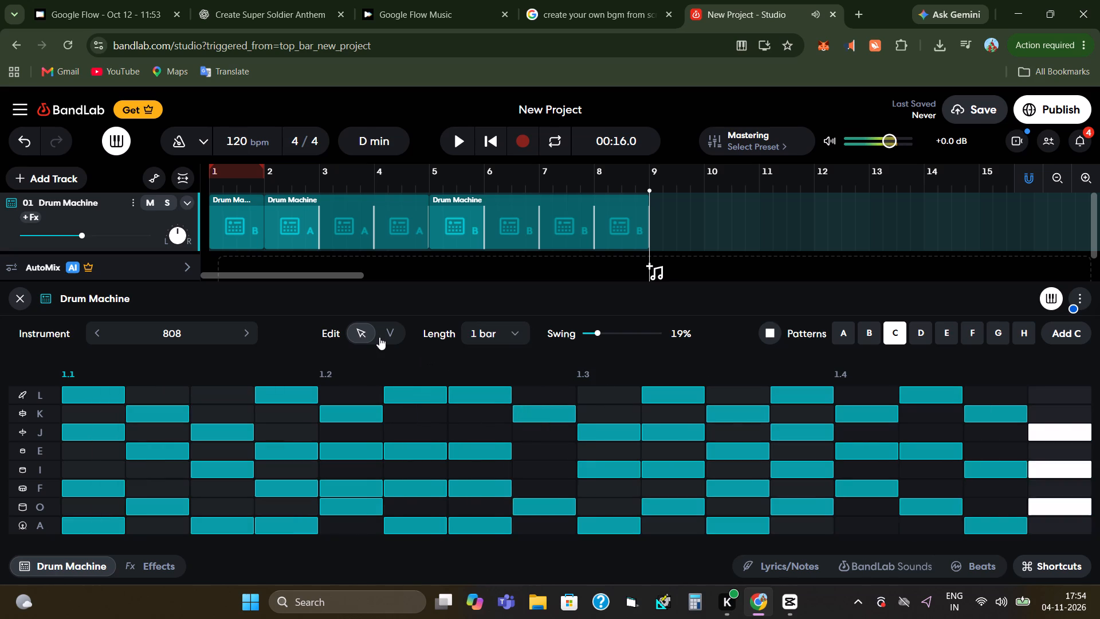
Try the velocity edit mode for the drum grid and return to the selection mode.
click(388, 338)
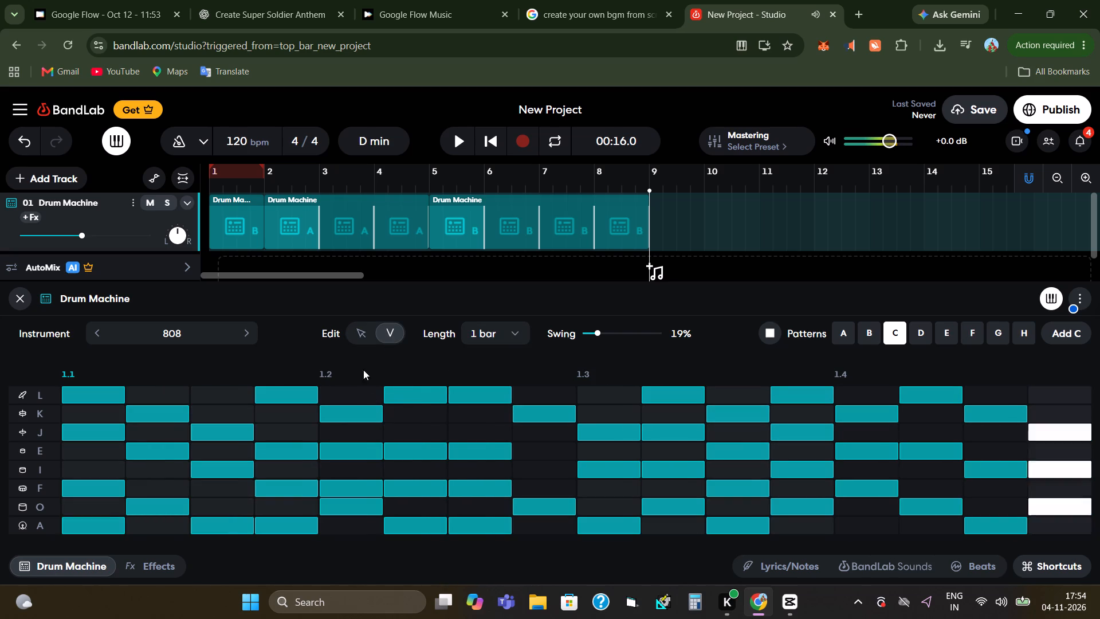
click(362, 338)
Audition the 909 and Abstract Hip Hop kits on pattern C and return the Drum Machine instrument to 909.
click(250, 334)
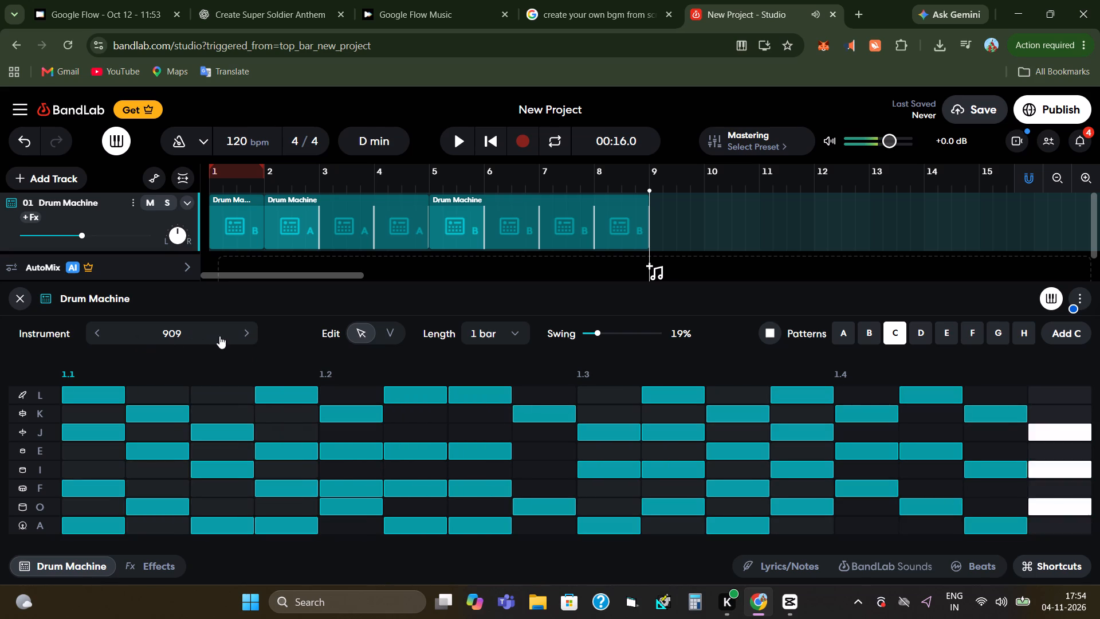
click(246, 334)
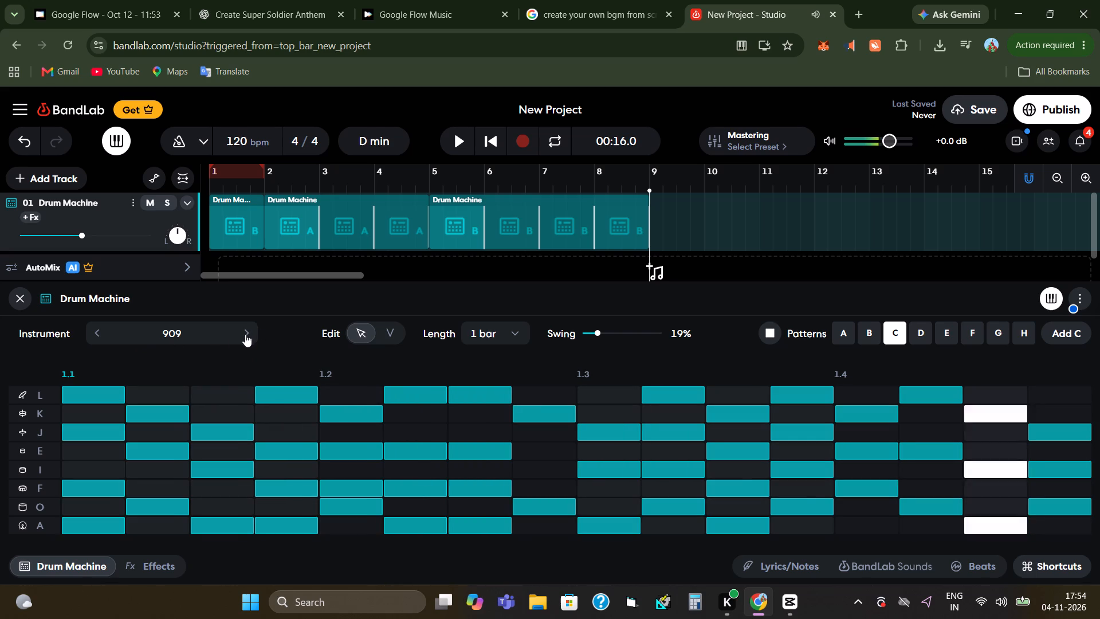
click(101, 330)
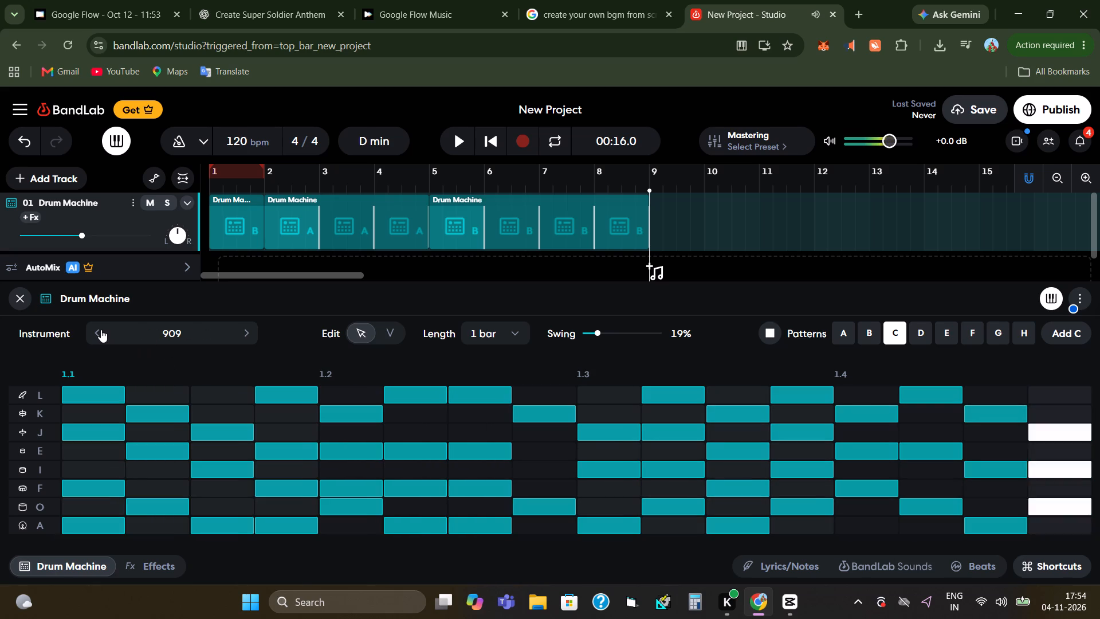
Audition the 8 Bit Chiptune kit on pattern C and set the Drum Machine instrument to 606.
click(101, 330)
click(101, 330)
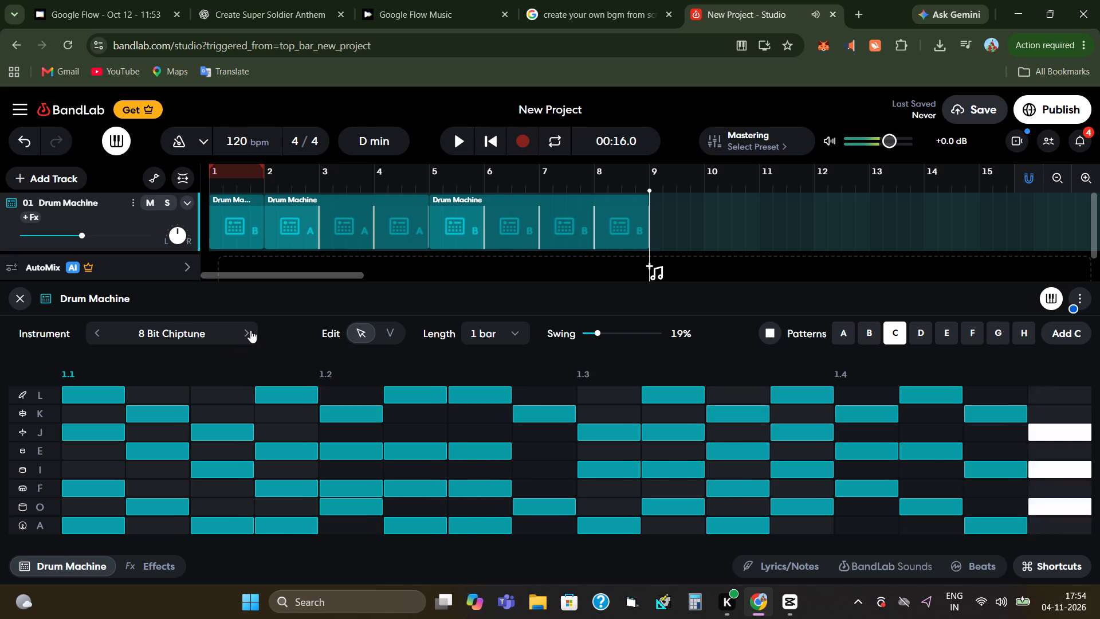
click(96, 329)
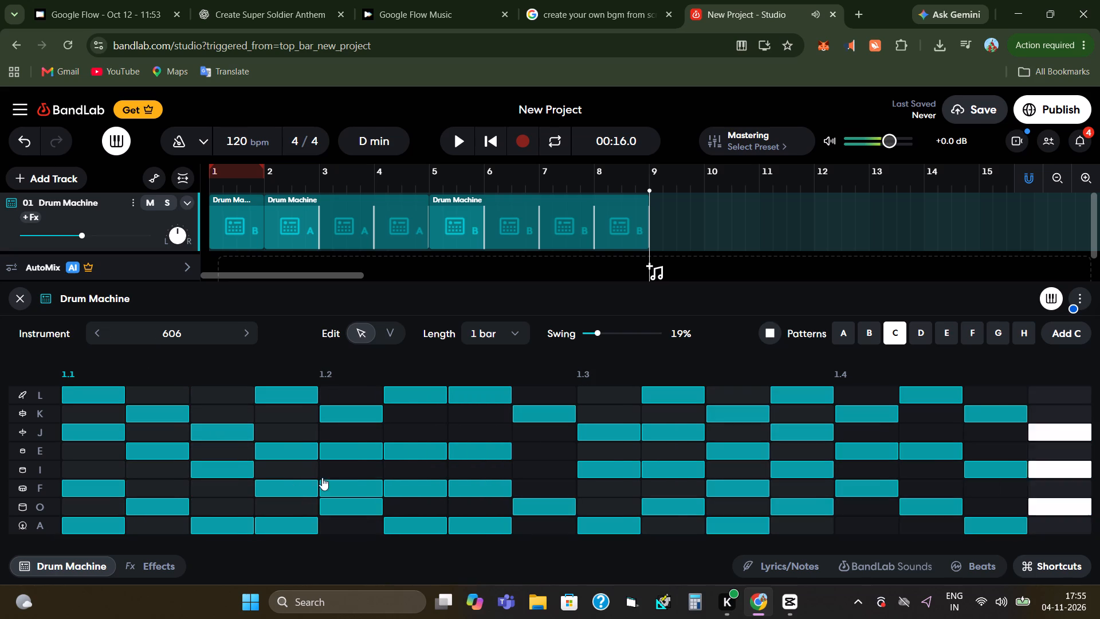
Add drum pattern C to the Drum Machine track at bar 9.
click(1068, 335)
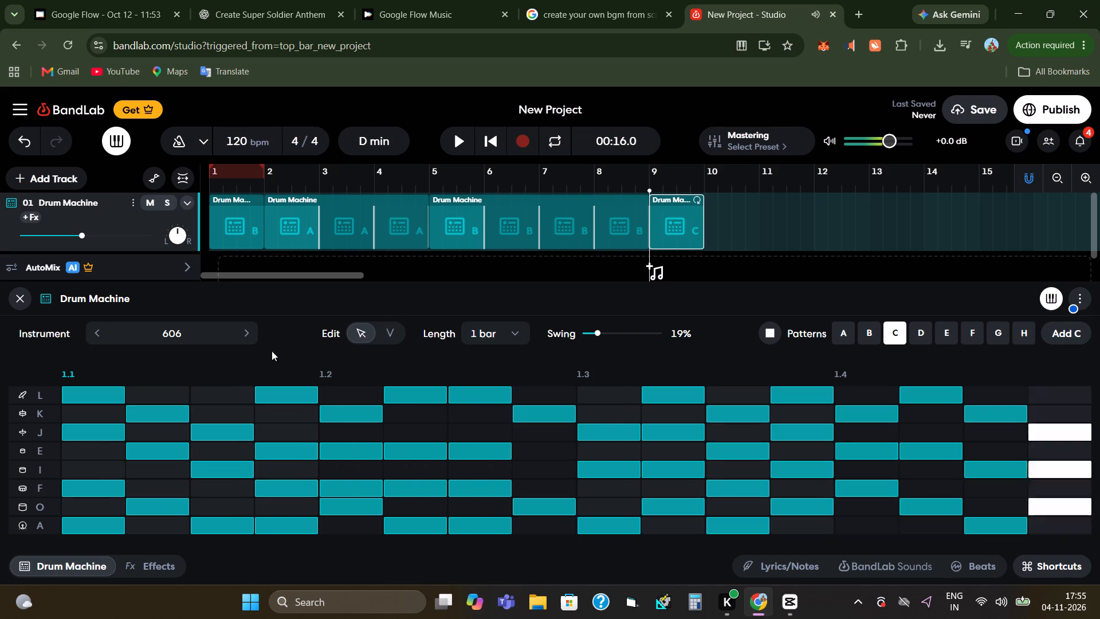
Listen to the new pattern C clip, return the playhead to bar 1 and play the arrangement from the start.
click(210, 229)
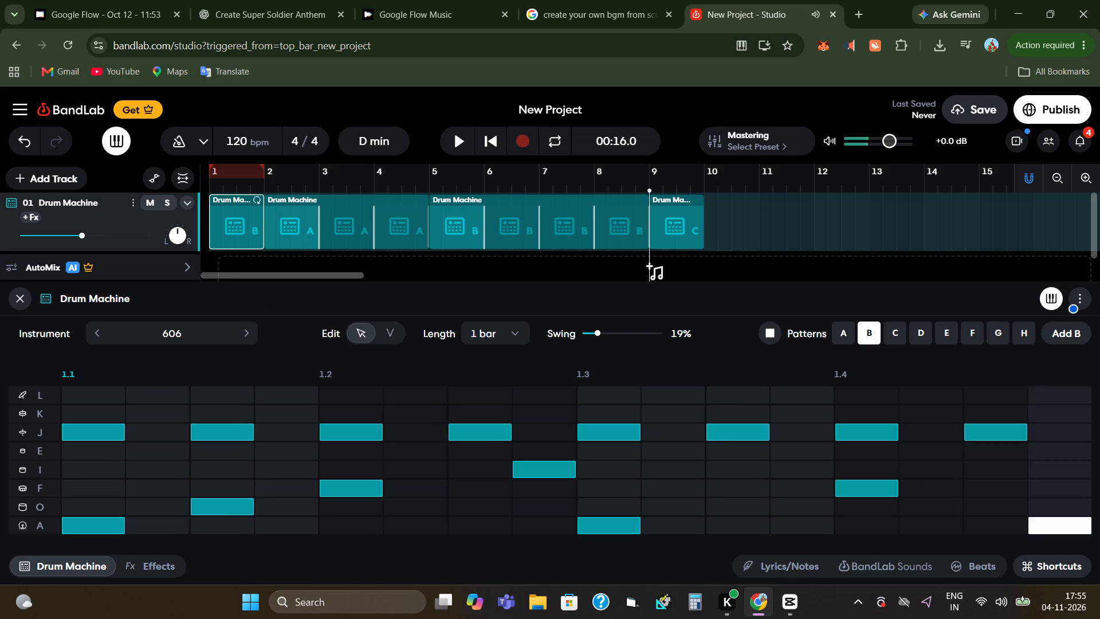
click(447, 147)
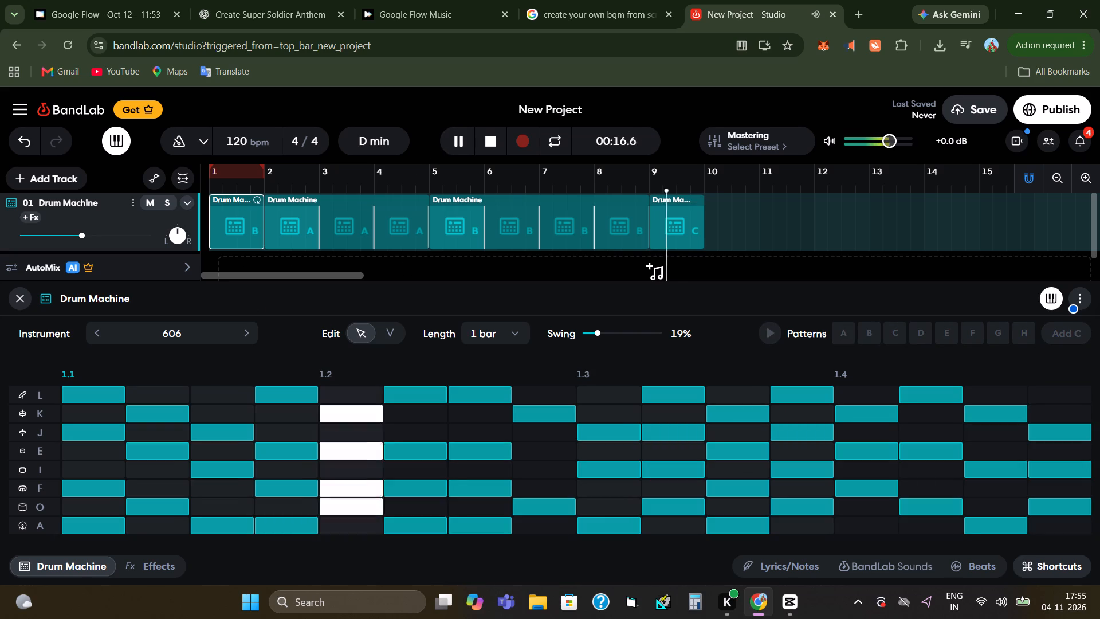
click(210, 258)
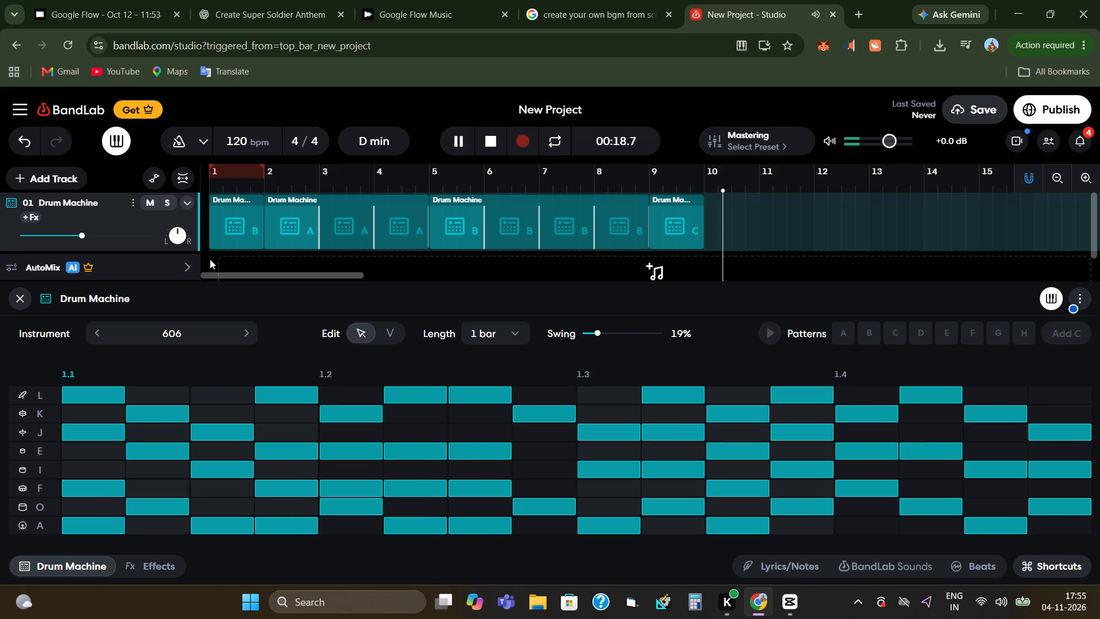
click(489, 142)
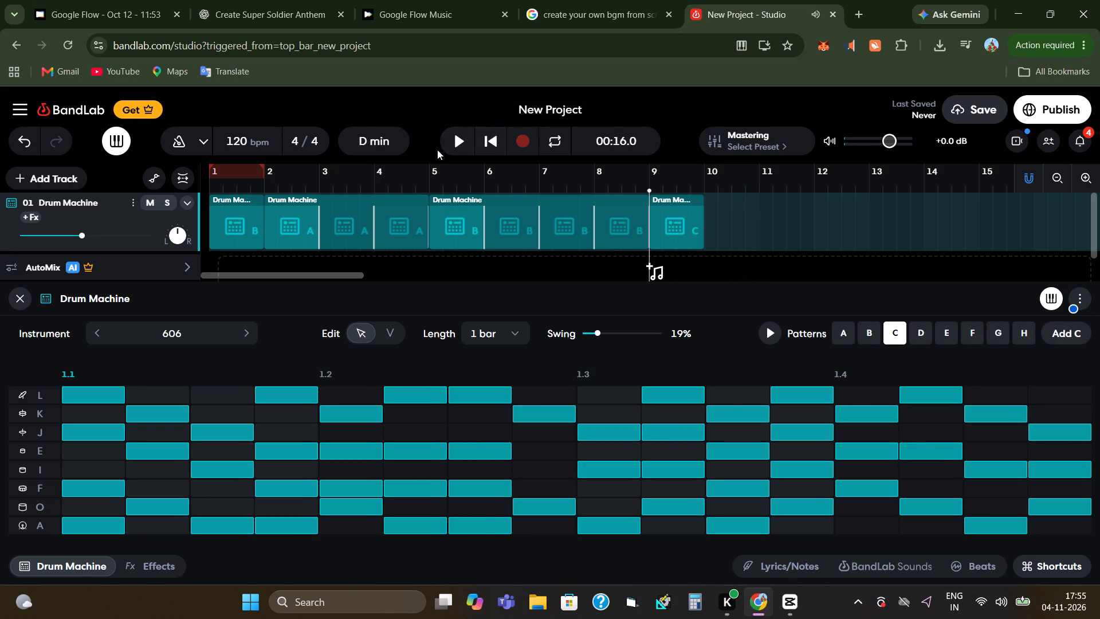
click(451, 144)
click(451, 144)
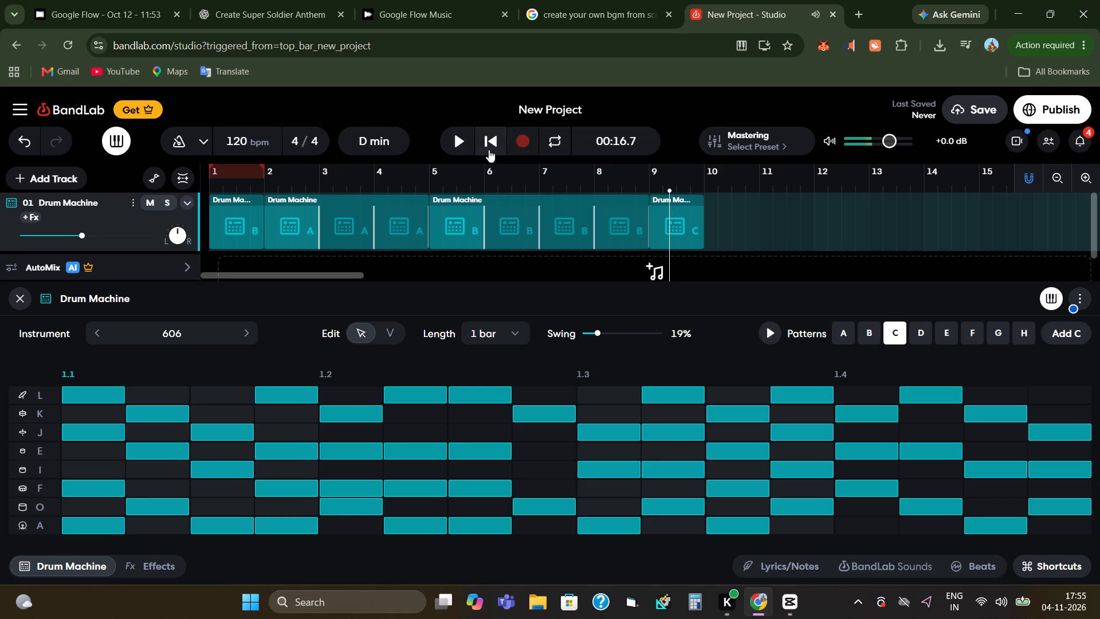
drag(666, 229, 238, 232)
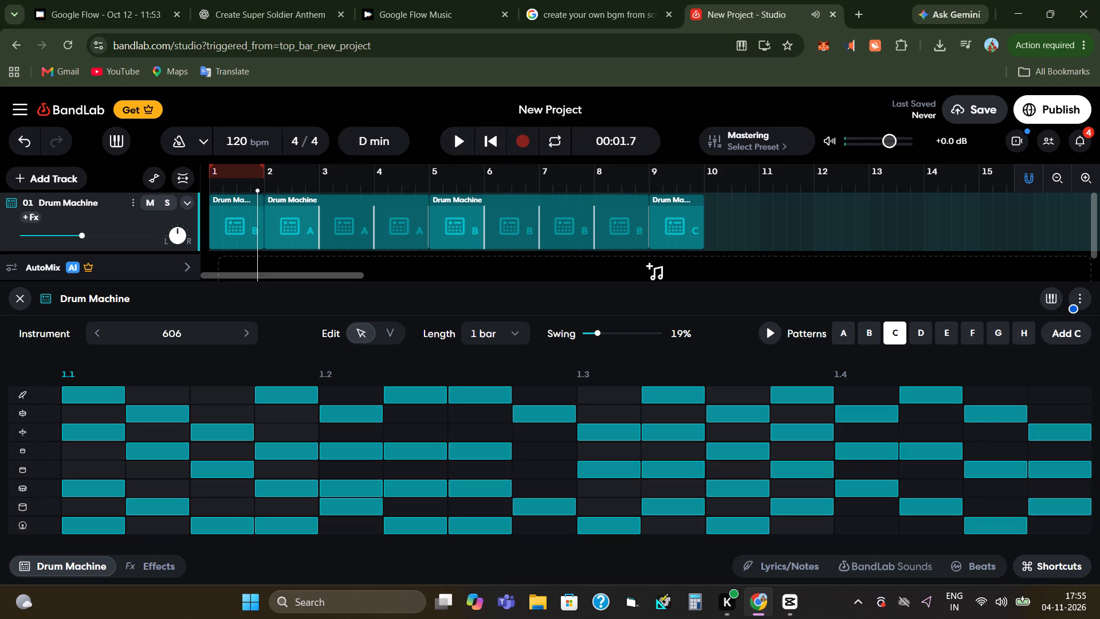
drag(238, 232, 199, 225)
click(460, 140)
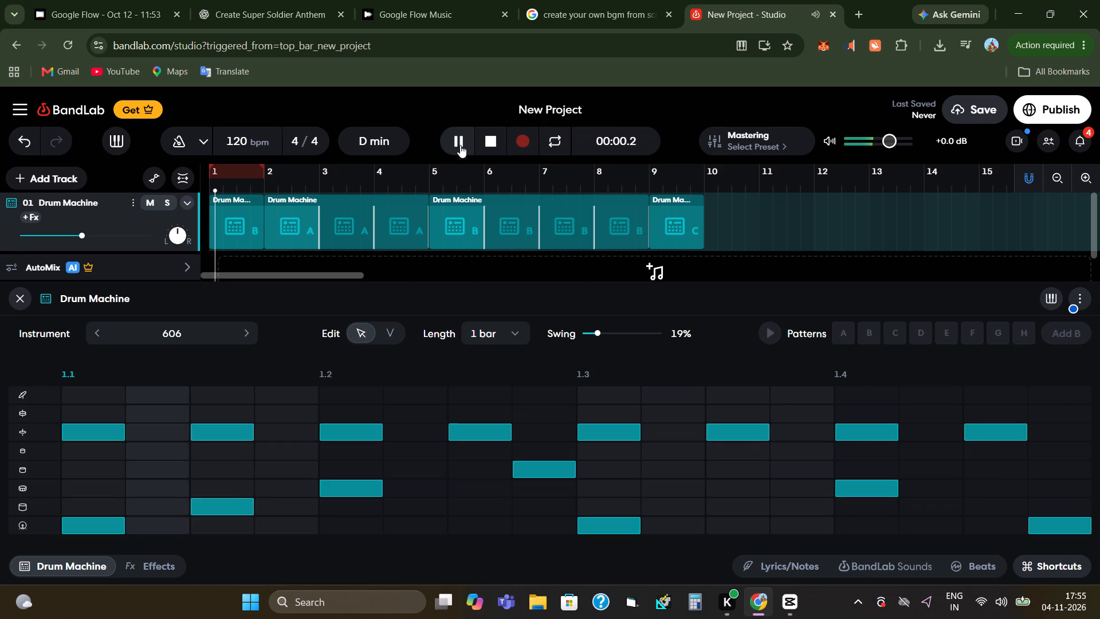
Delete the four-bar pattern B clip starting at bar 5 and move the pattern C clip to bar 5 in its place.
click(476, 223)
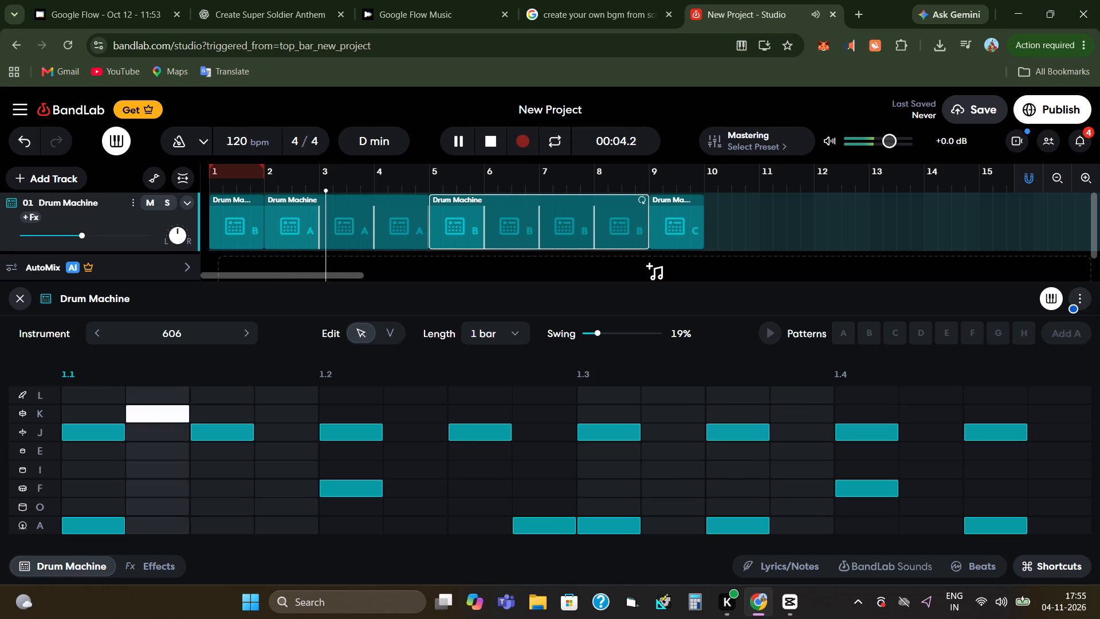
key(Delete)
drag(671, 244, 423, 244)
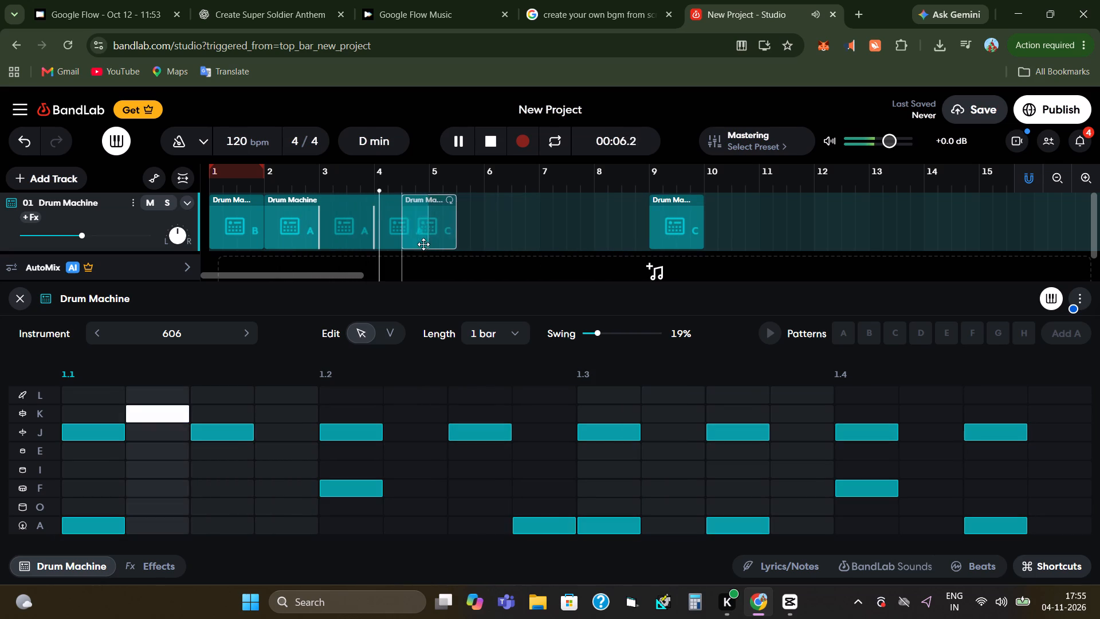
drag(423, 244, 448, 248)
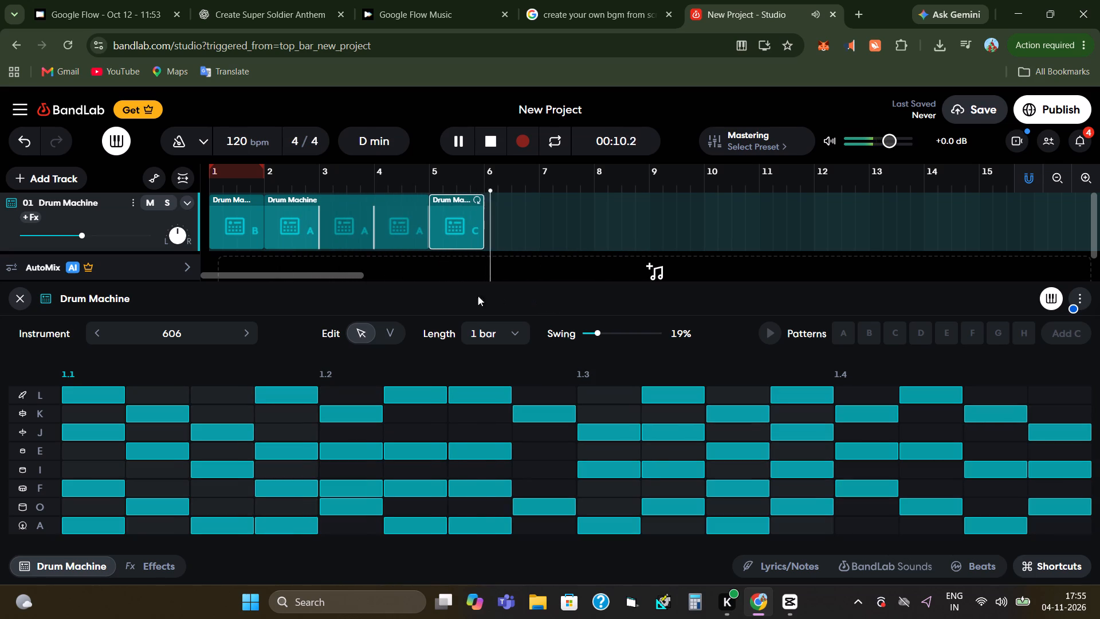
key(space)
Copy the pattern C clip at bar 5 of the Drum Machine track.
click(473, 228)
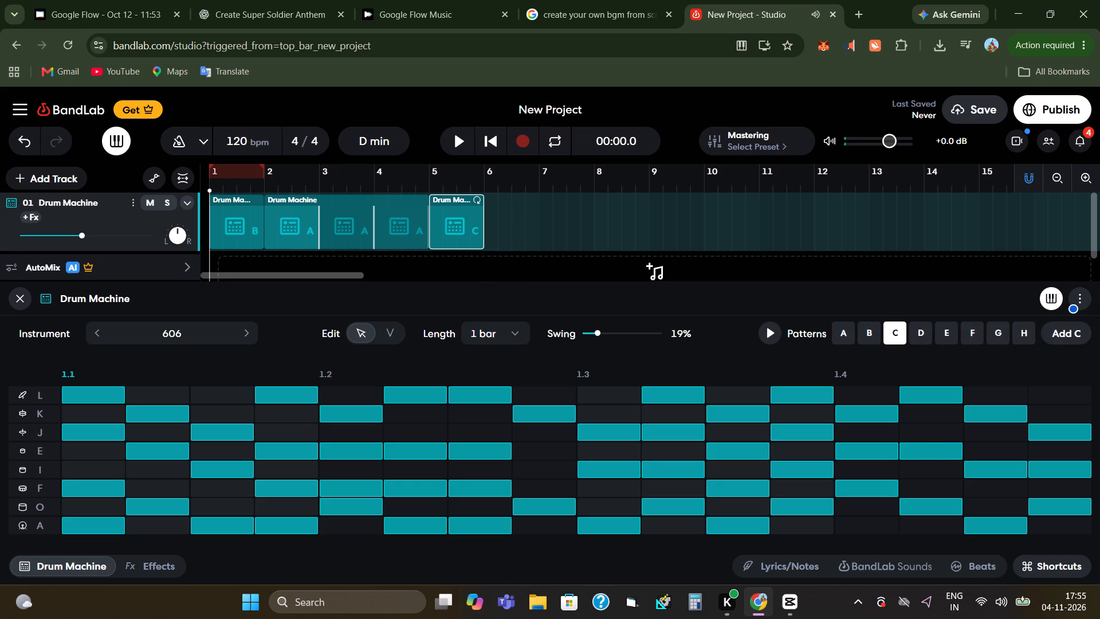
click(472, 228)
click(472, 226)
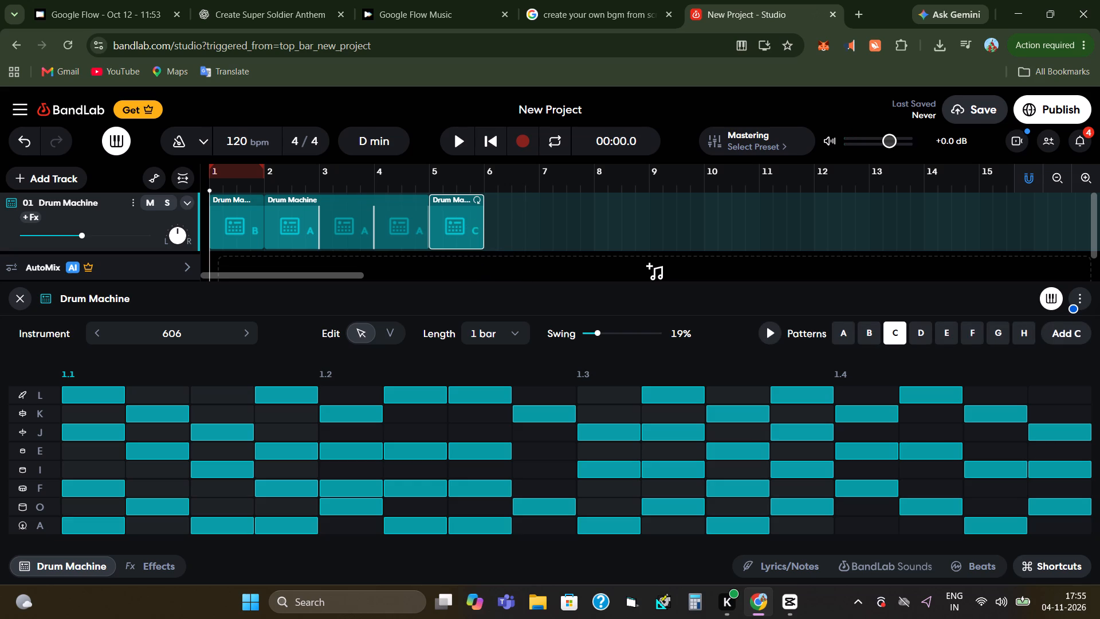
click(472, 226)
key(ctrl+c)
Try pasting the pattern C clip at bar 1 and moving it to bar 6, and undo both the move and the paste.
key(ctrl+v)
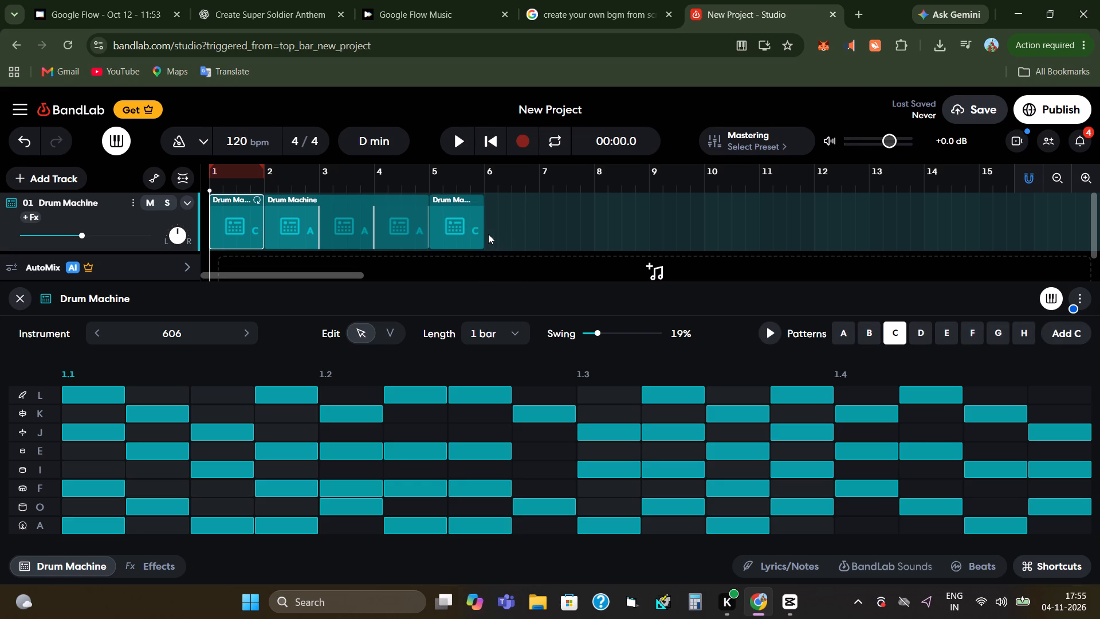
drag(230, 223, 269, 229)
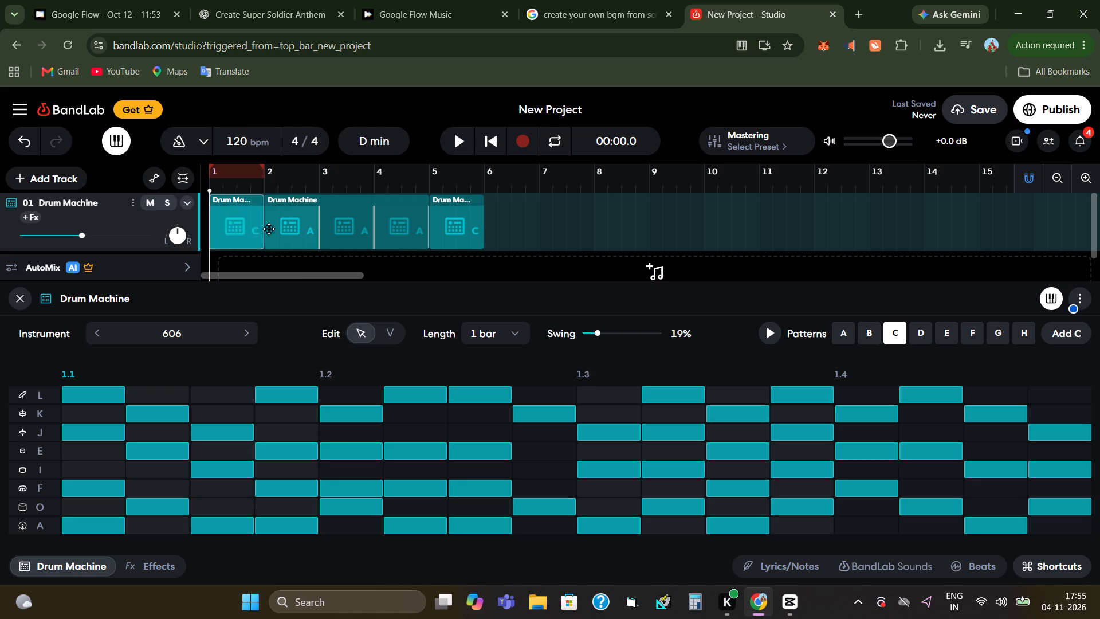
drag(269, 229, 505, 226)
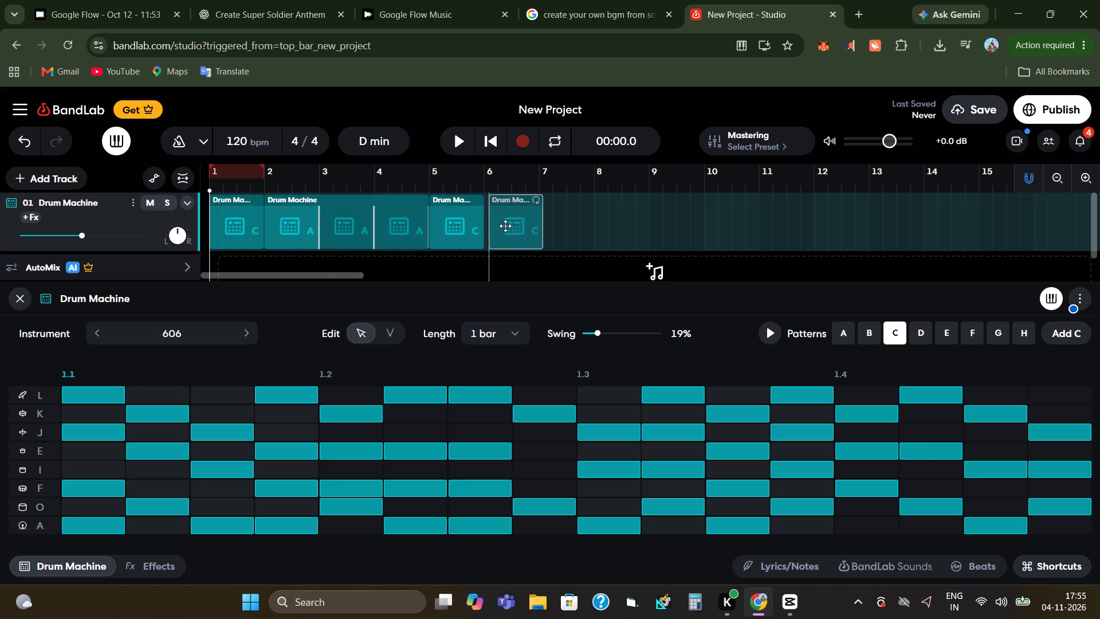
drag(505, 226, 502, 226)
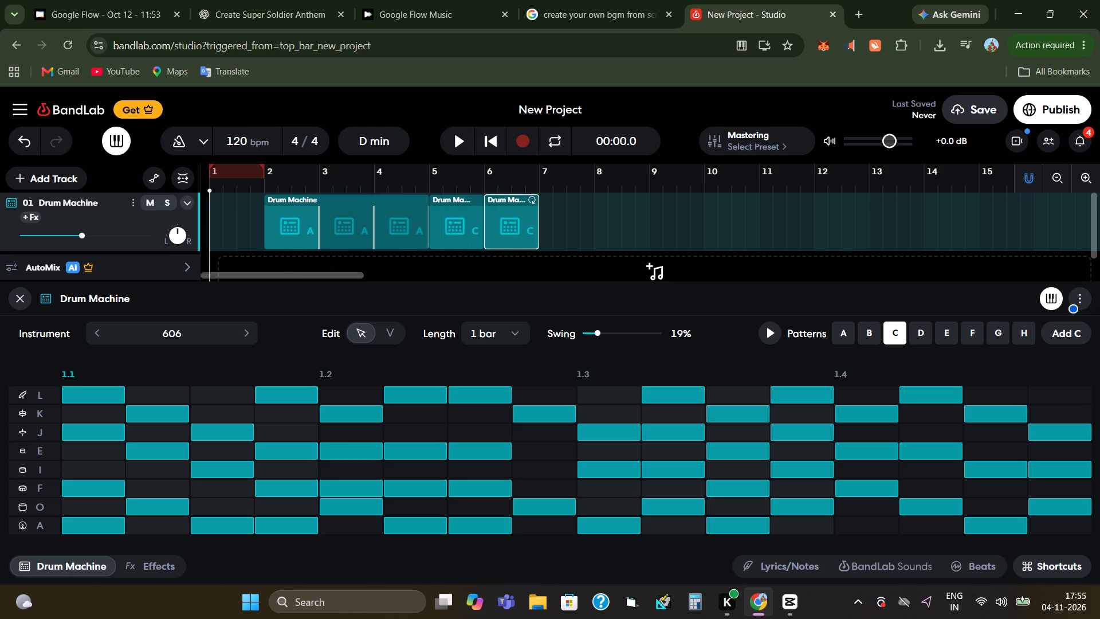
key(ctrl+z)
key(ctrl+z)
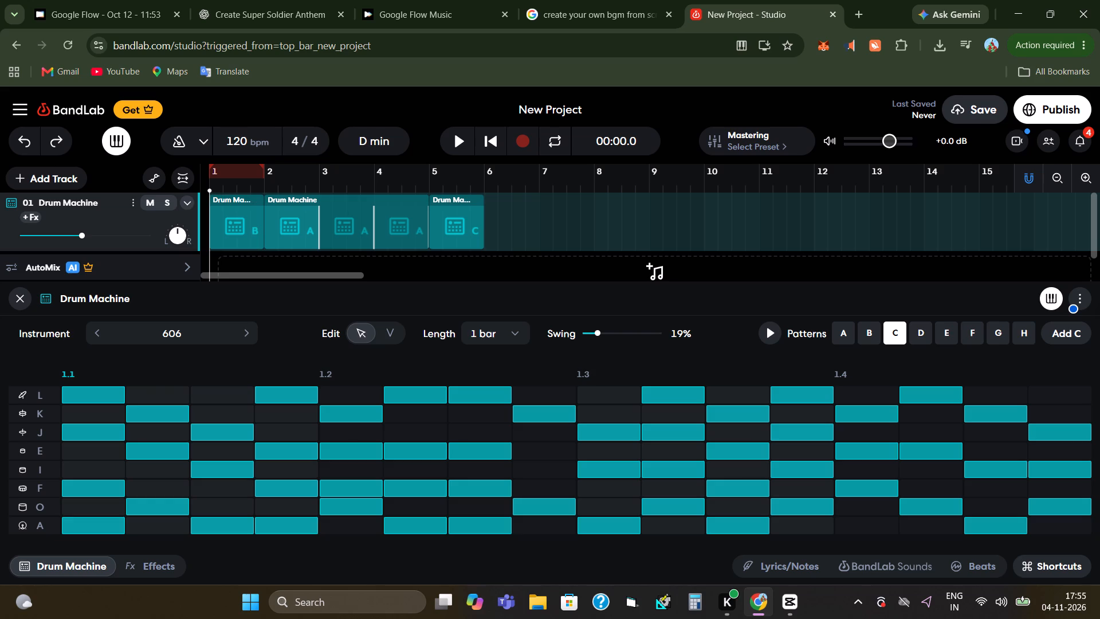
Place the playhead at bar 6 and paste the copied pattern C clip there.
click(494, 233)
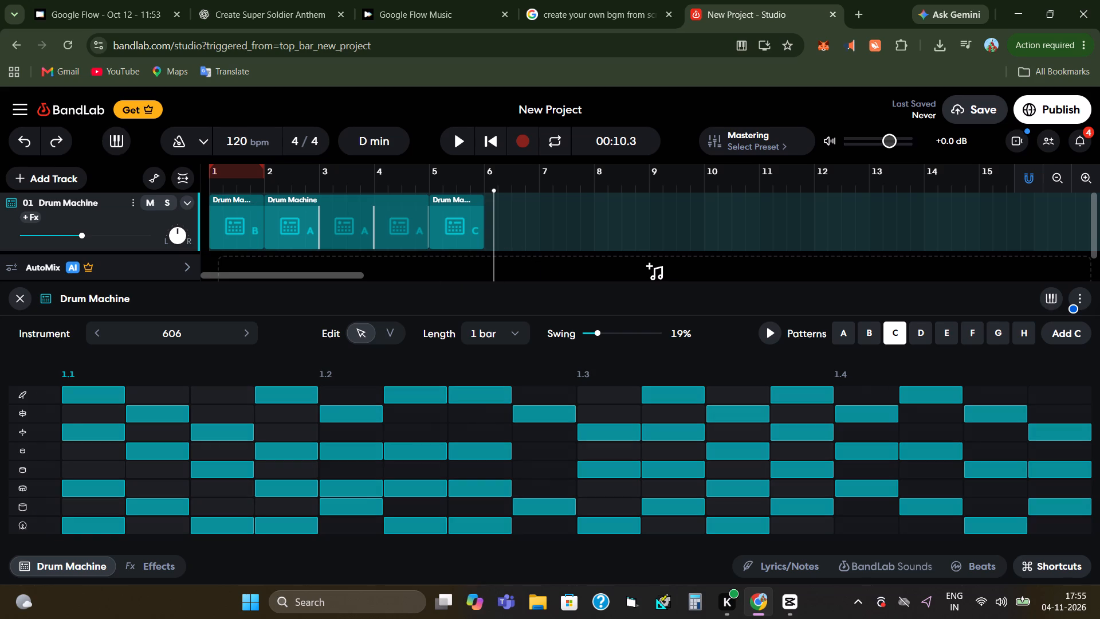
click(486, 230)
key(ctrl+v)
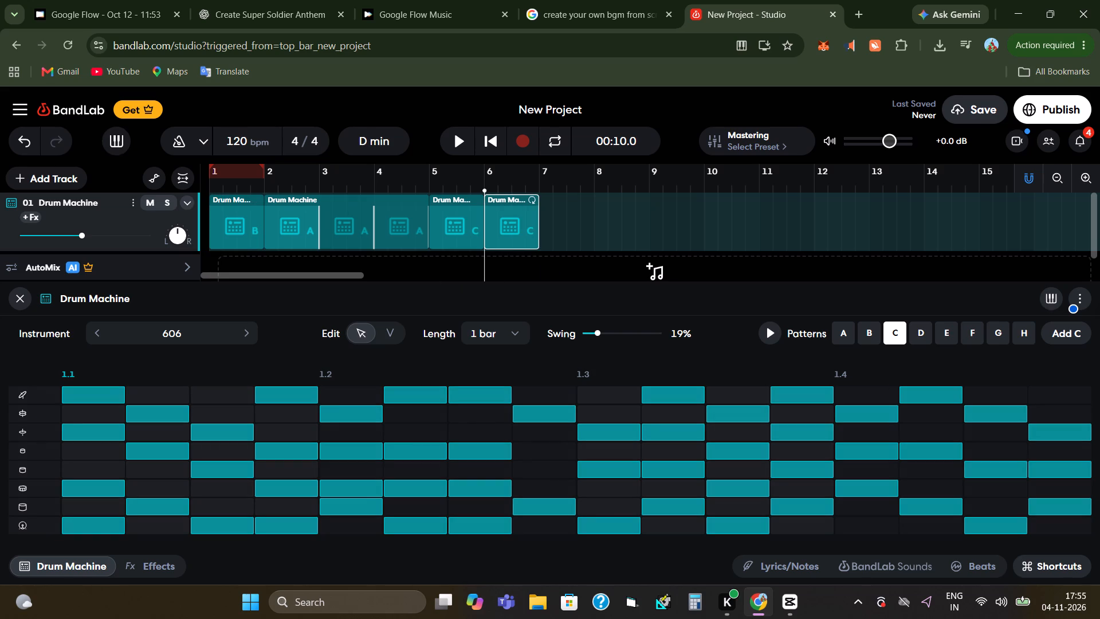
Play the arrangement from bar 6, return the playhead to the start and play it from bar 1.
click(467, 140)
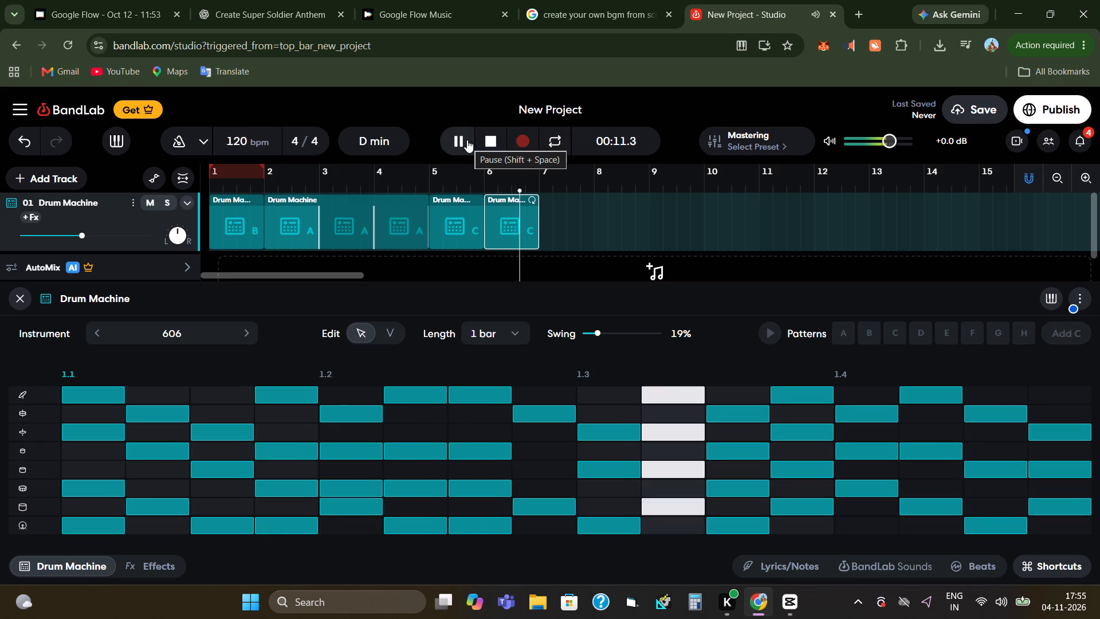
click(467, 140)
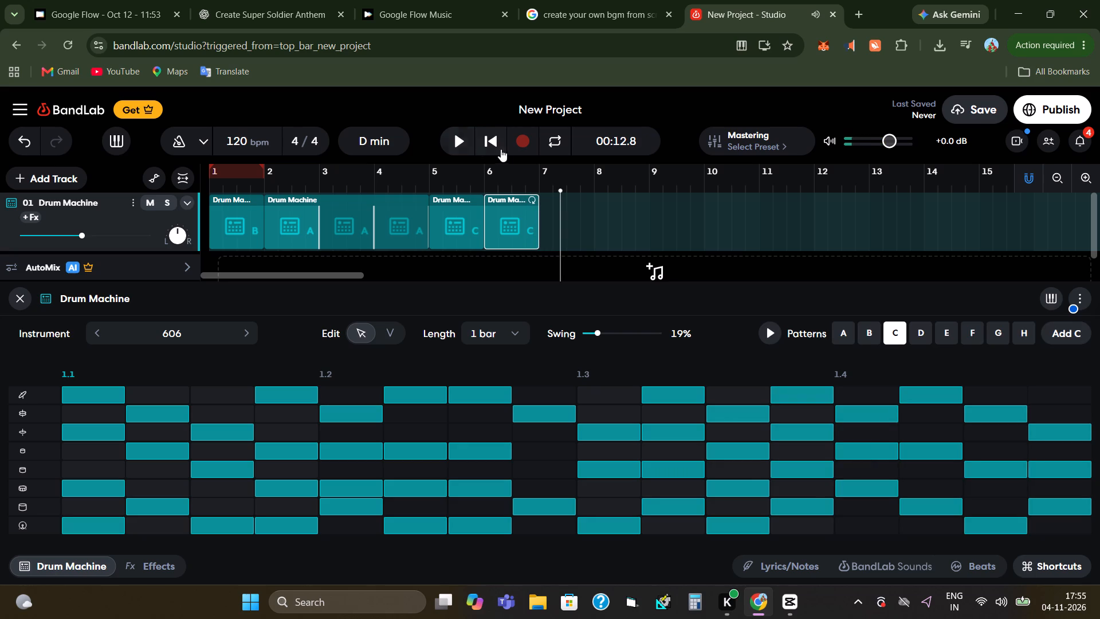
click(481, 148)
double_click(481, 148)
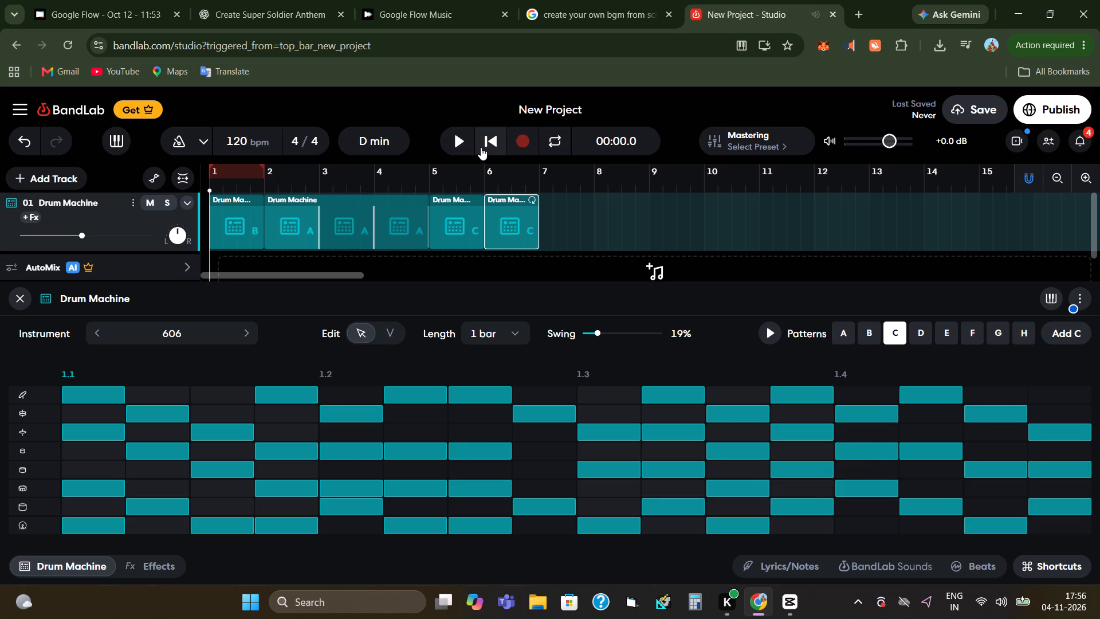
click(457, 140)
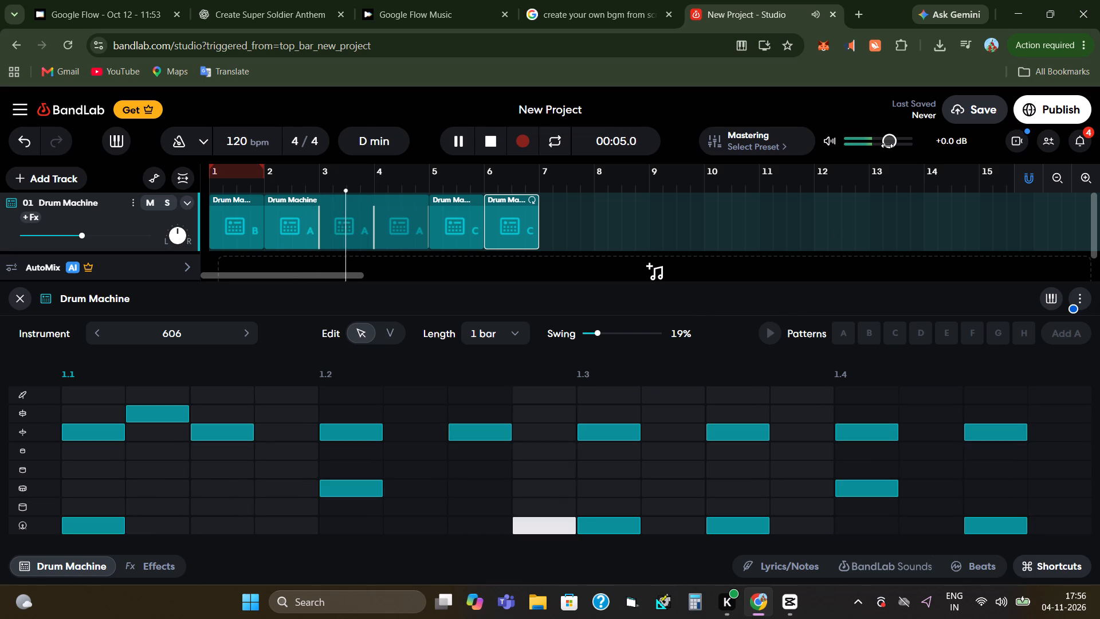
Raise the master volume to +2.7 dB during playback and stop the playback.
drag(887, 146, 895, 146)
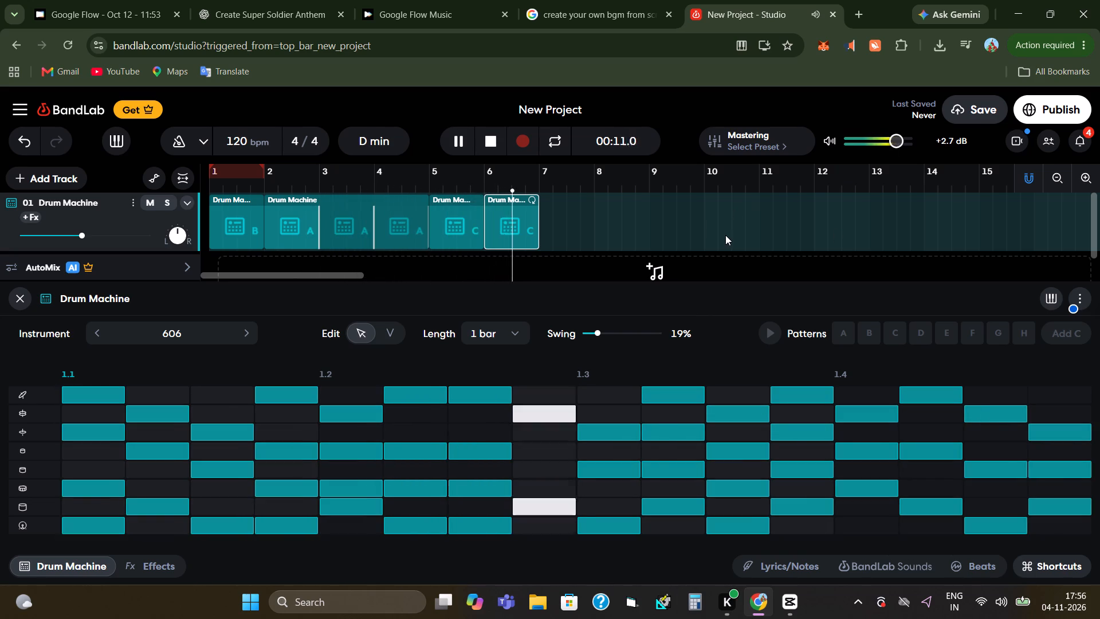
key(space)
Paste another copy of the pattern C clip at bar 7 of the Drum Machine track.
click(542, 224)
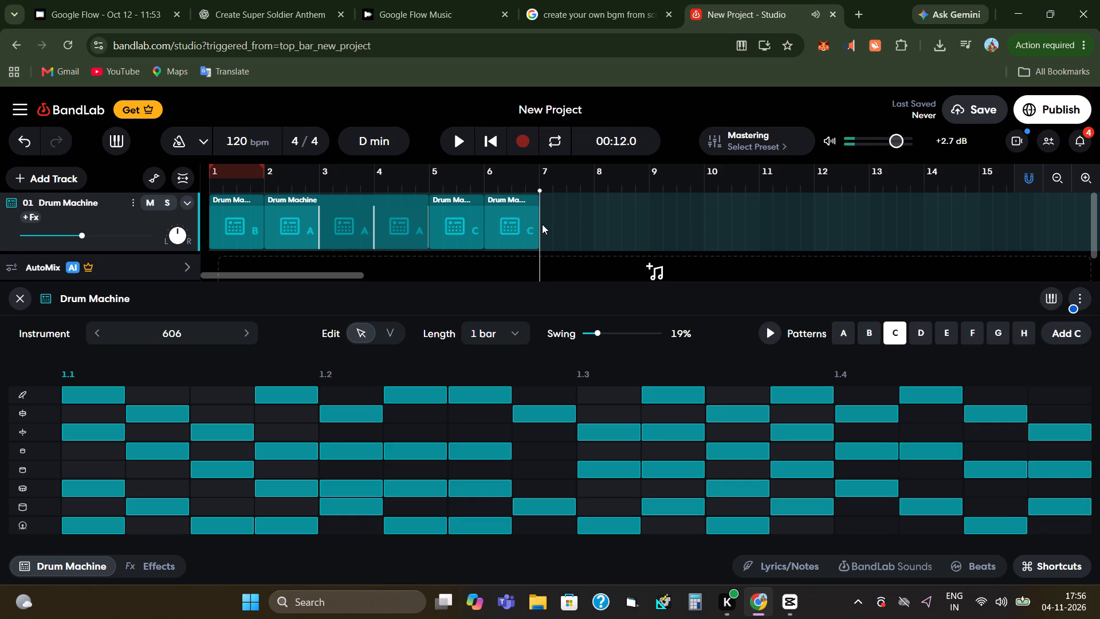
key(ctrl+v)
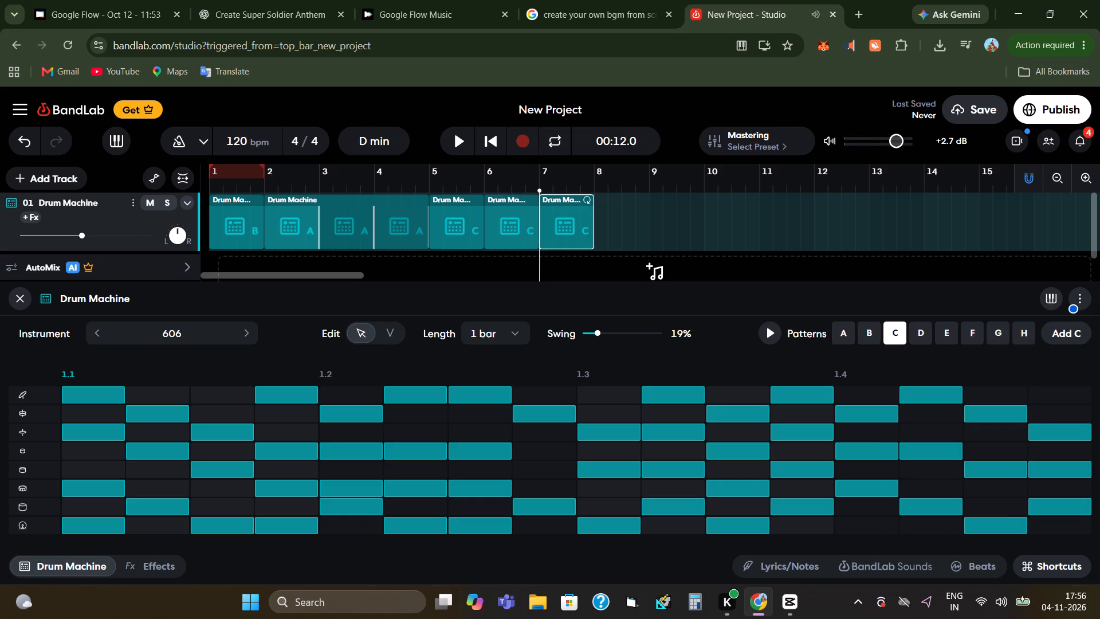
Play back the pattern C clip at bar 7.
key(space)
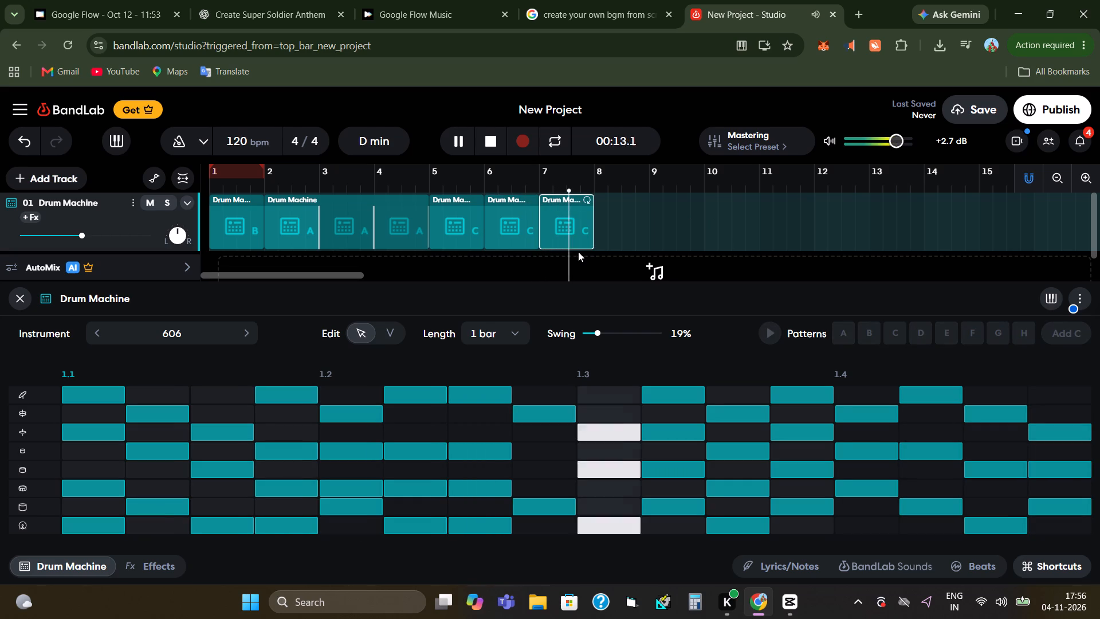
key(space)
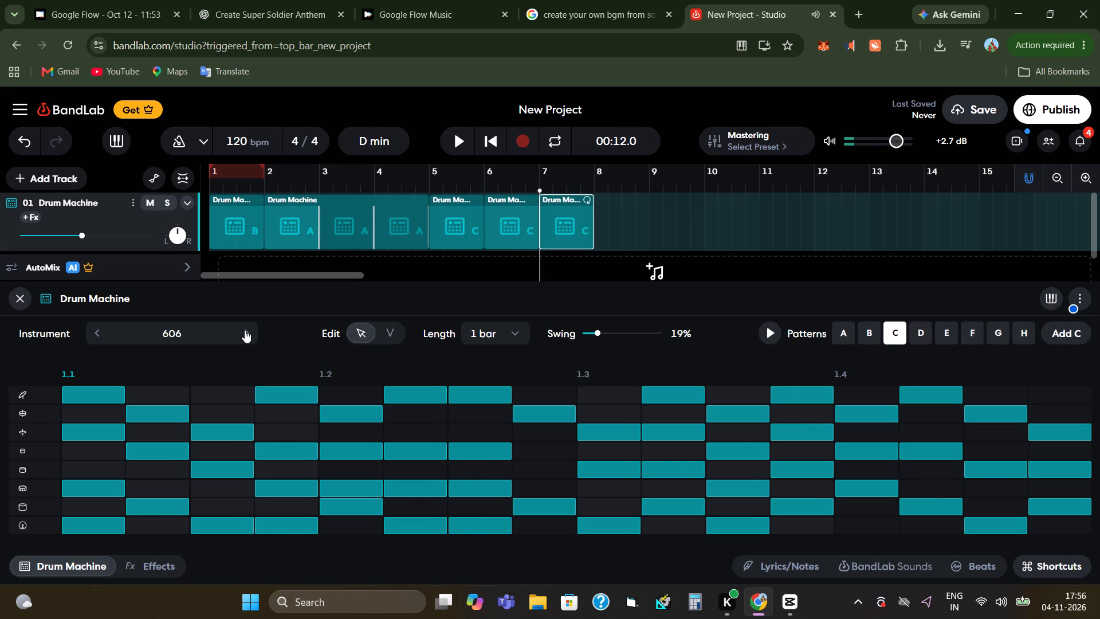
Set the Drum Machine instrument to 8 Bit Chiptune and audition it from bar 7.
click(245, 330)
key(space)
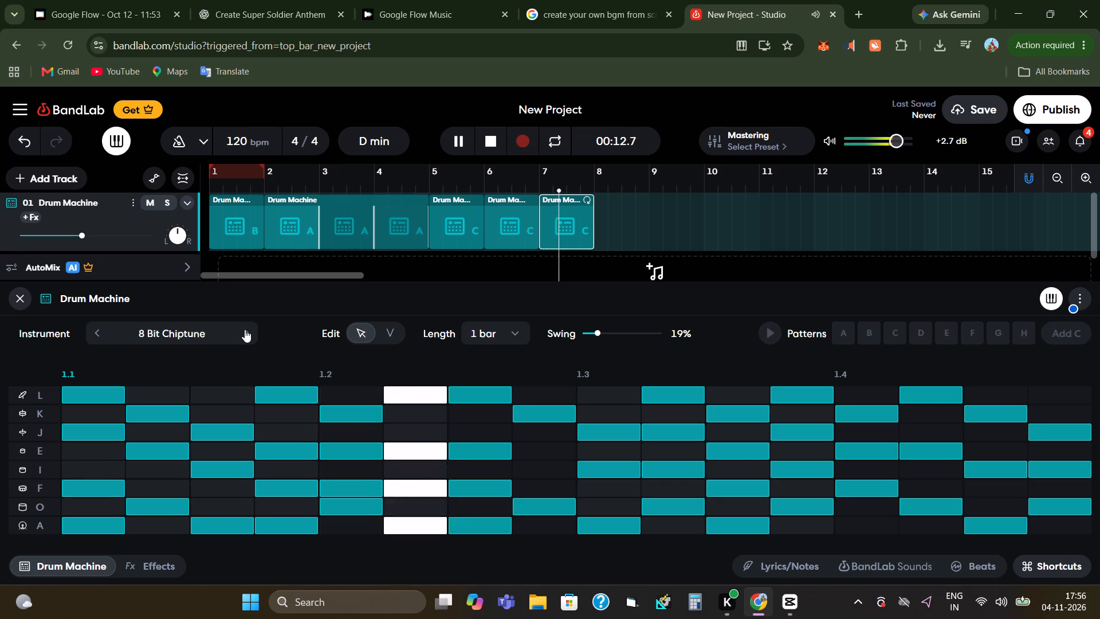
key(space)
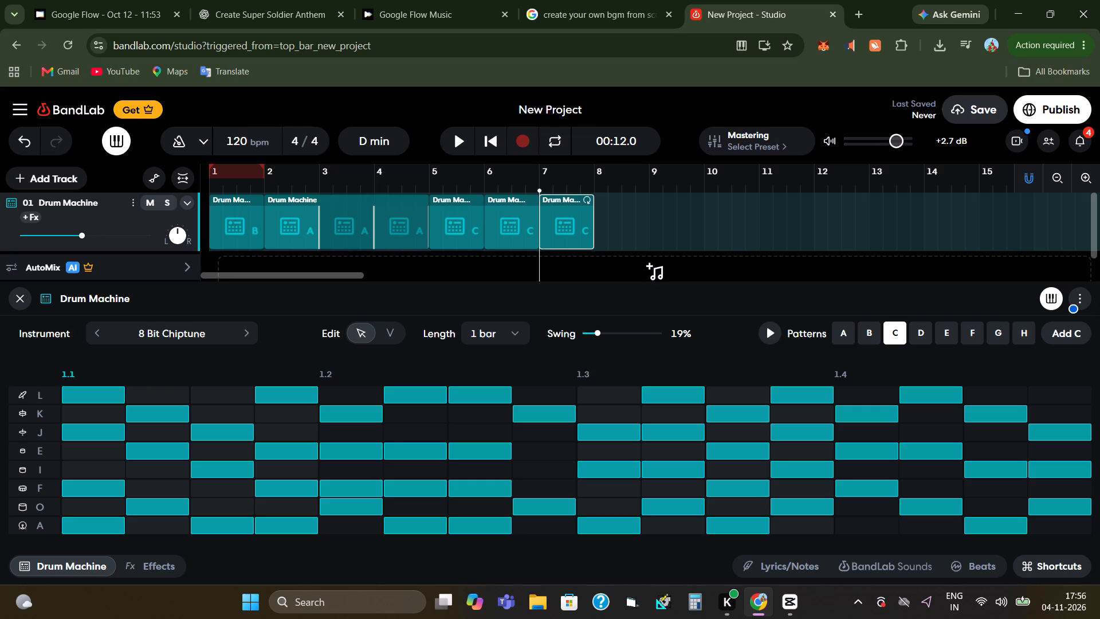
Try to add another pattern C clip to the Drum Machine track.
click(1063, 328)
Add another pattern C clip at bar 8 of the Drum Machine track.
click(601, 232)
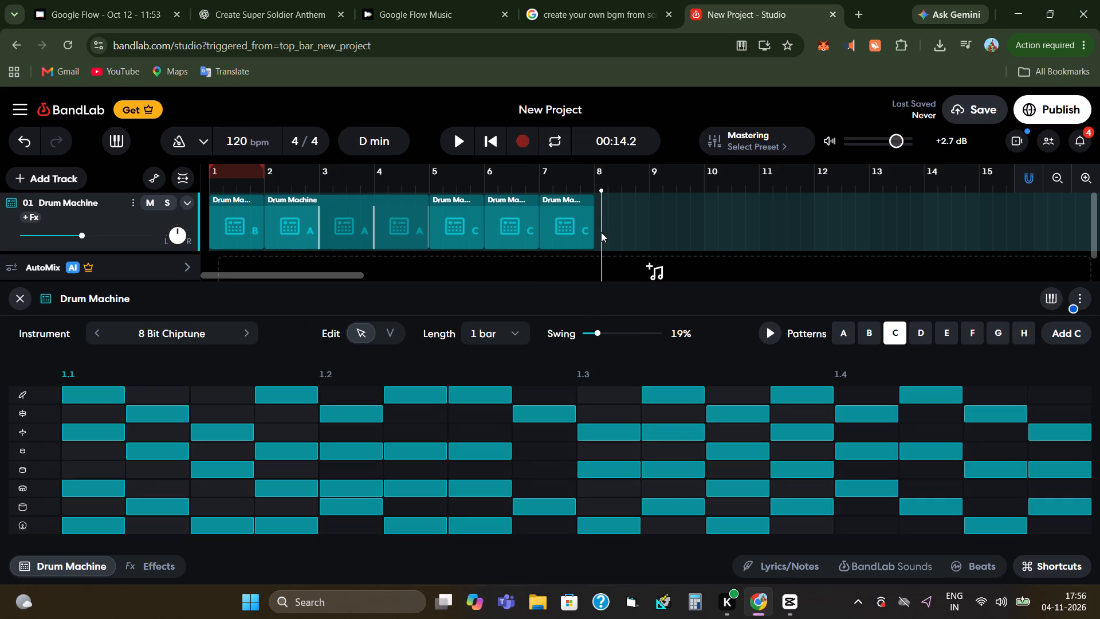
click(596, 232)
click(1072, 339)
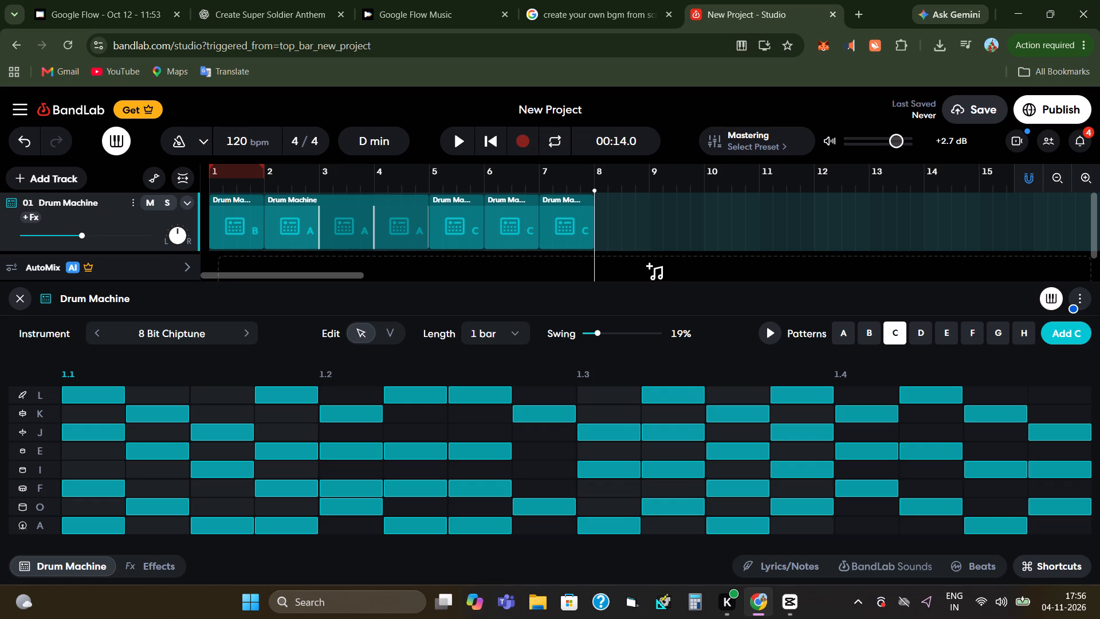
Play back the pattern C clip at bar 8.
click(458, 143)
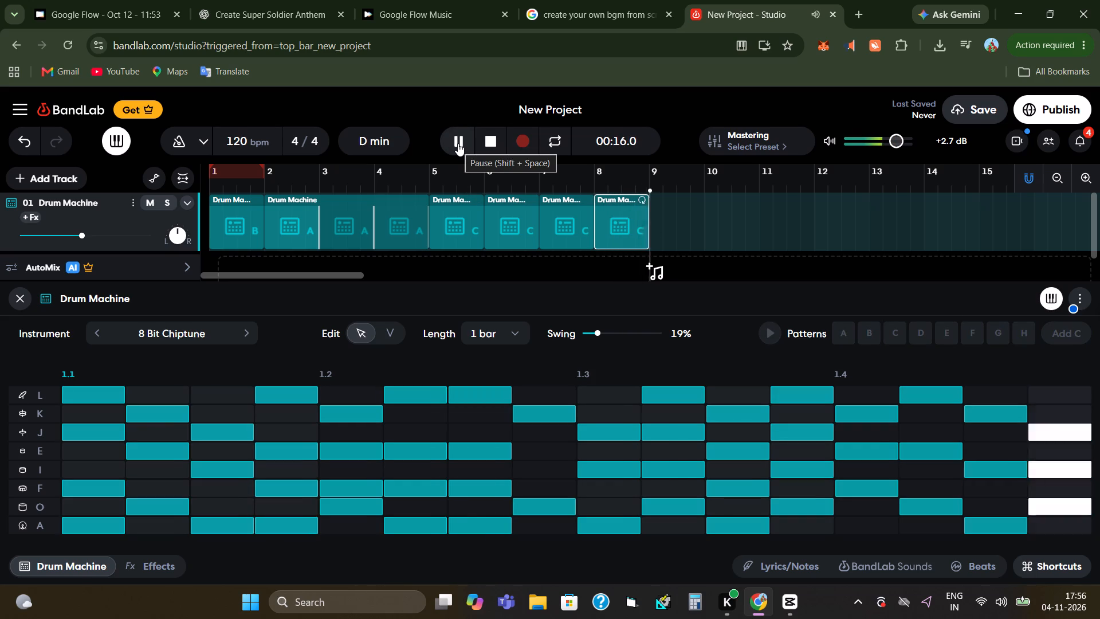
click(458, 143)
click(488, 150)
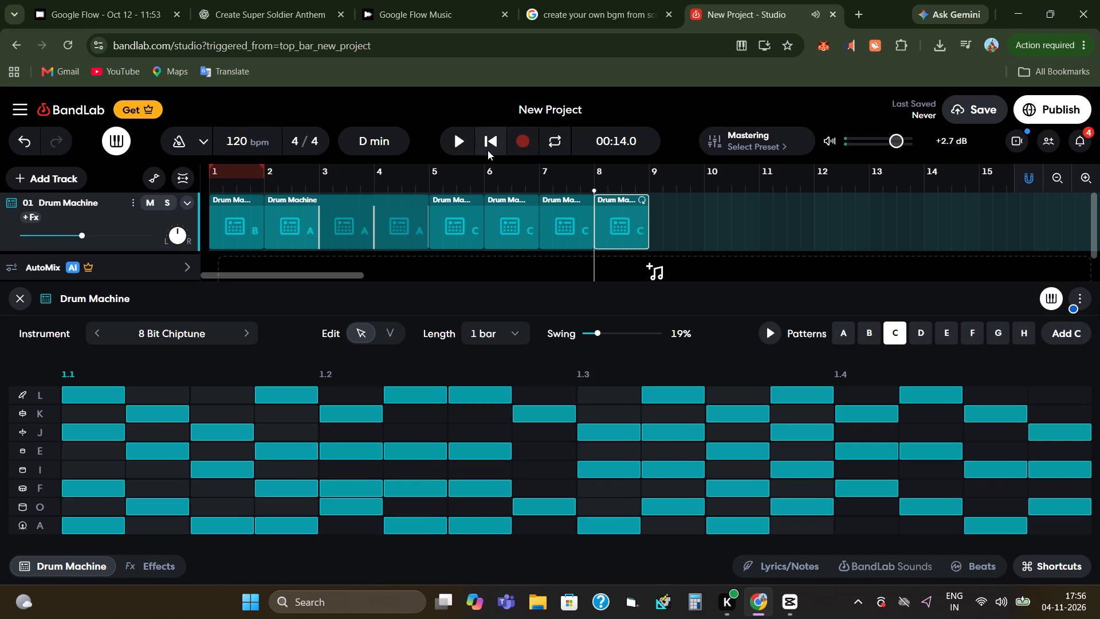
Play the whole drum arrangement from the start through bar 8.
double_click(488, 150)
click(457, 144)
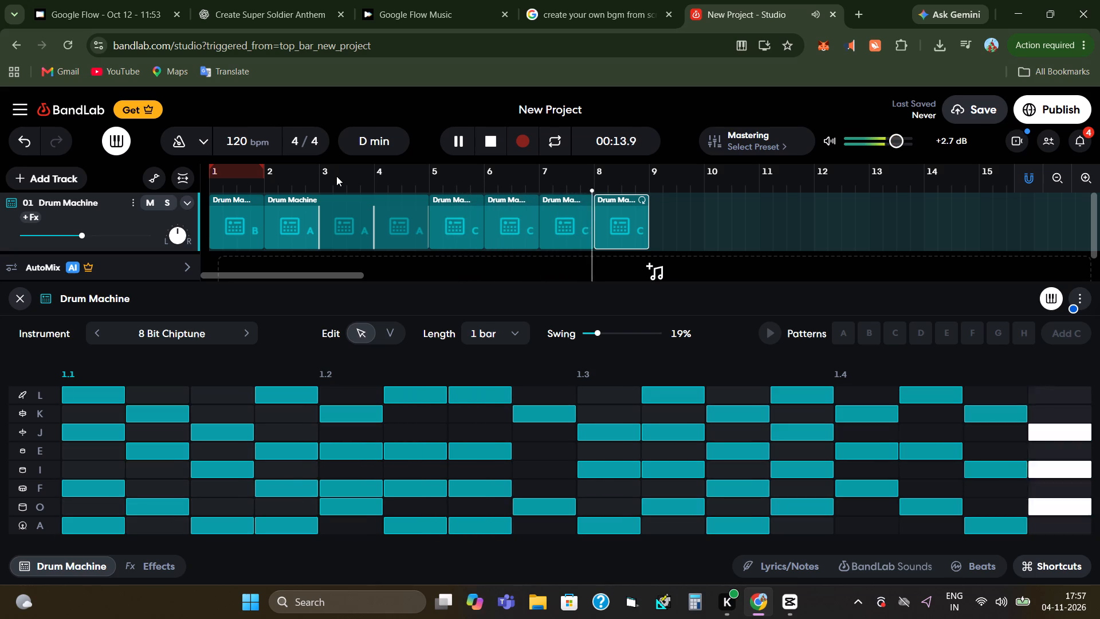
click(459, 138)
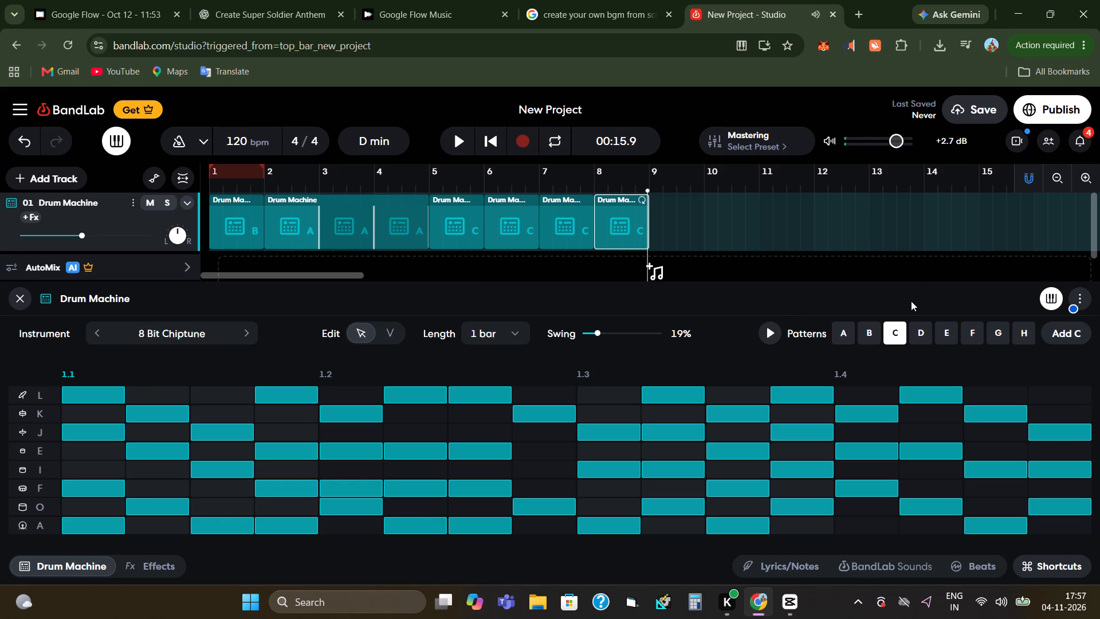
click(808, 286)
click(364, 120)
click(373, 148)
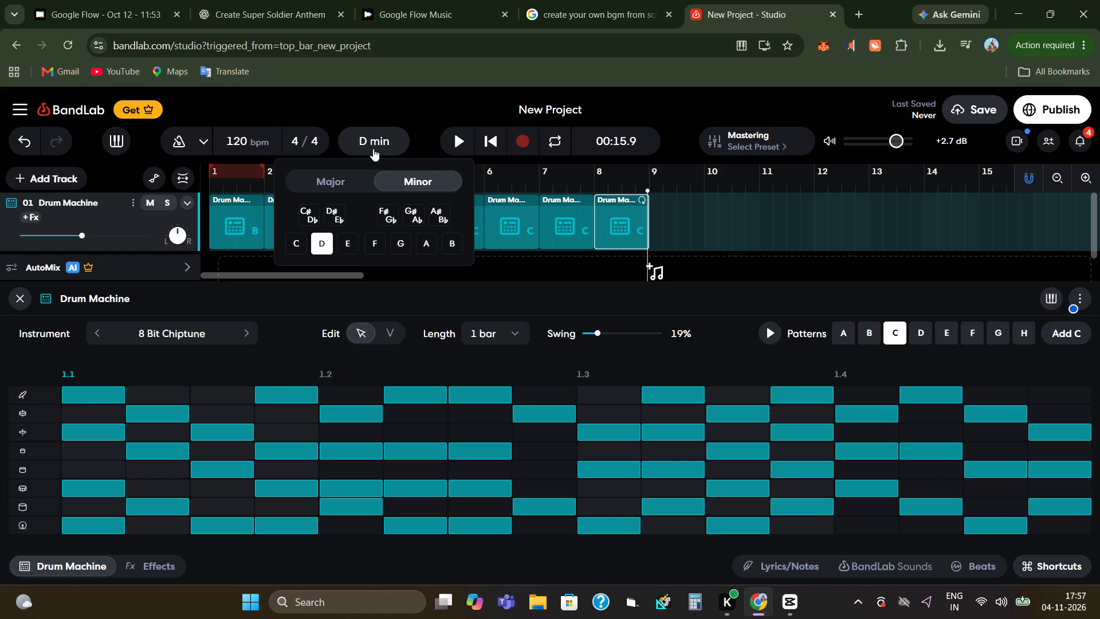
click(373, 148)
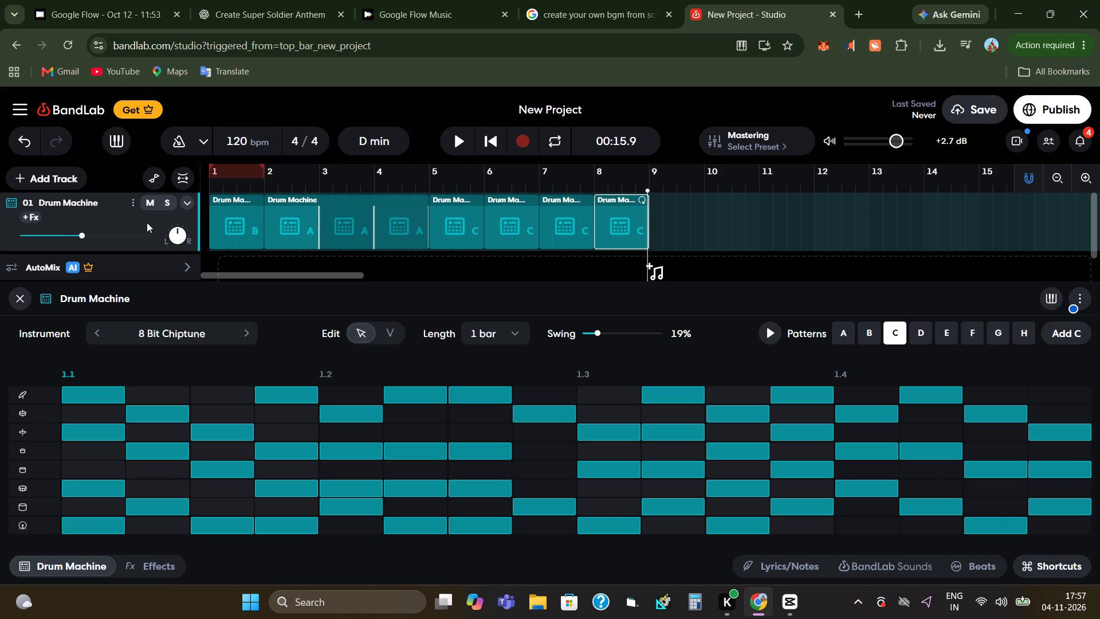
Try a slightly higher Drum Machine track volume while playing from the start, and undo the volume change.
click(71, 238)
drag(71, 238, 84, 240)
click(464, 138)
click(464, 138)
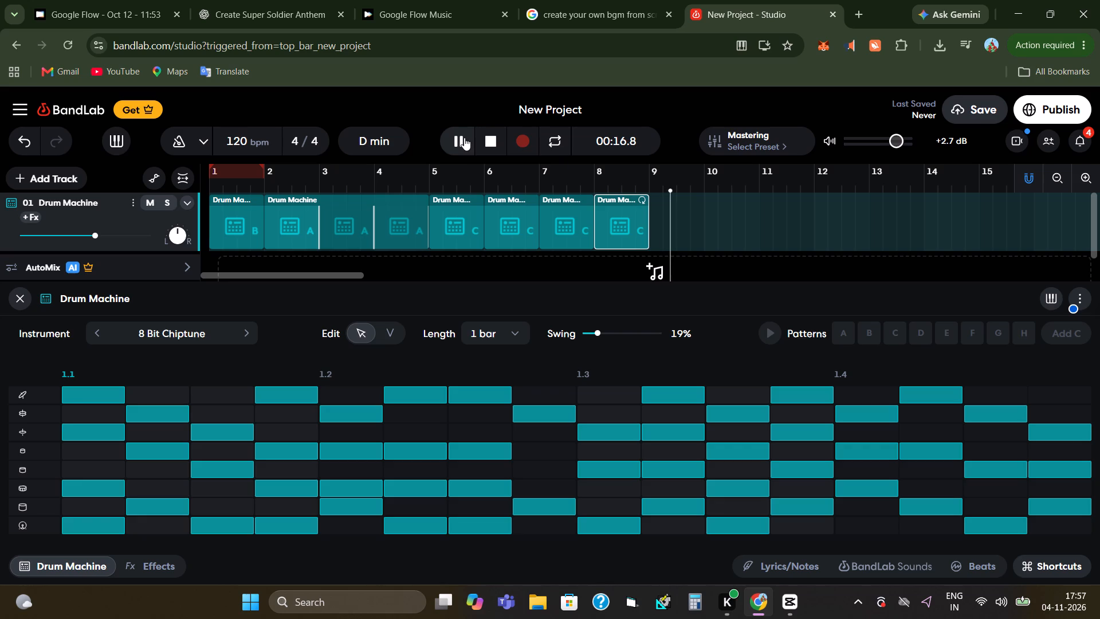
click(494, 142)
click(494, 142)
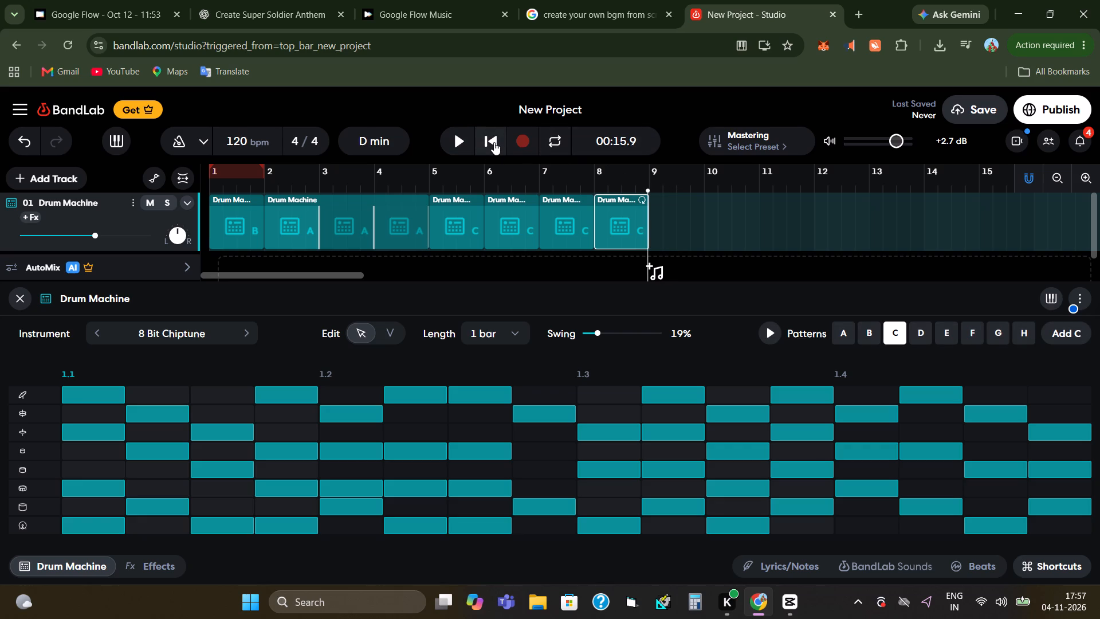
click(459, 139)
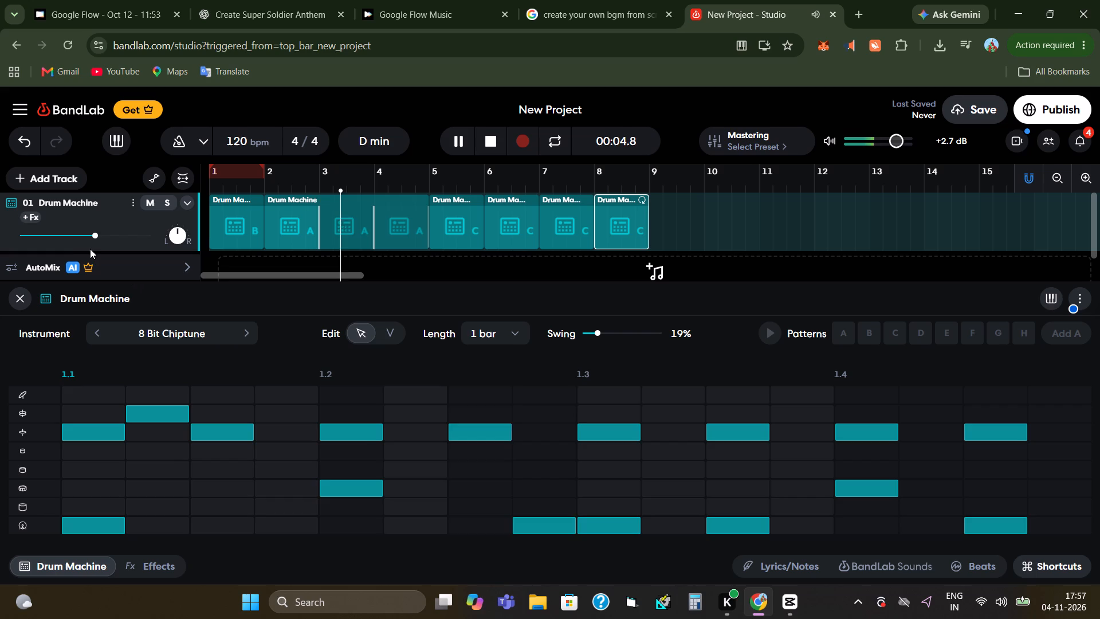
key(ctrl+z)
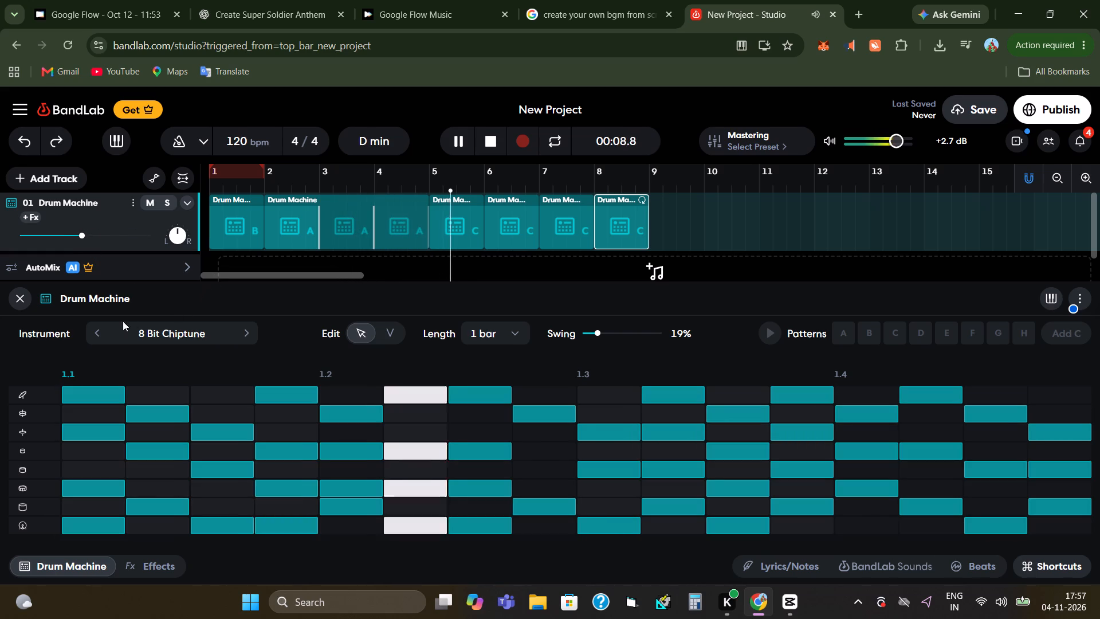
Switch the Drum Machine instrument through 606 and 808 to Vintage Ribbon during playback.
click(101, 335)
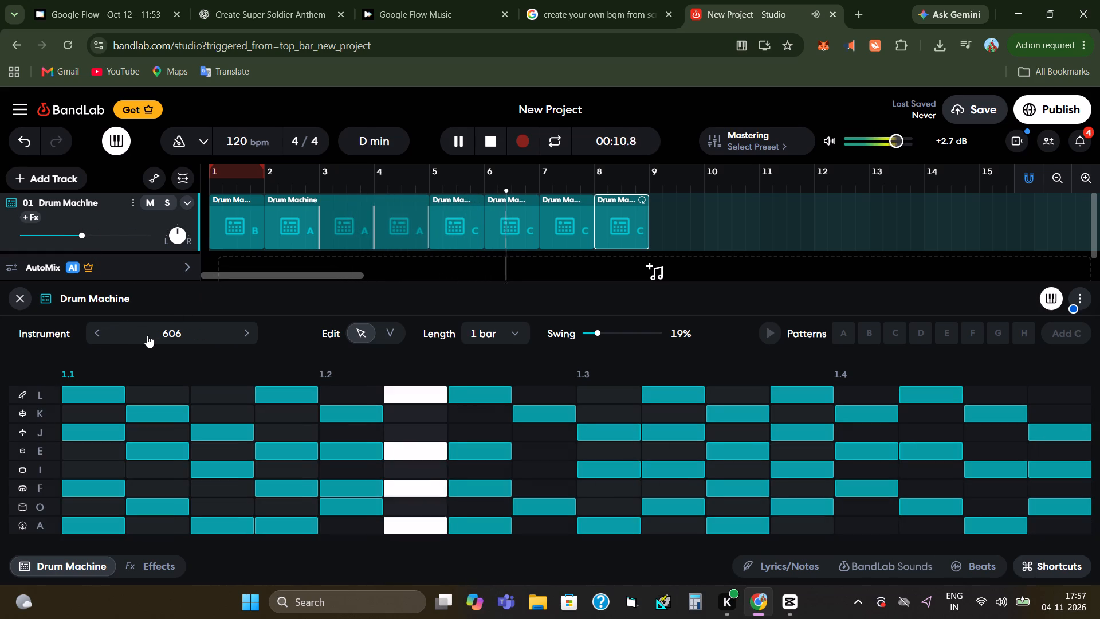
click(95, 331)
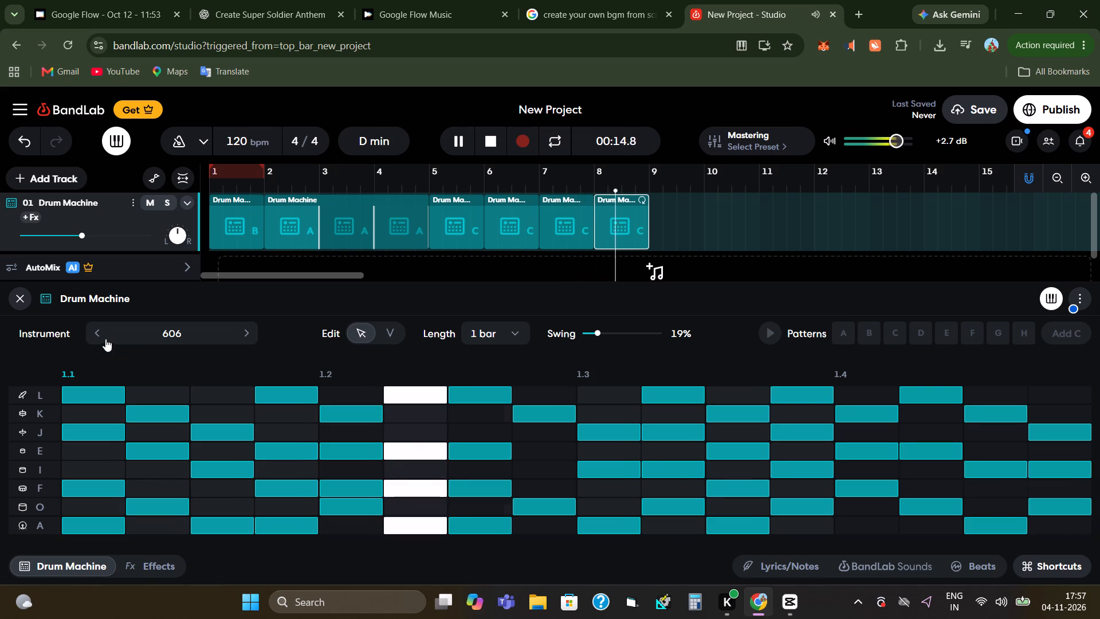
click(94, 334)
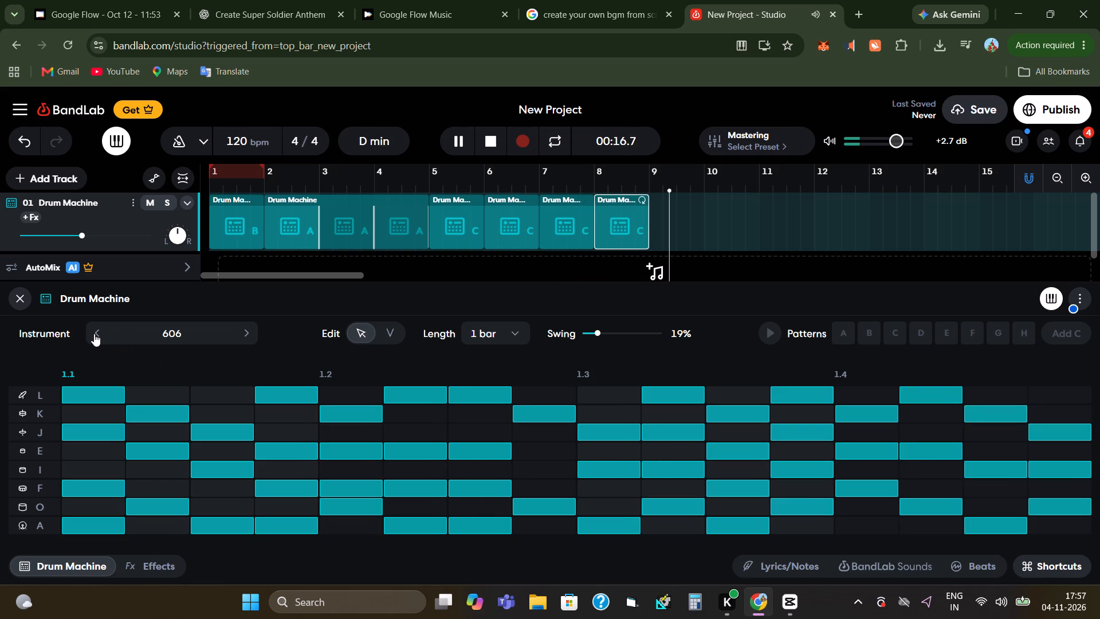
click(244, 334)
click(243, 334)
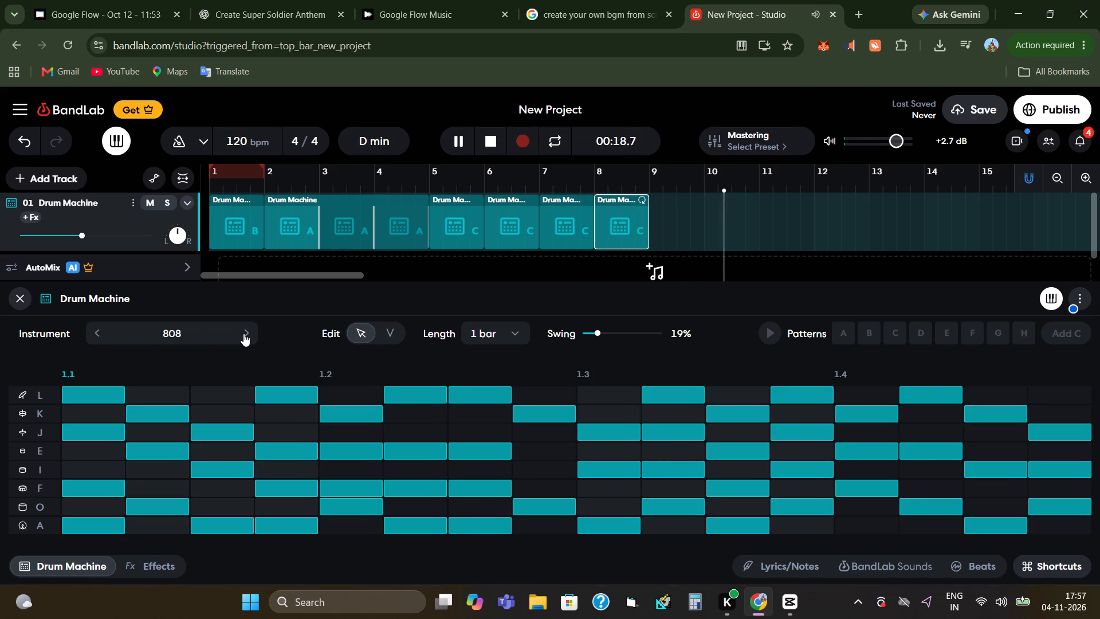
Stop playback and audition the Vintage Ribbon kit from the start of the arrangement.
click(215, 199)
click(207, 195)
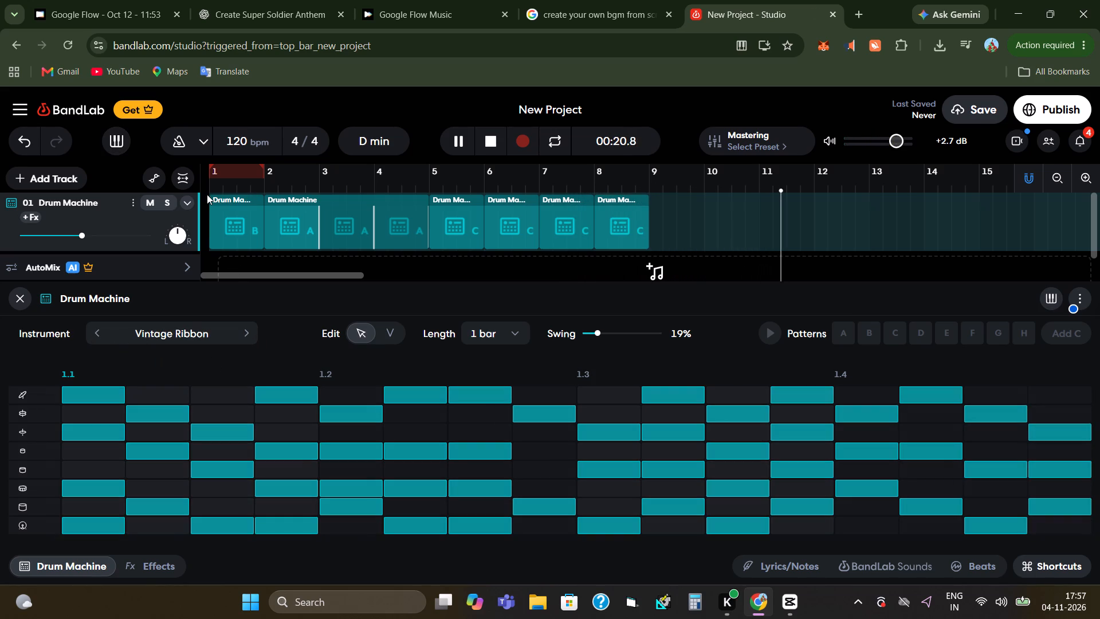
click(820, 218)
drag(820, 218, 789, 214)
click(499, 140)
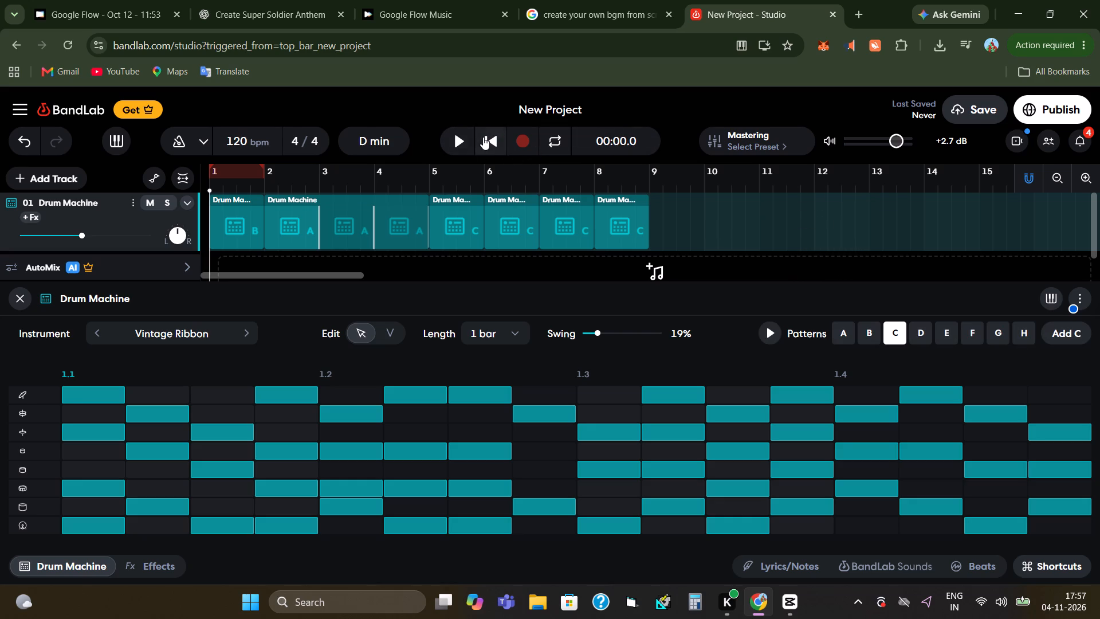
click(458, 134)
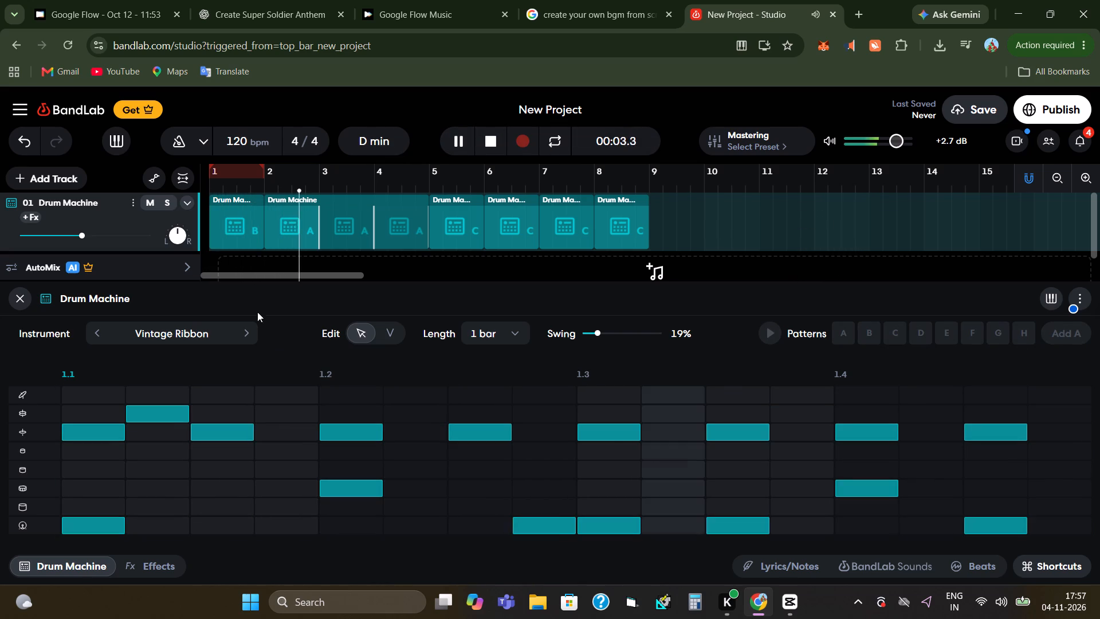
click(492, 130)
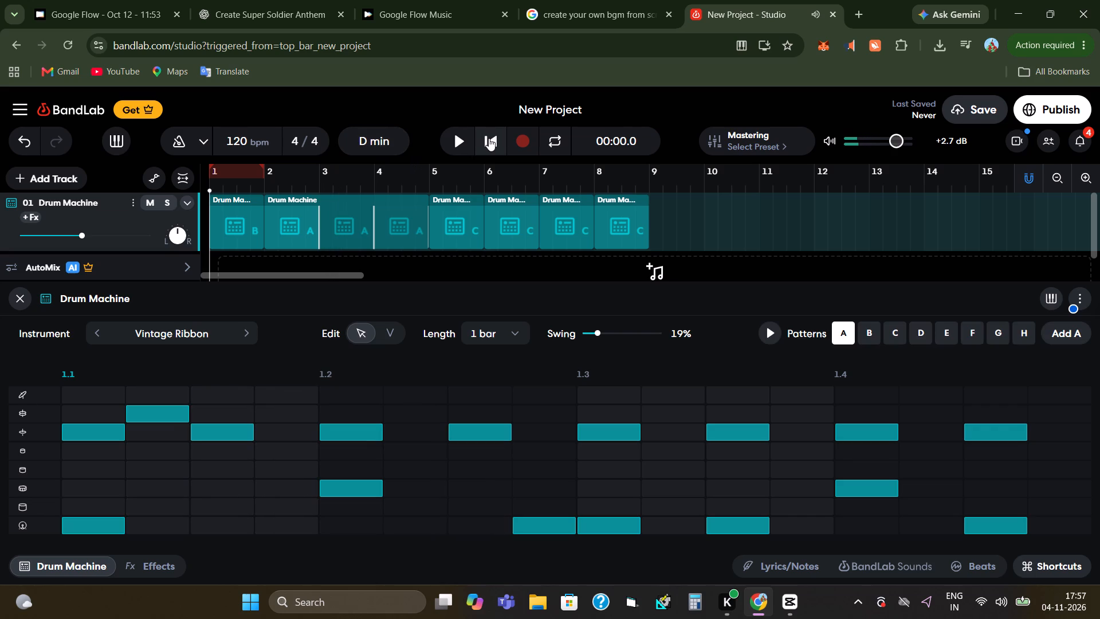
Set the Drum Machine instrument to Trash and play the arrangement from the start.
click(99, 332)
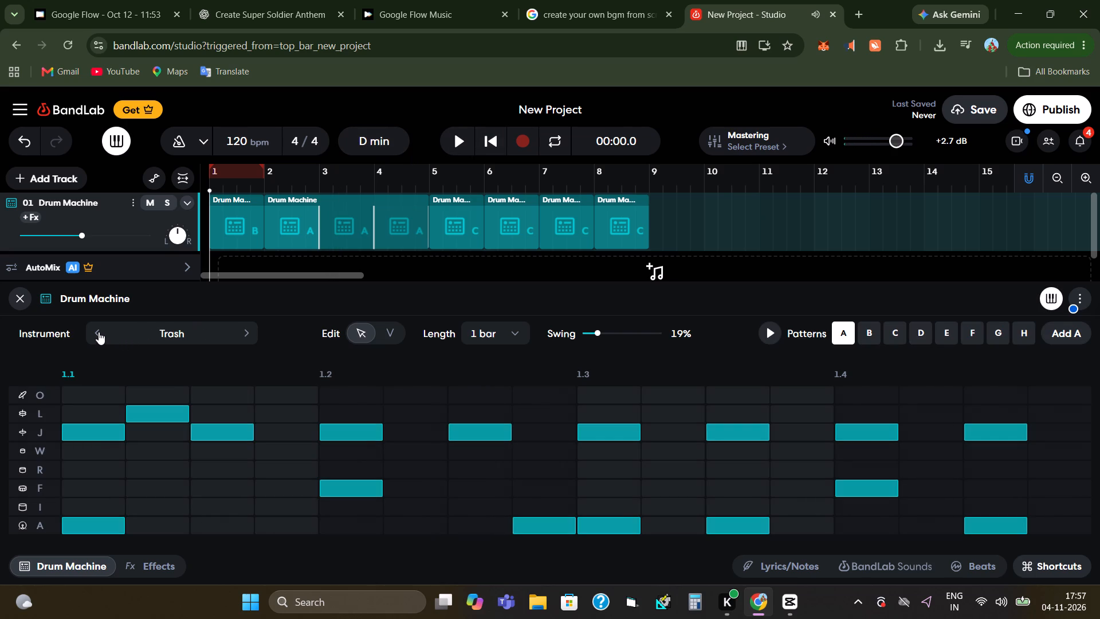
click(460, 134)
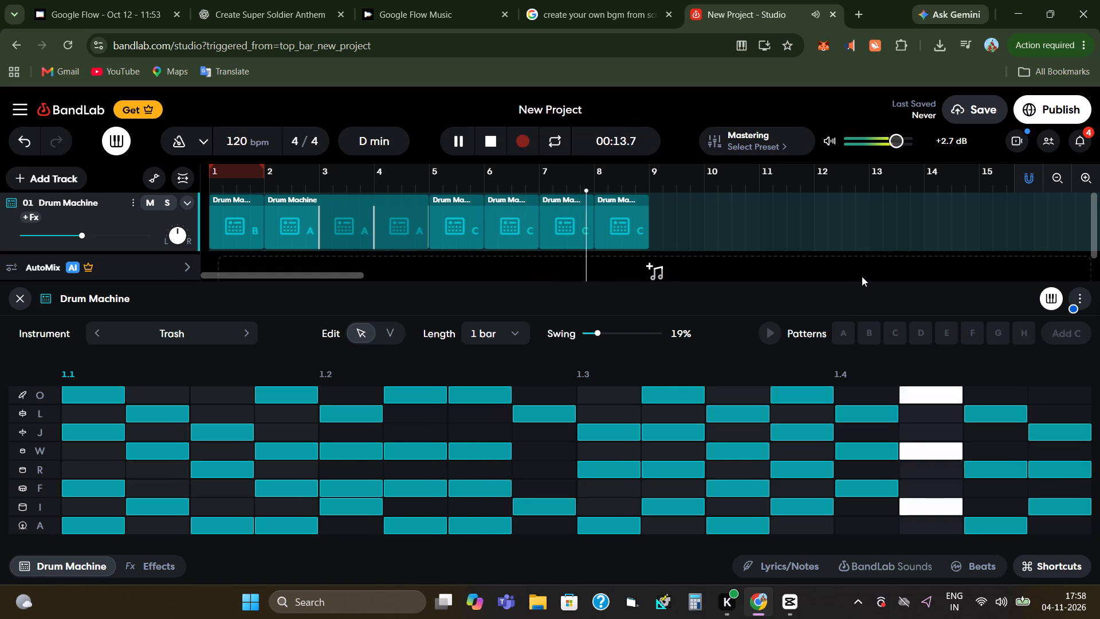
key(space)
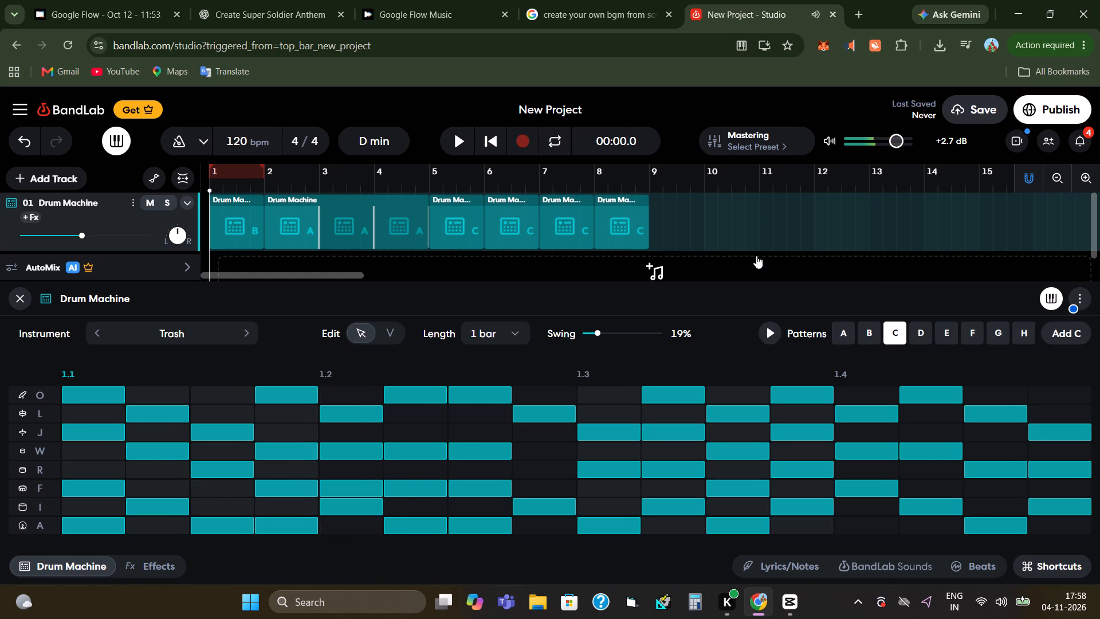
Clear the L, W, F and A hits on the third step of beat 1.3 in pattern C.
click(746, 410)
click(742, 456)
click(744, 485)
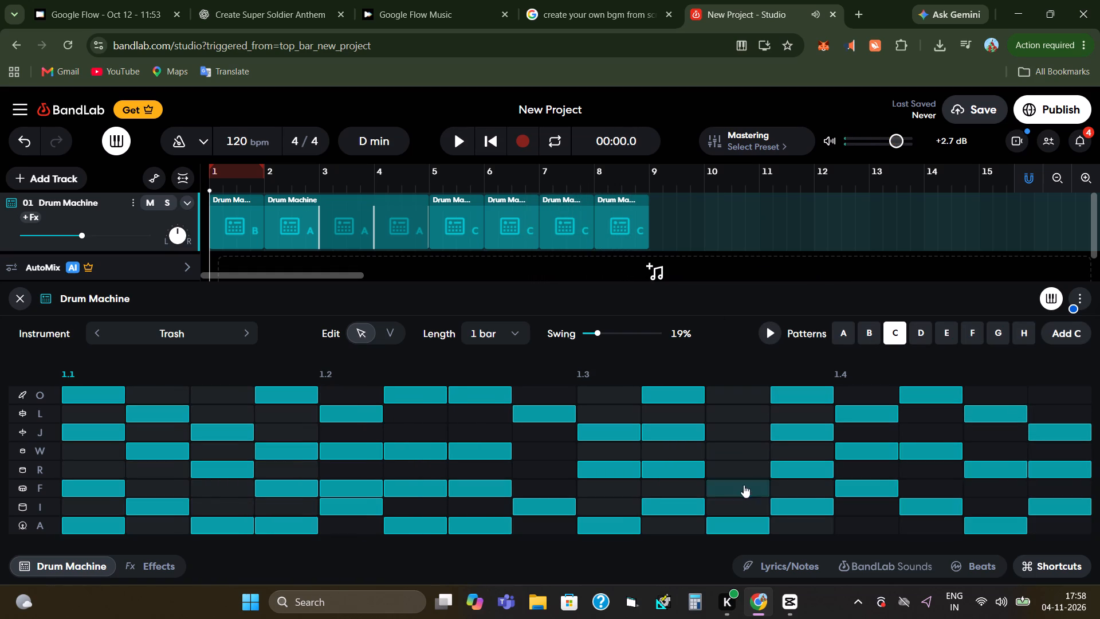
click(749, 521)
Play back the edited pattern C clips from bar 5.
click(462, 216)
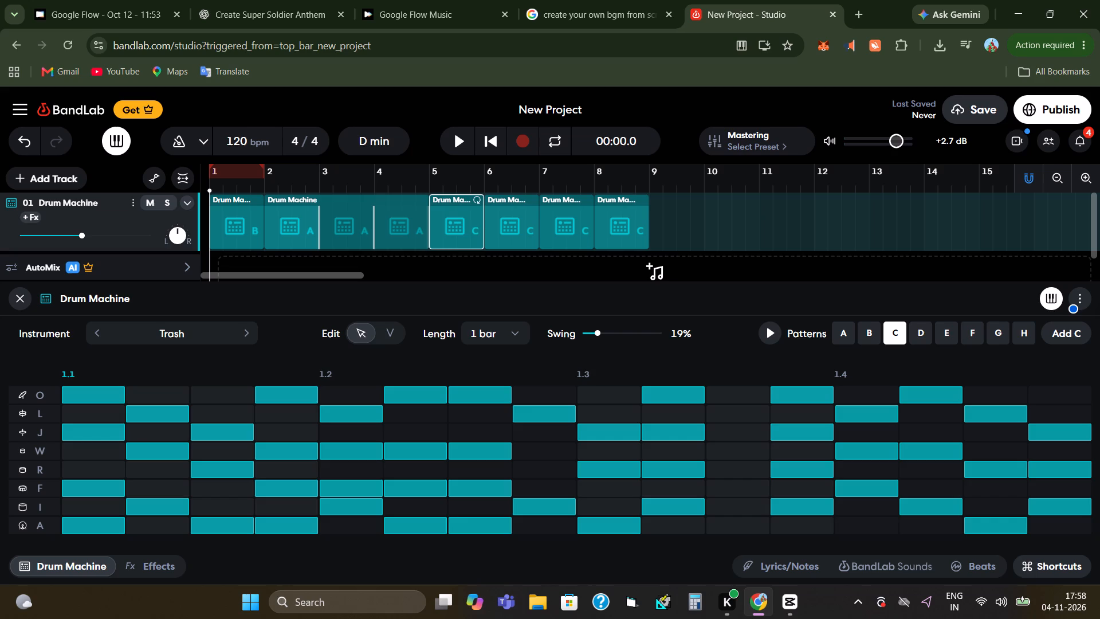
click(436, 194)
click(427, 187)
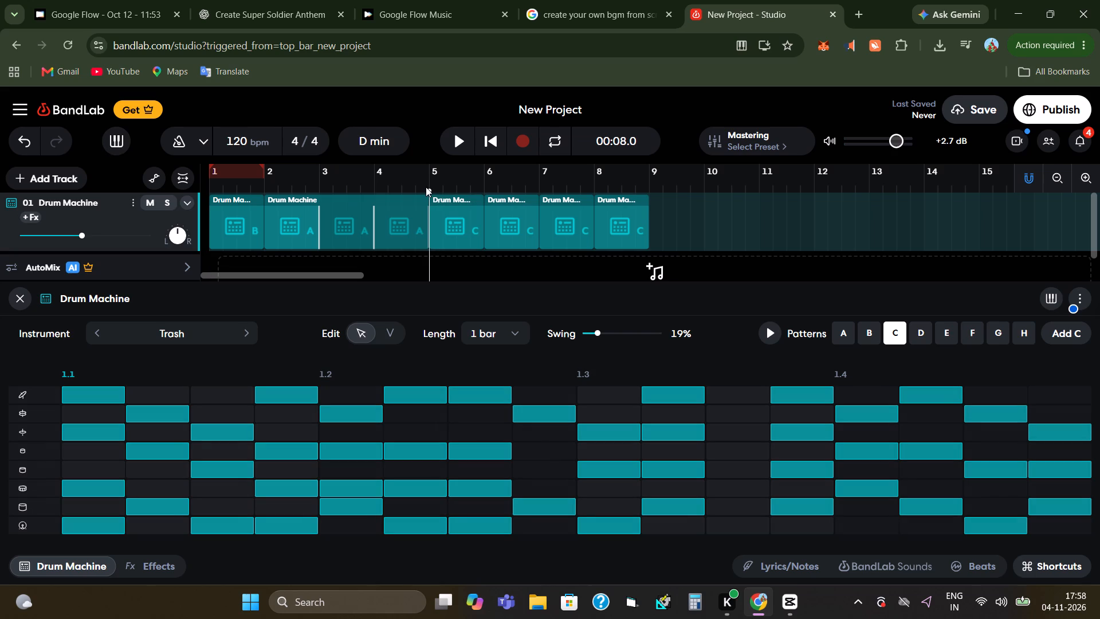
key(space)
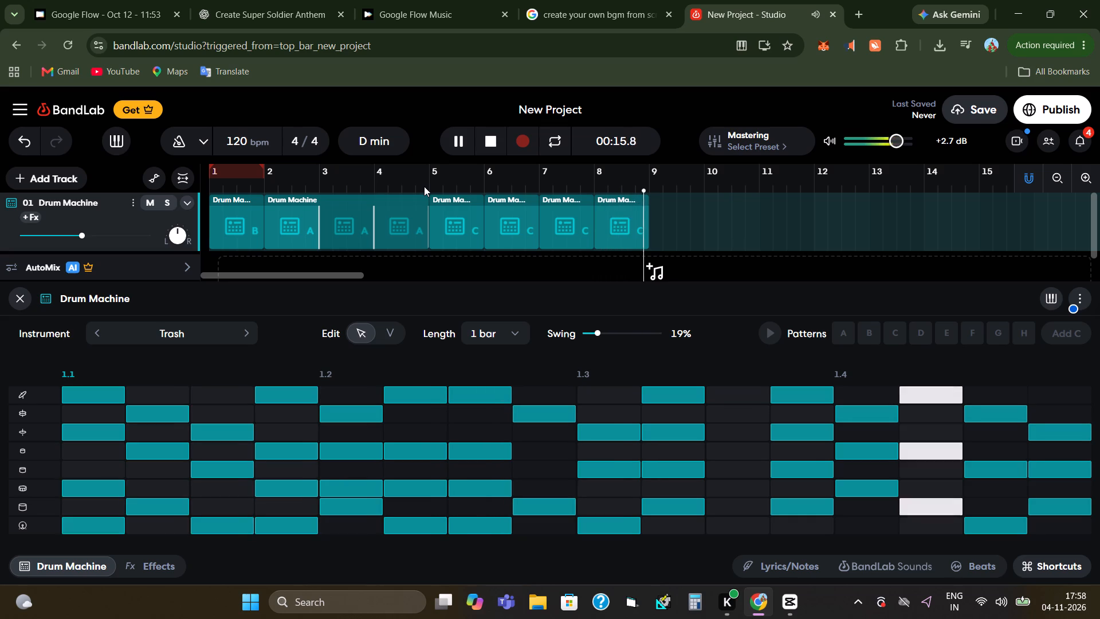
key(space)
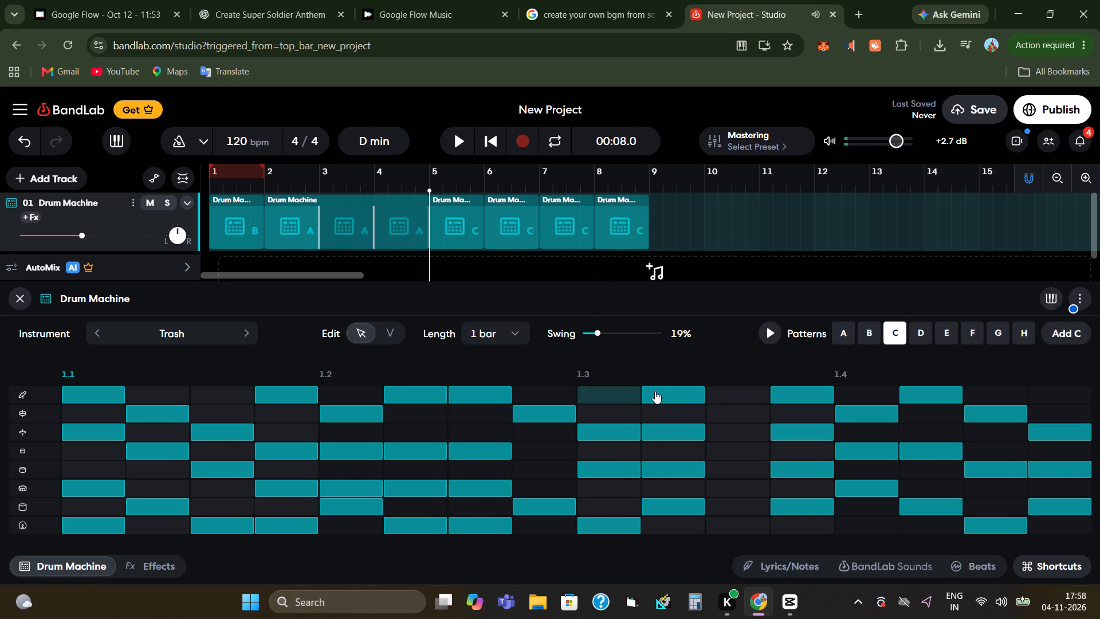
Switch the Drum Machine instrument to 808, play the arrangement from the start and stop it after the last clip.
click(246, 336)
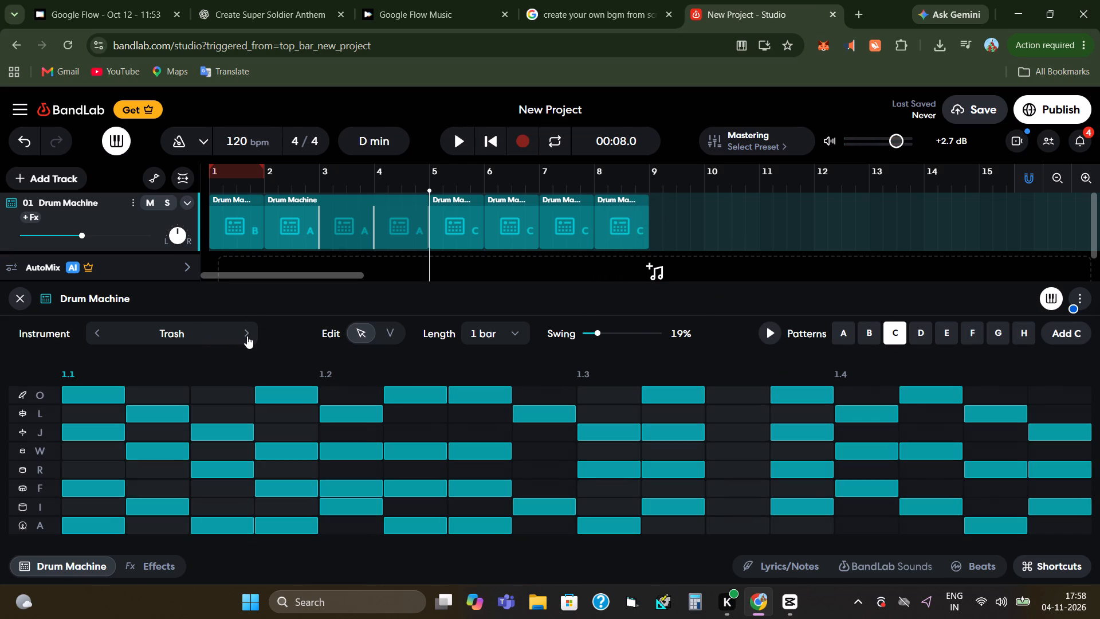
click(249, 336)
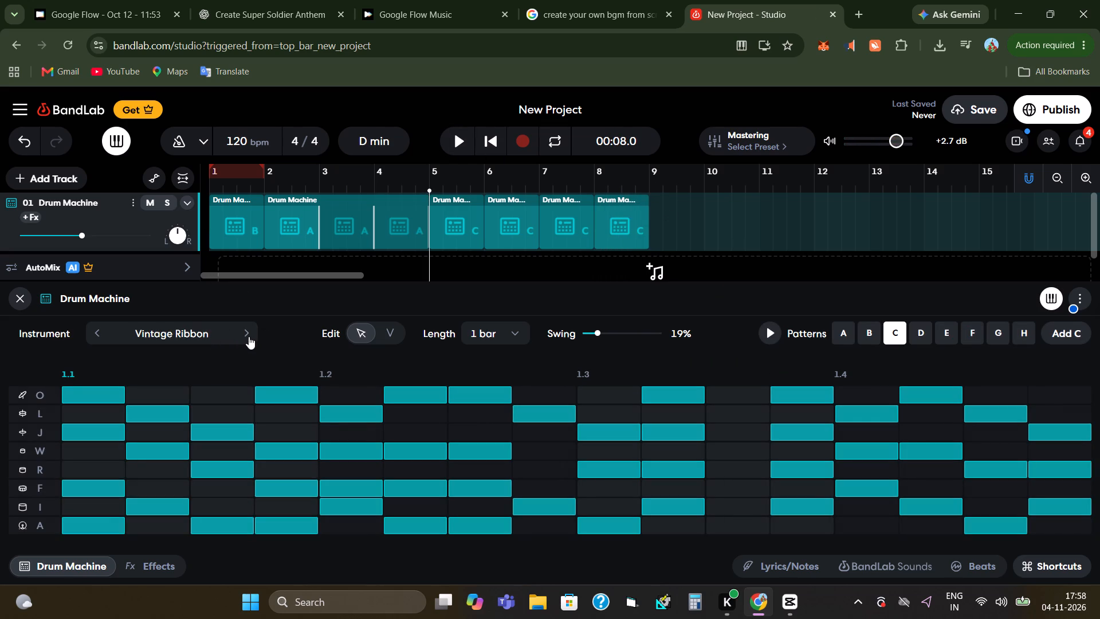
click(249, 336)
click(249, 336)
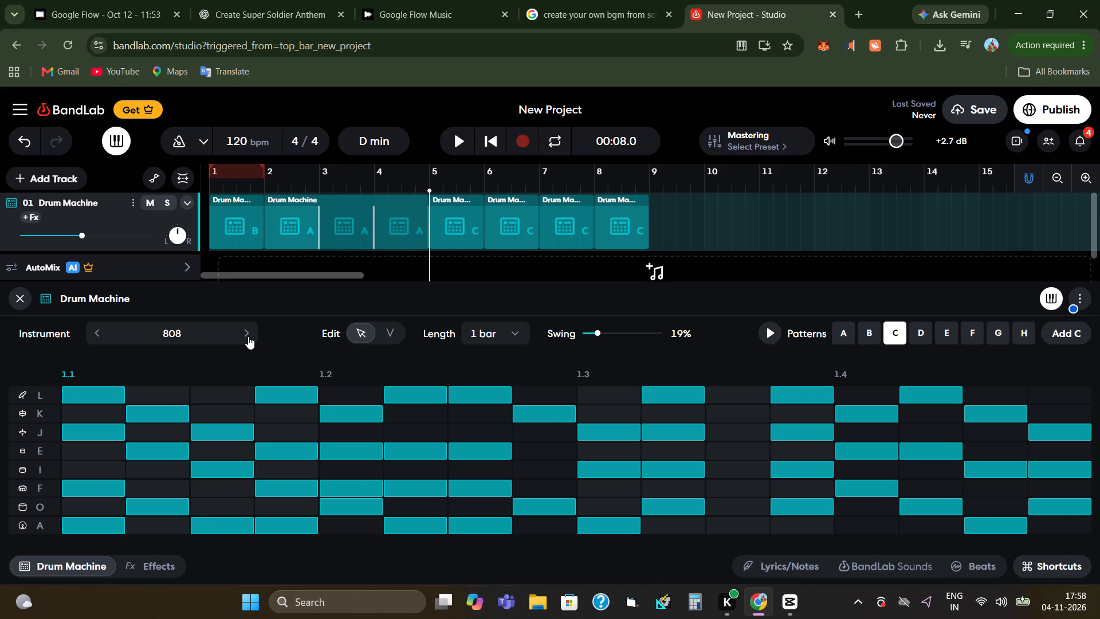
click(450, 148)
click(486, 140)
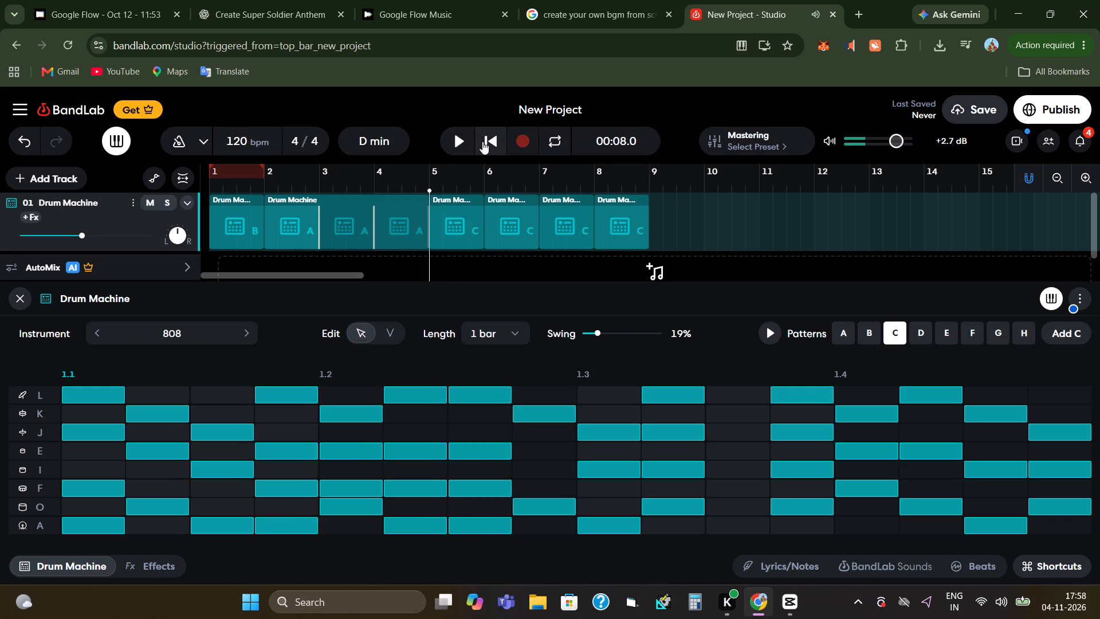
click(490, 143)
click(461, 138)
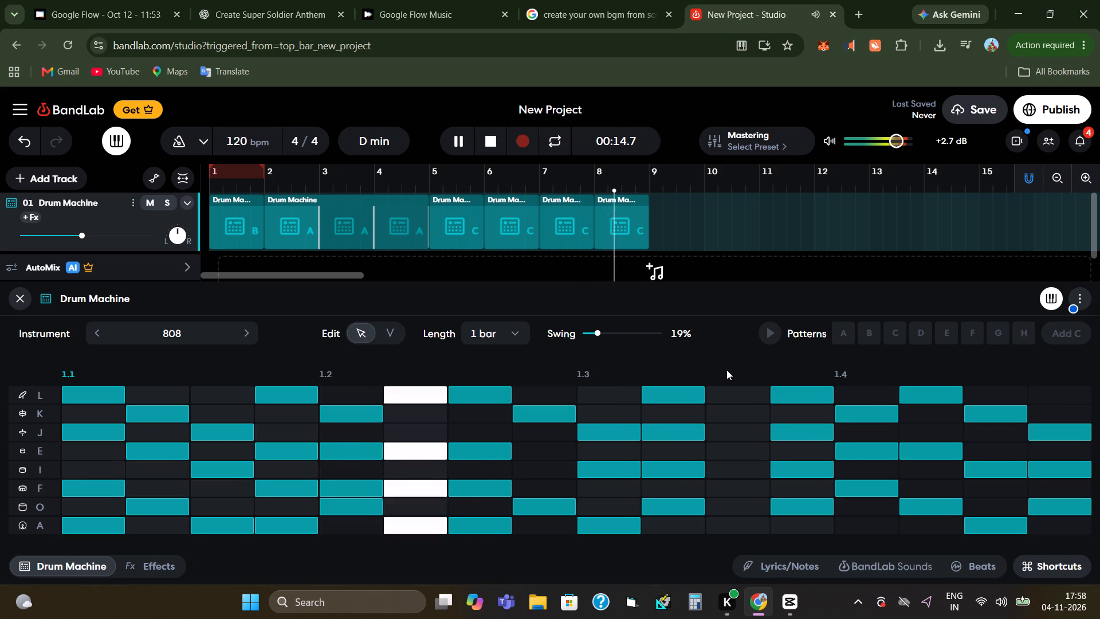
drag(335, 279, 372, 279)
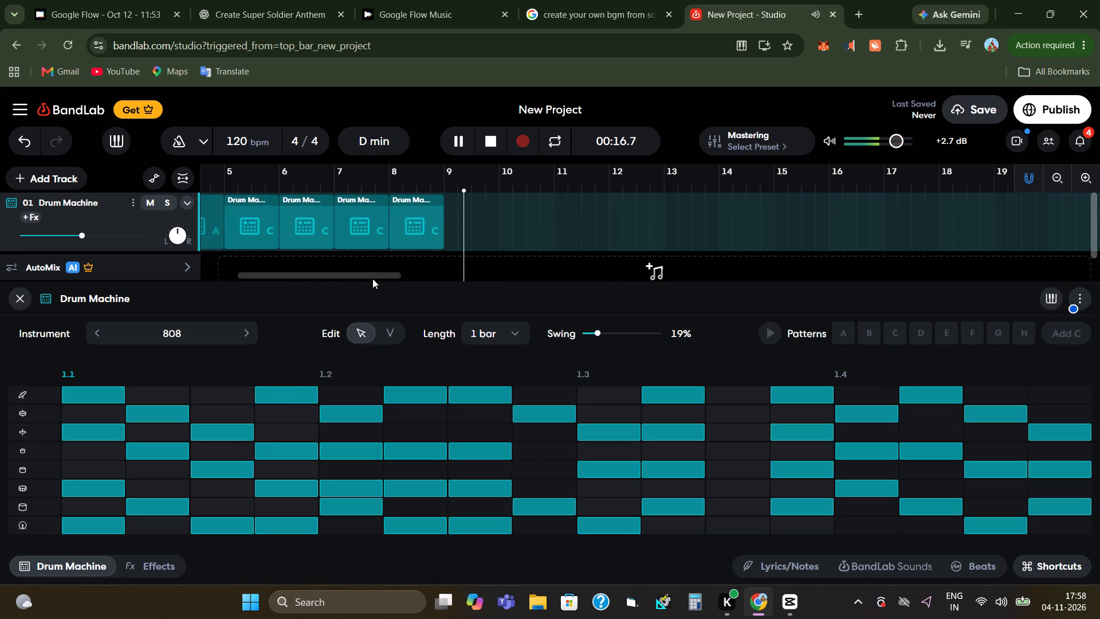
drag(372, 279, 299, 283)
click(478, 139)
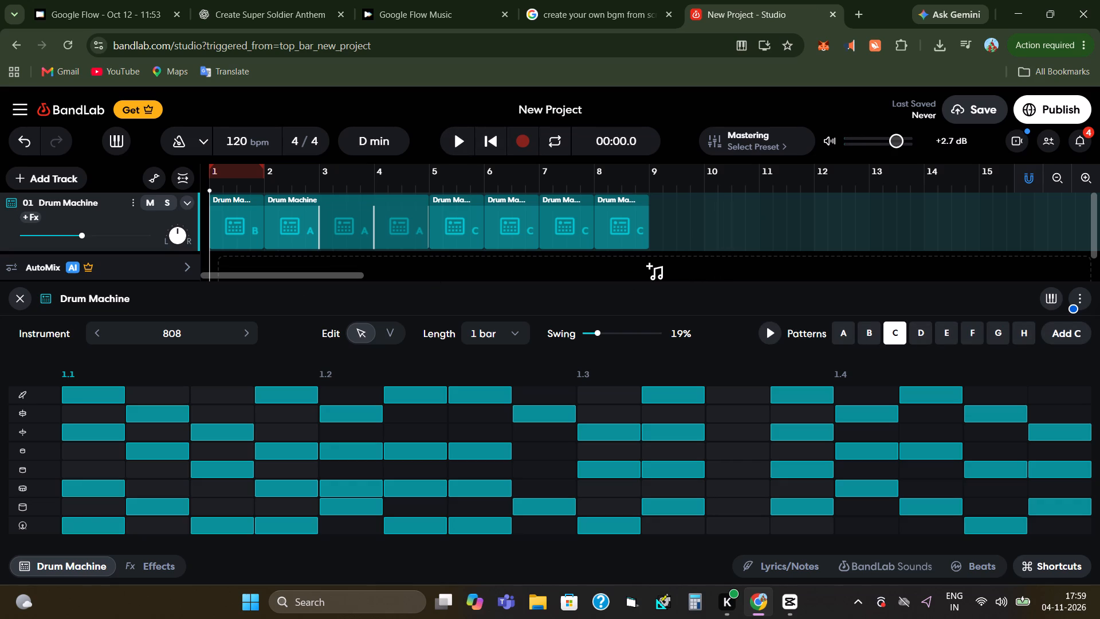
Mark a short cycle region inside bar 9, just past the last clip, and leave looping switched off.
click(682, 174)
click(671, 166)
drag(659, 173, 681, 177)
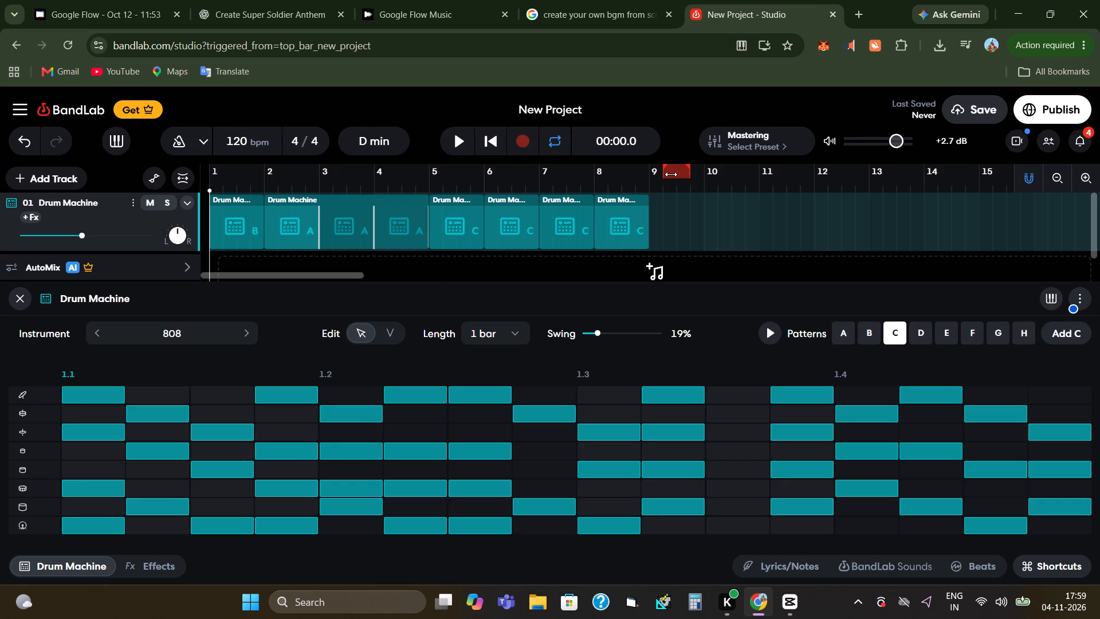
click(667, 173)
click(661, 173)
click(686, 229)
click(684, 221)
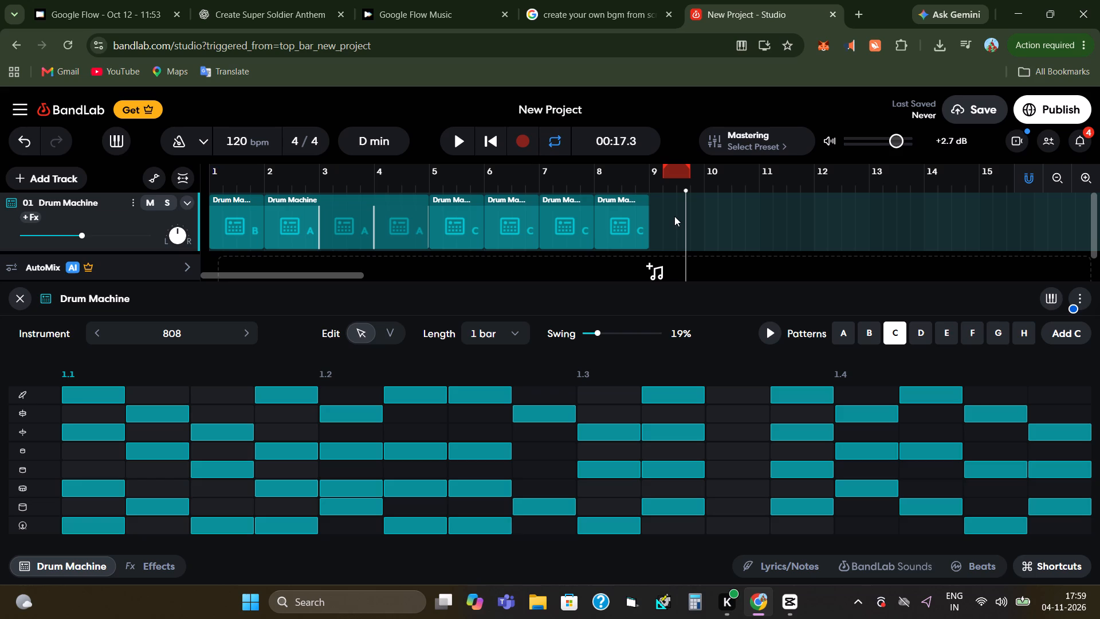
double_click(674, 216)
click(676, 170)
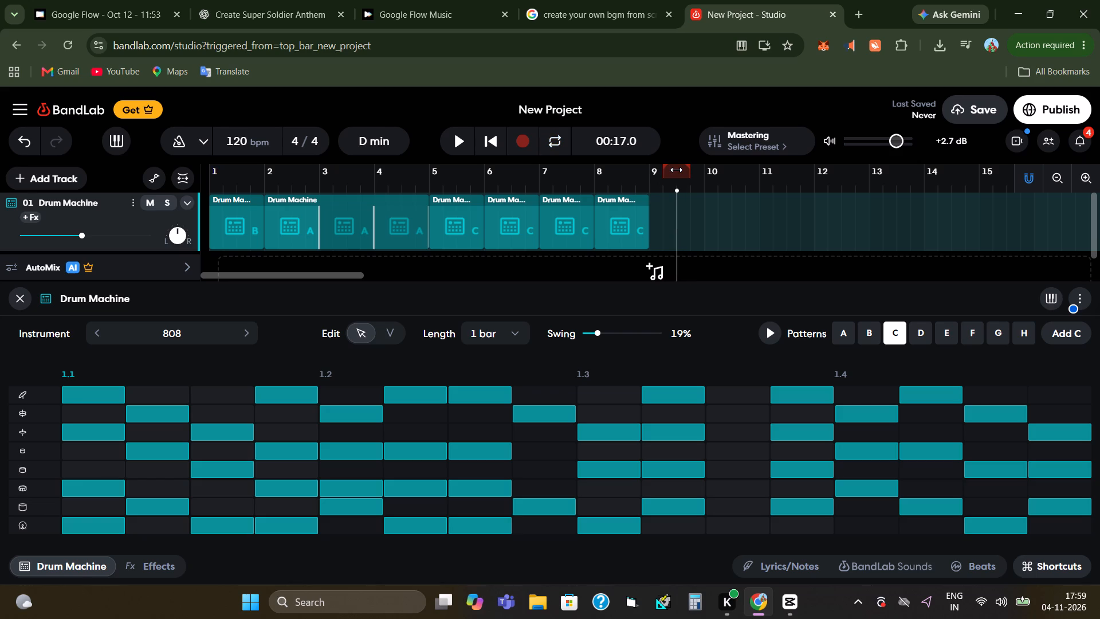
Undo the kit changes back to Trash and the clearing of the F and A hits on the third step of beat 1.3 in pattern C.
key(ctrl+z)
key(ctrl+z)
key(ctrl+z)
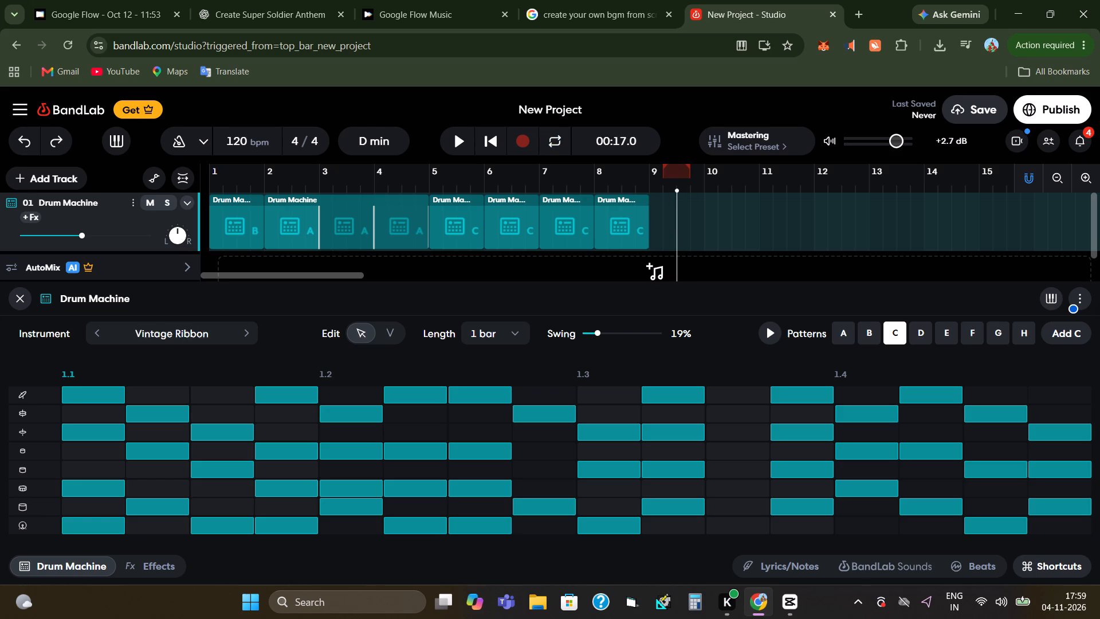
key(ctrl+z)
key(ctrl+z)
key(ctrl+z)
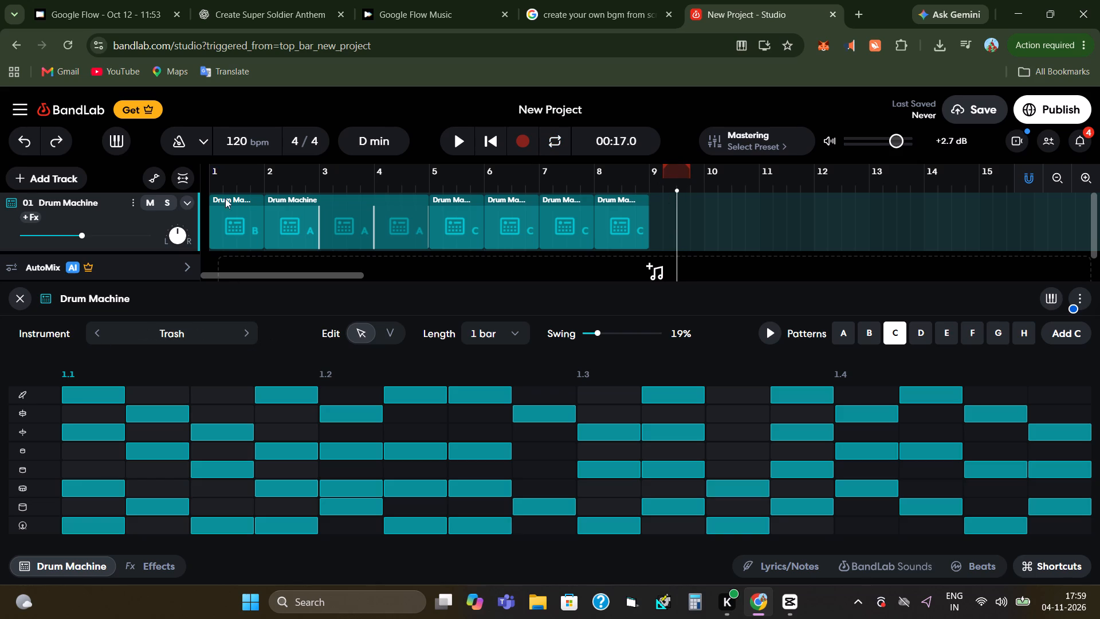
Play the arrangement from the start with the Trash kit.
click(488, 147)
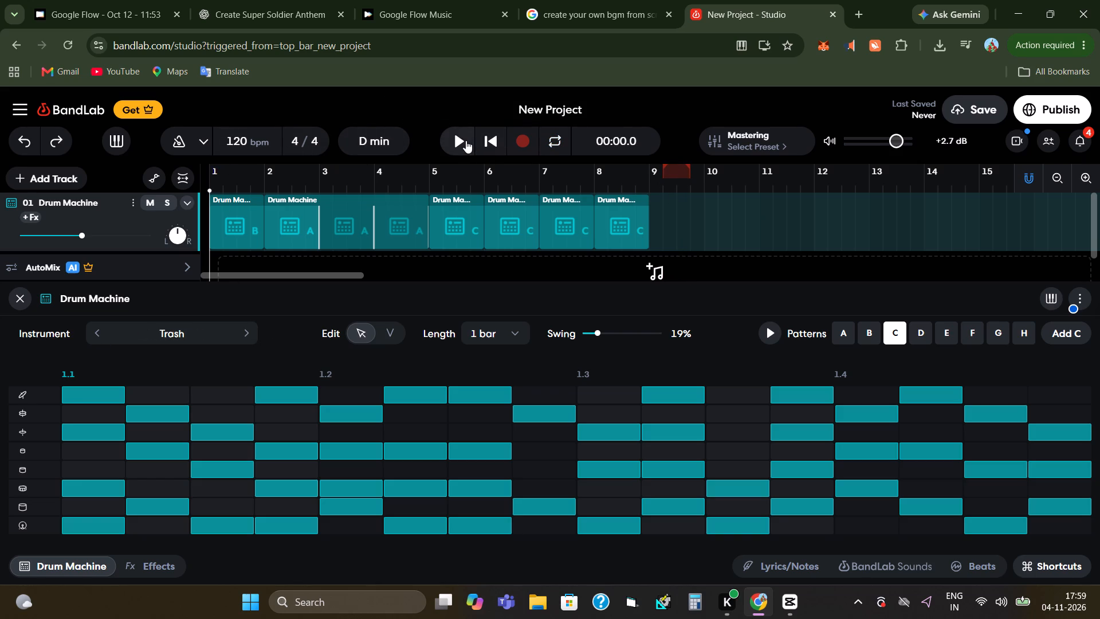
click(466, 140)
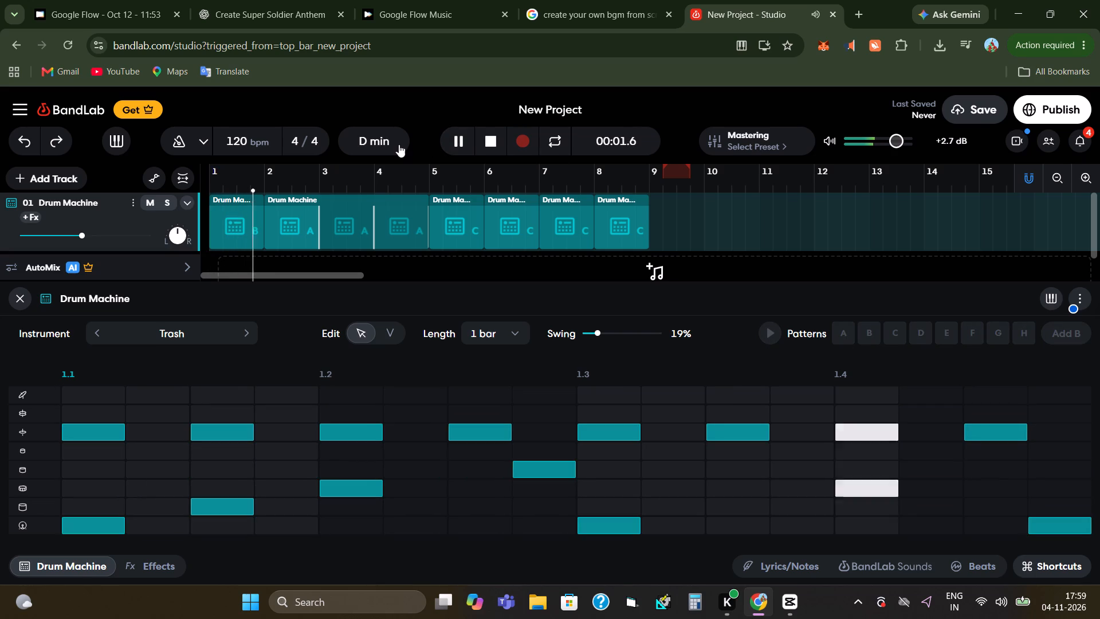
click(390, 143)
click(390, 143)
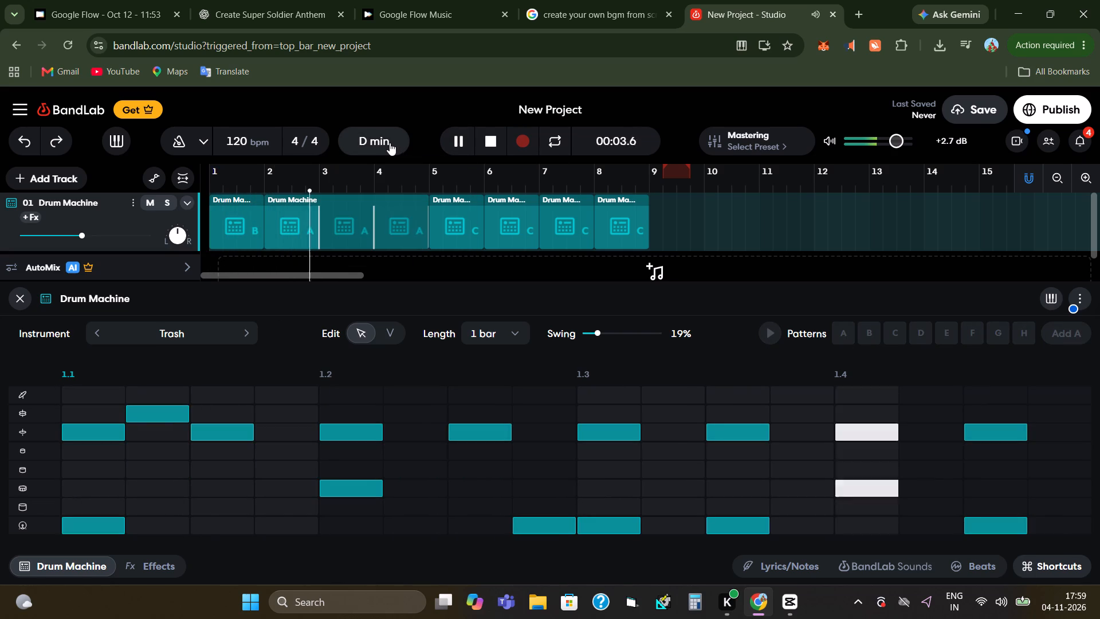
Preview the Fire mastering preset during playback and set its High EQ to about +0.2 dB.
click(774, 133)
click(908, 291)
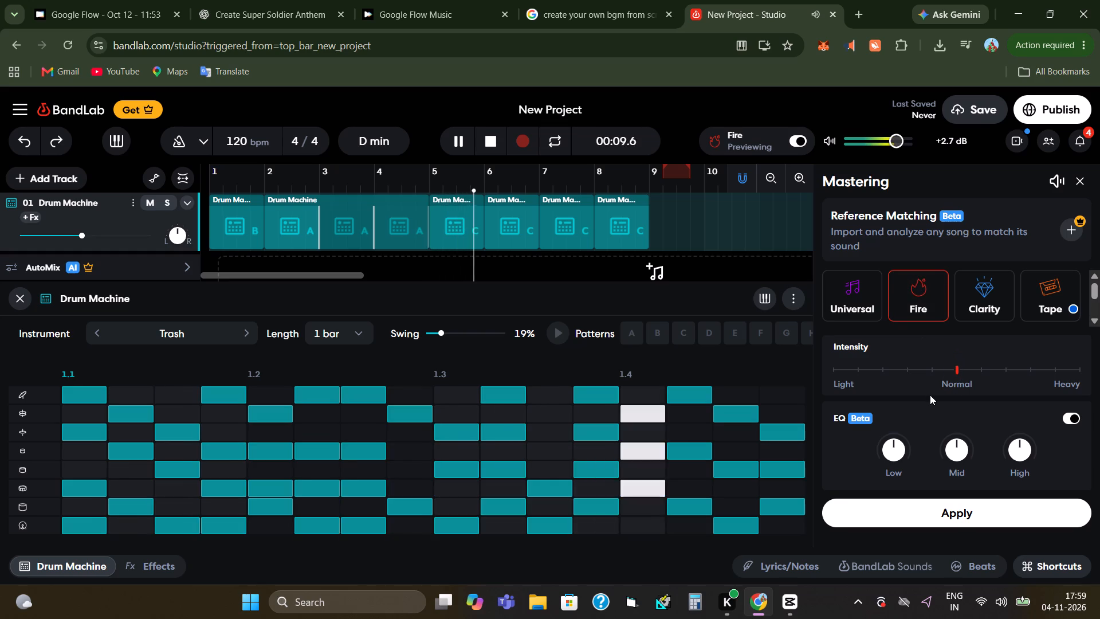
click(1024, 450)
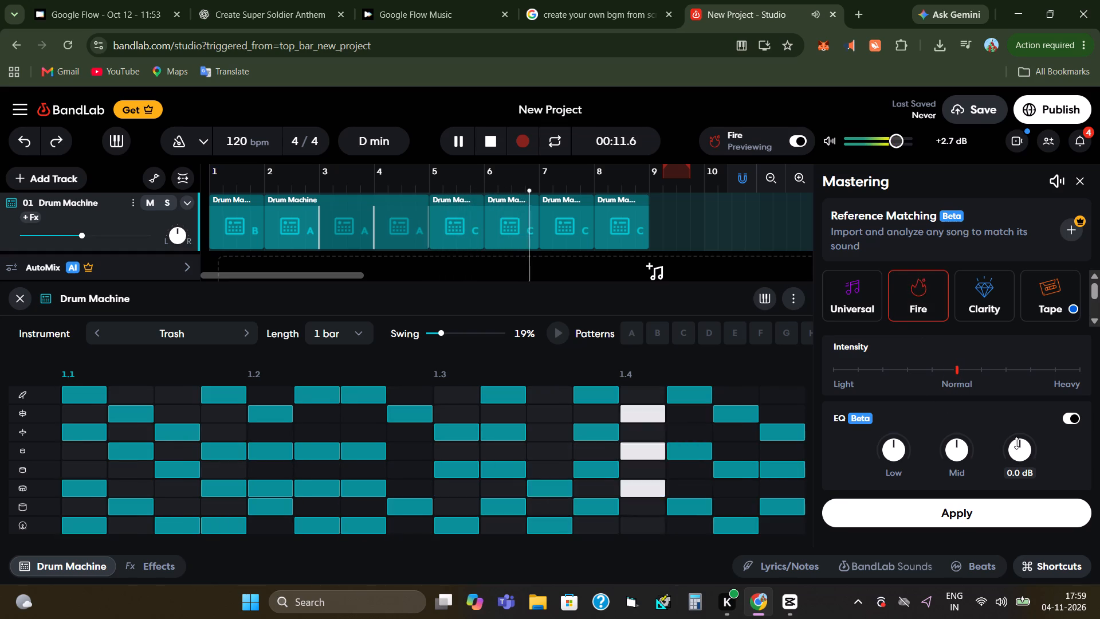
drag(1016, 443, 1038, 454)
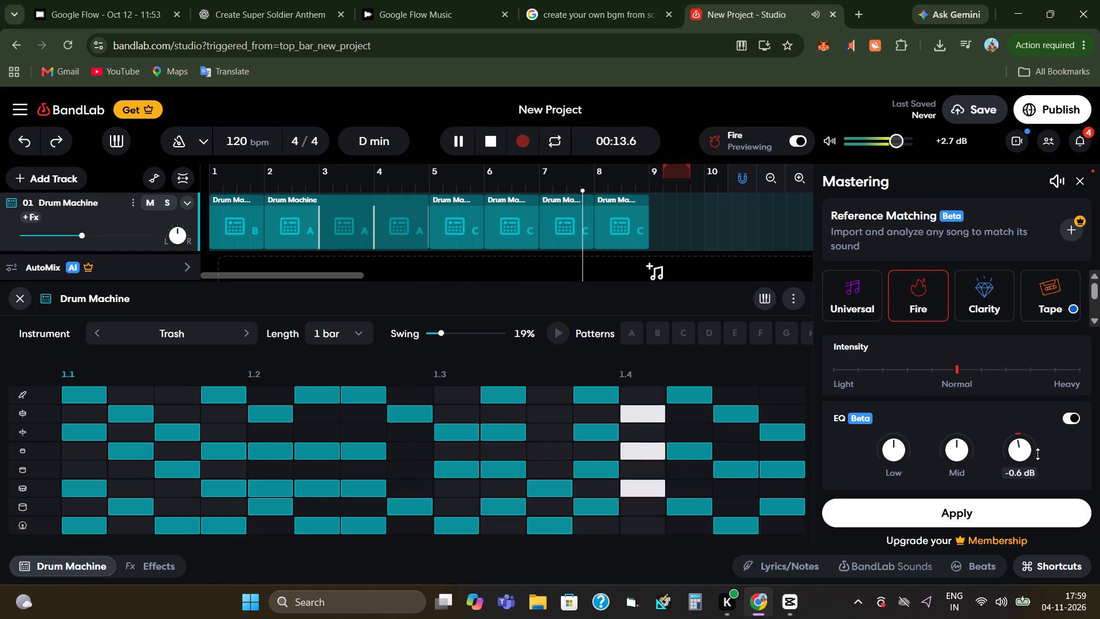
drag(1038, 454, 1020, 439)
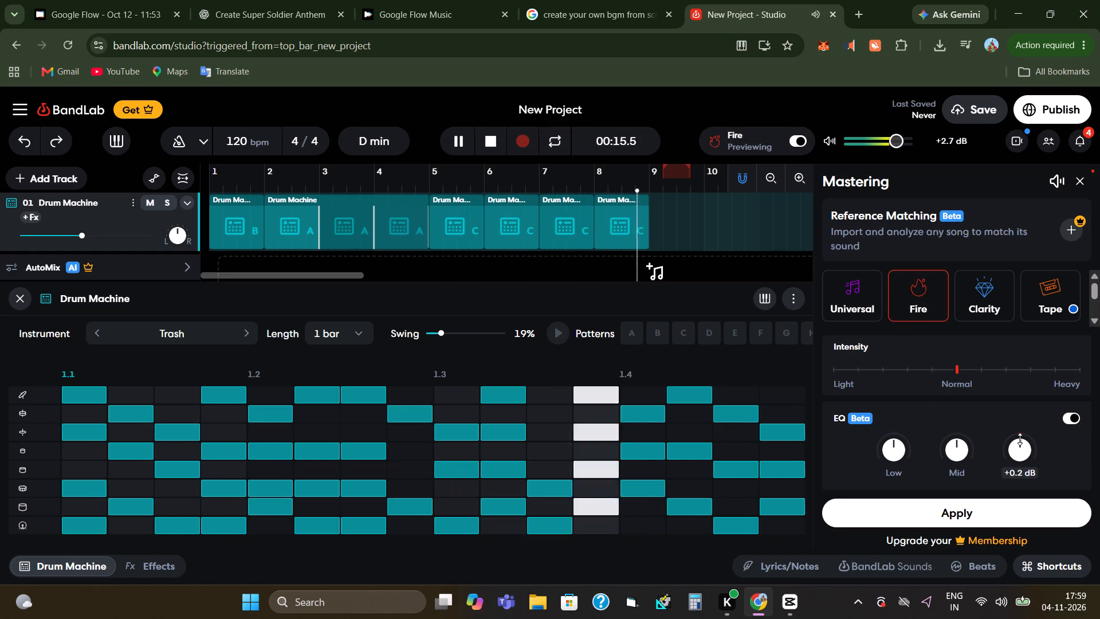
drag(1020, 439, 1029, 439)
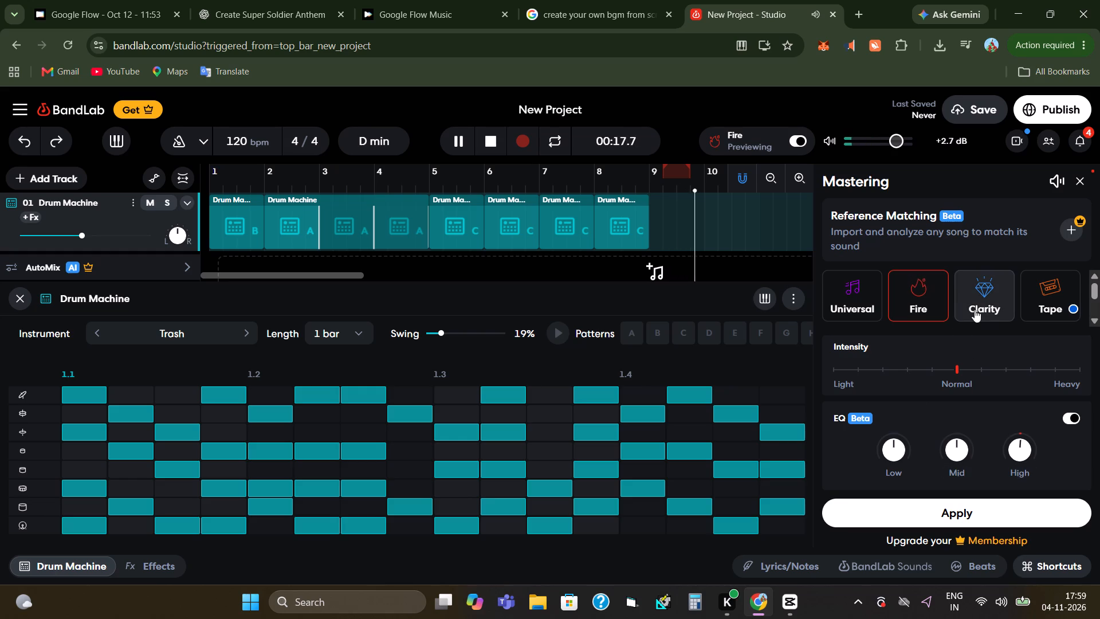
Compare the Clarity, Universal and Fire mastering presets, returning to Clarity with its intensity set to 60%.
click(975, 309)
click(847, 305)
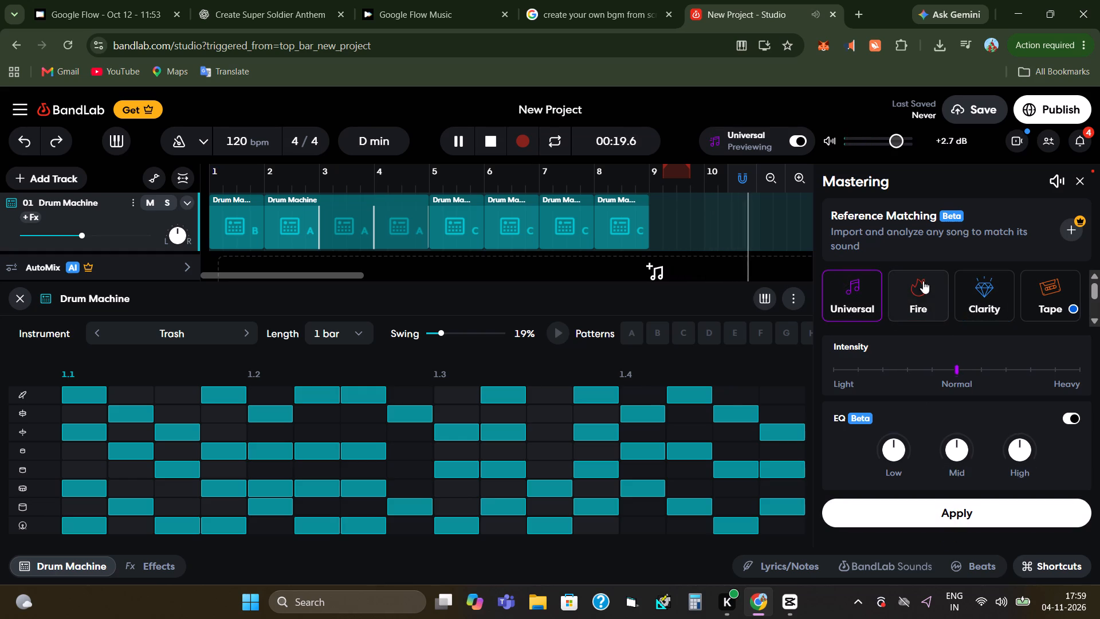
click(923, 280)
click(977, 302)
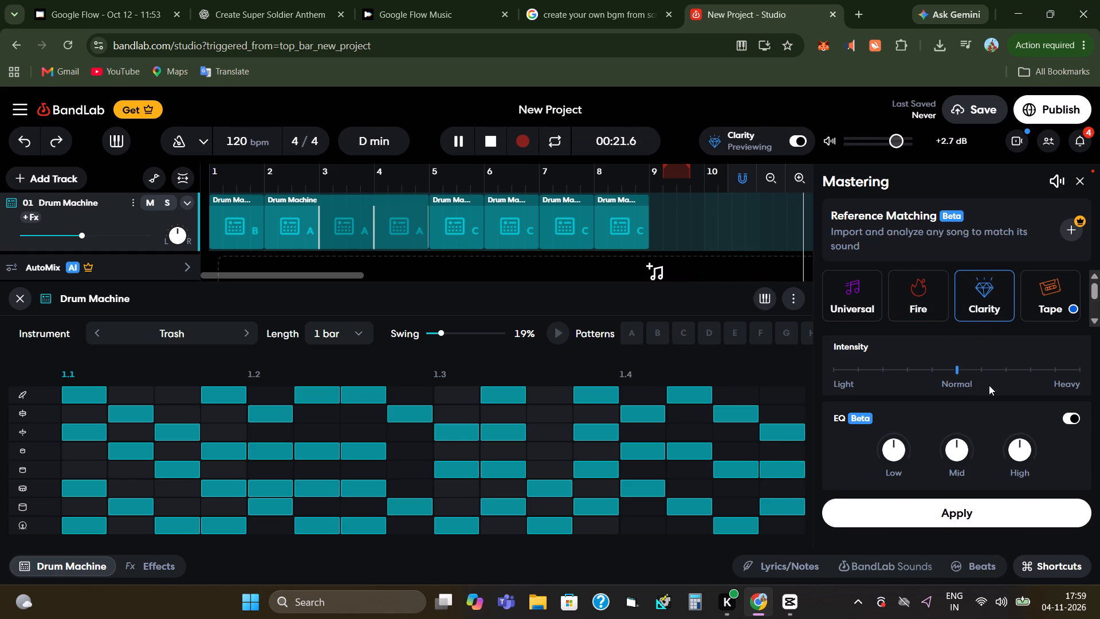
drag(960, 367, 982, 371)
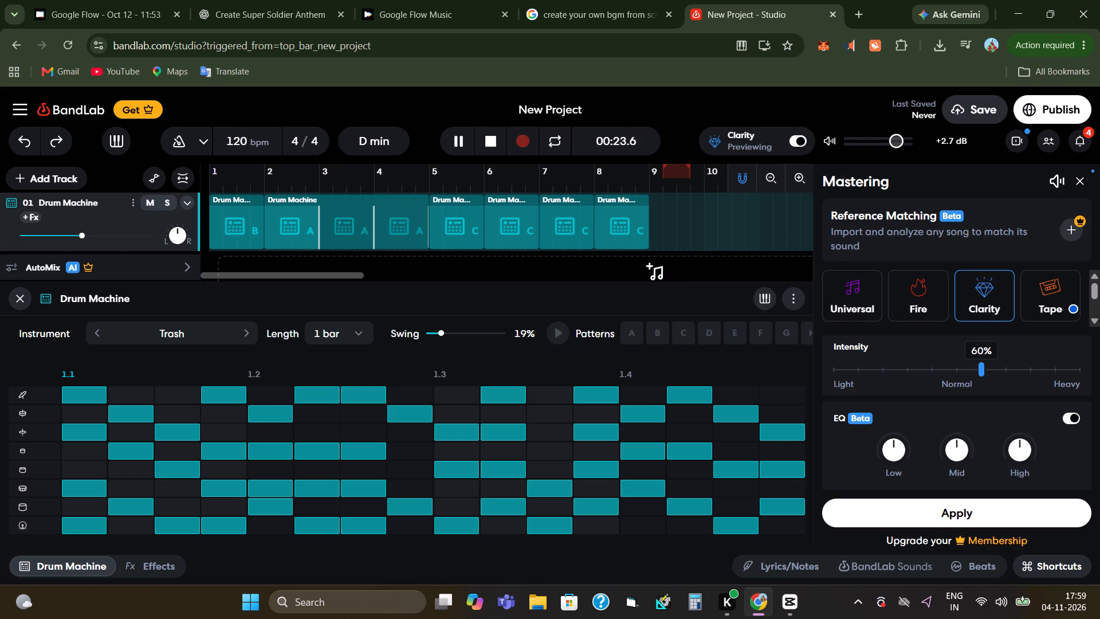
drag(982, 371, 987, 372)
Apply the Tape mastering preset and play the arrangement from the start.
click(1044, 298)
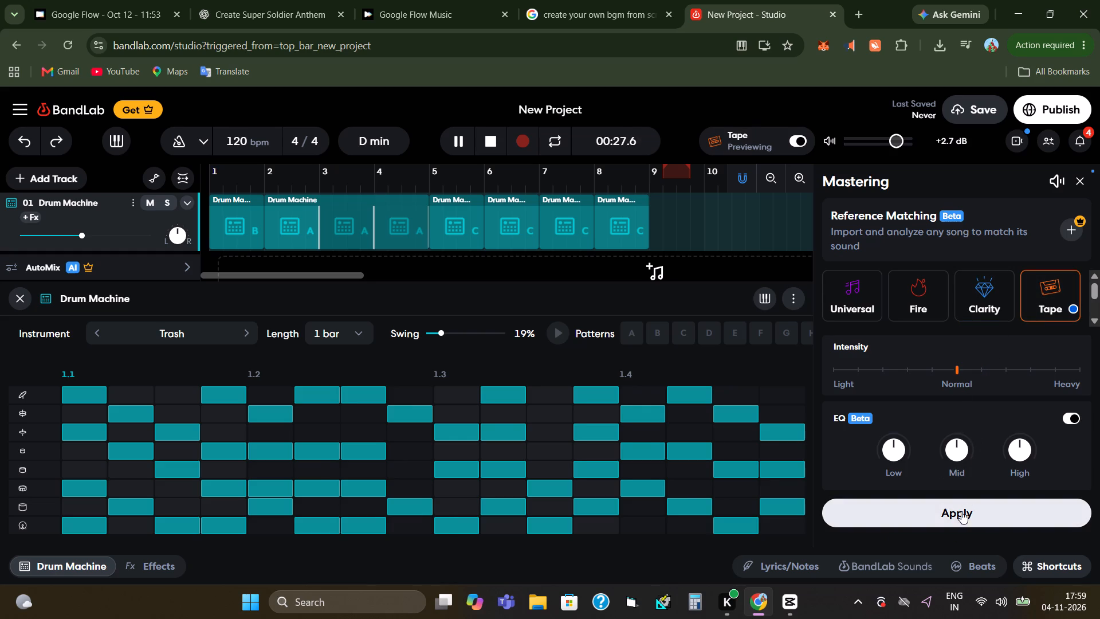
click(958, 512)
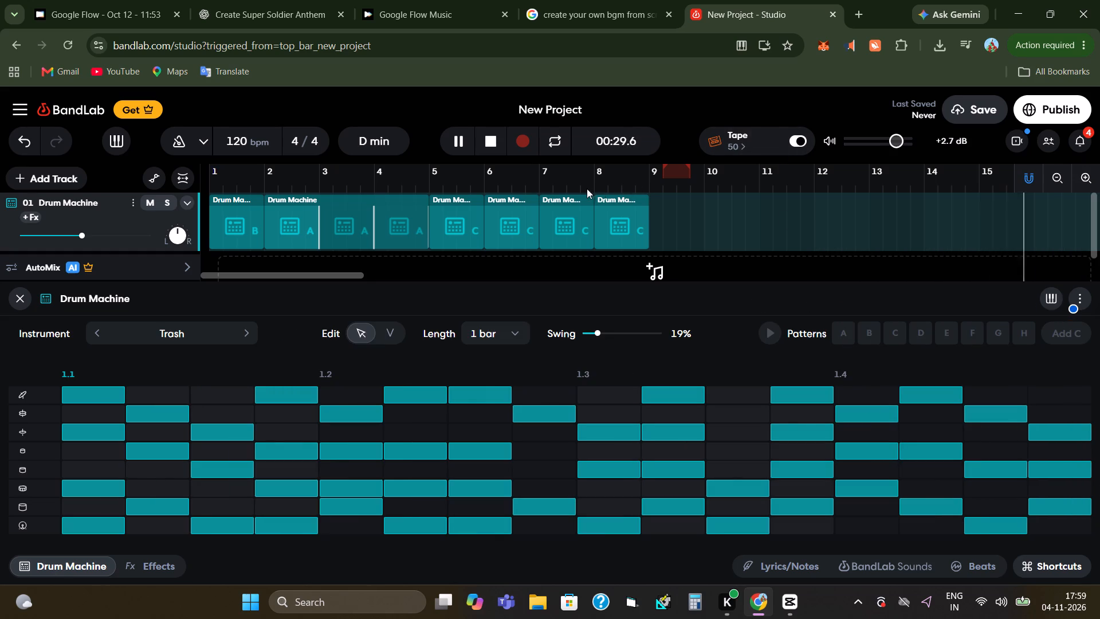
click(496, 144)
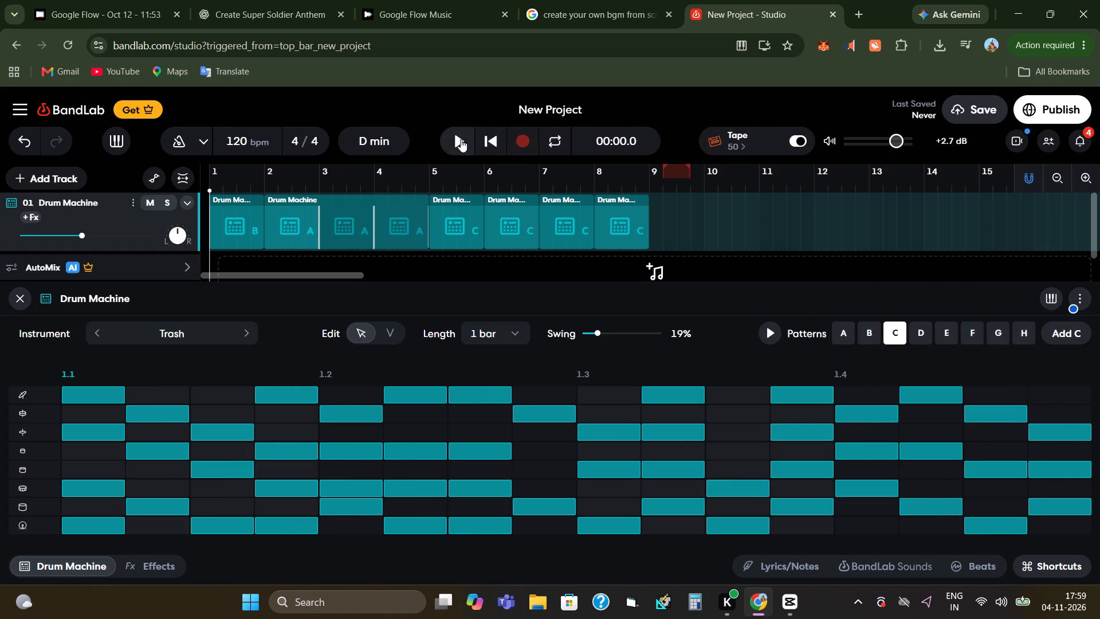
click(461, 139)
Change the mastering preset to Fire, turn its EQ off and apply it.
click(757, 145)
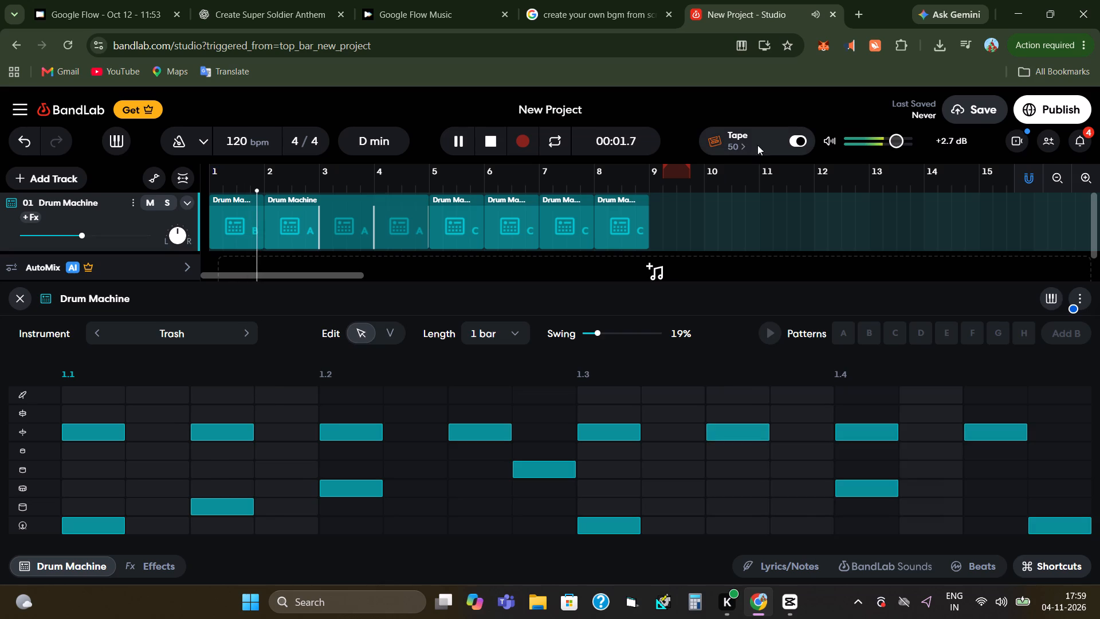
click(910, 304)
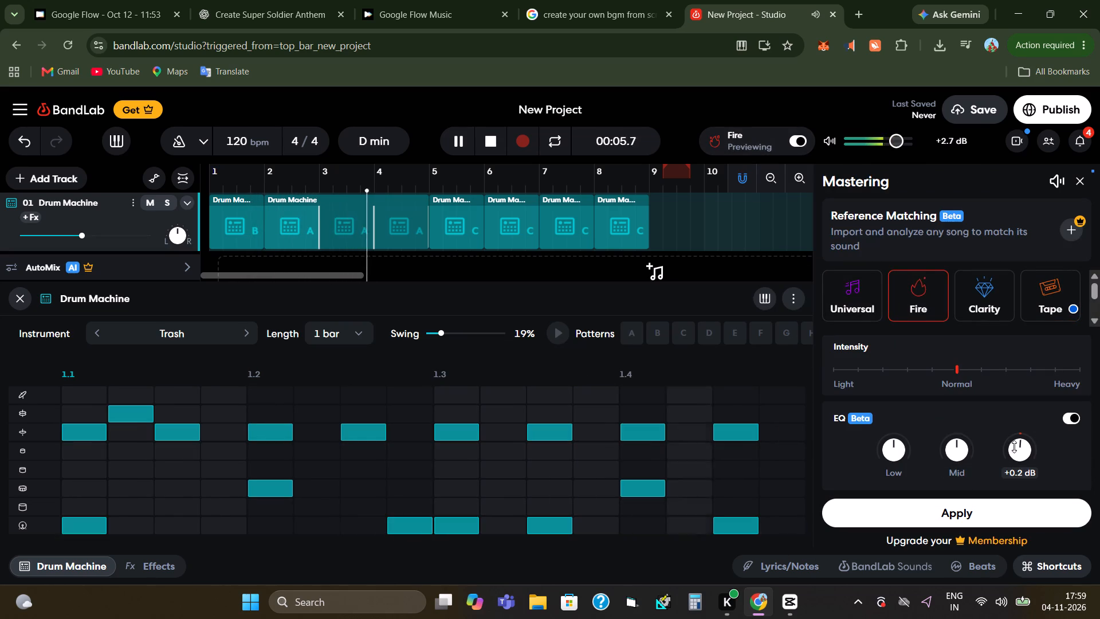
drag(1021, 446, 1011, 446)
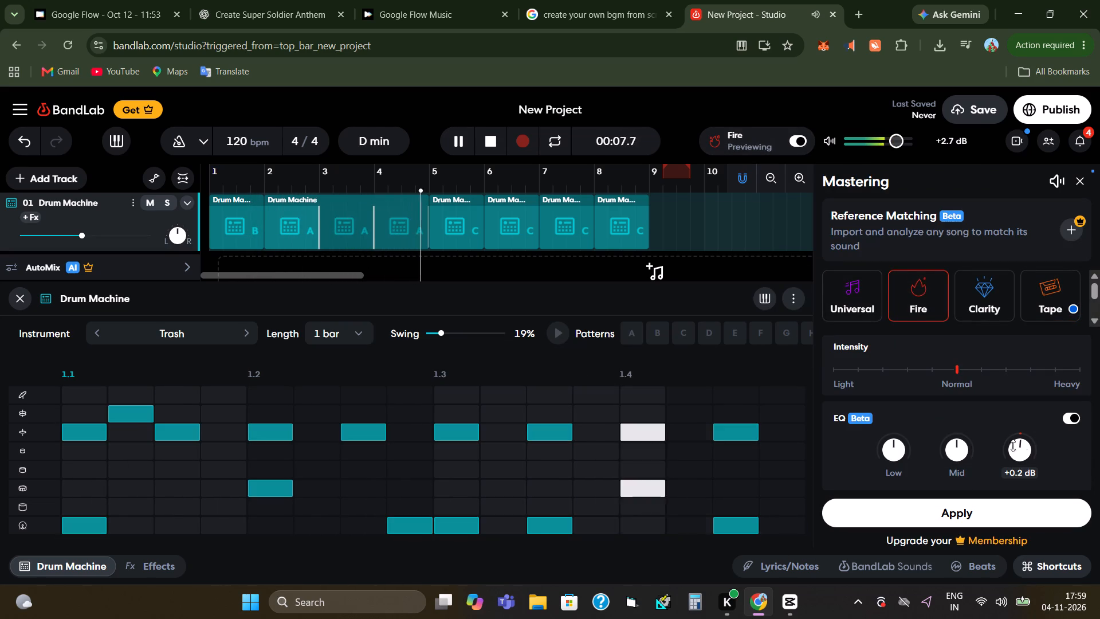
click(1070, 415)
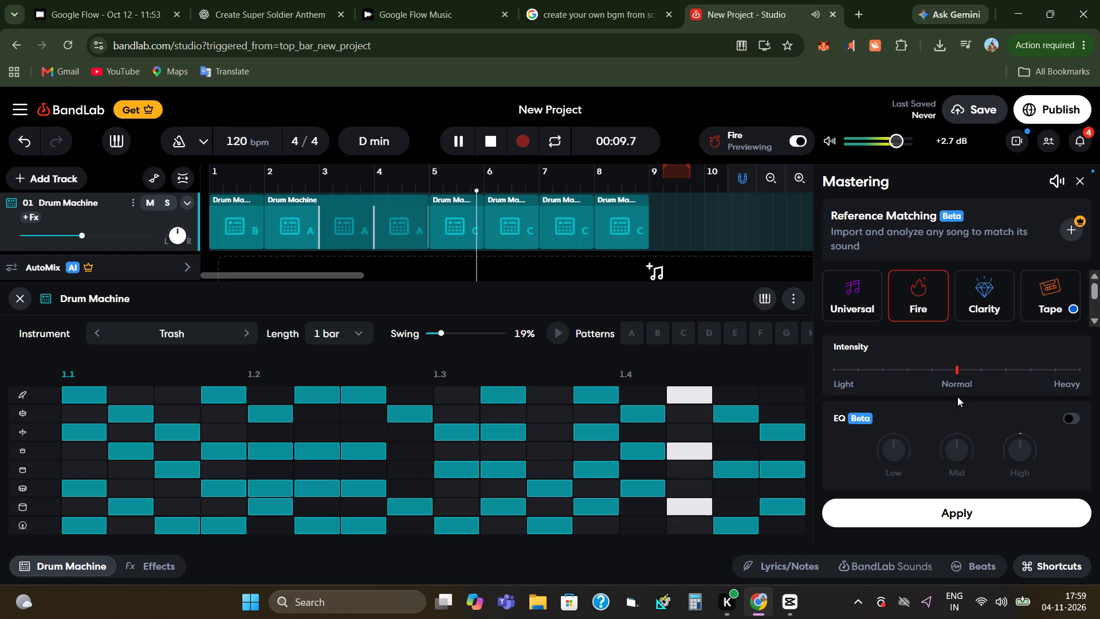
click(970, 513)
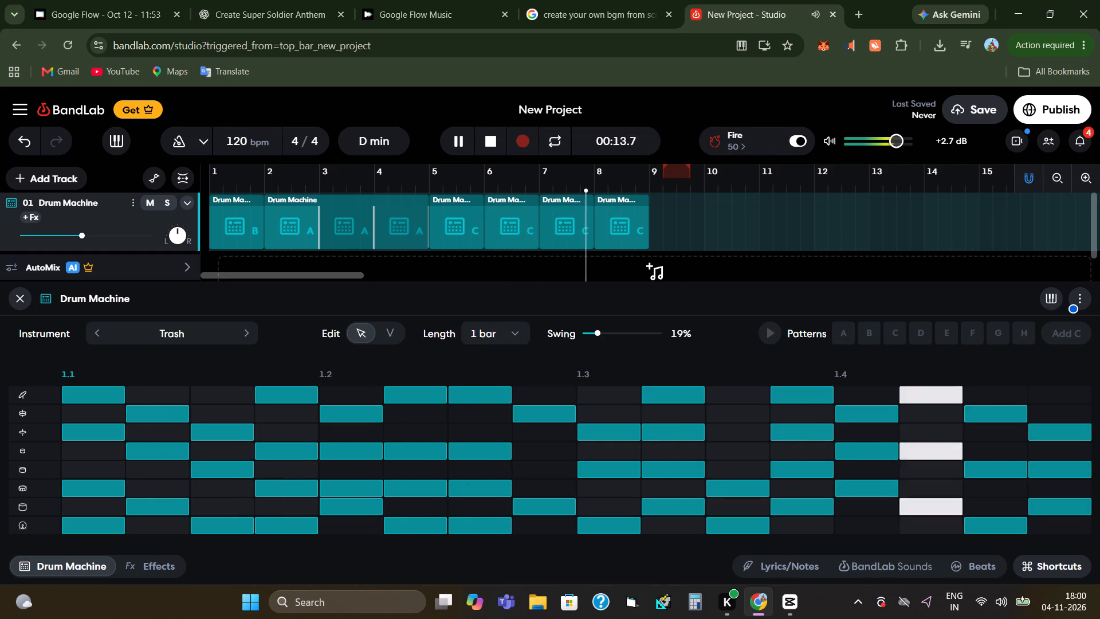
Play the whole arrangement from the start to hear it with the Fire mastering preset, and stop it at the end.
click(500, 141)
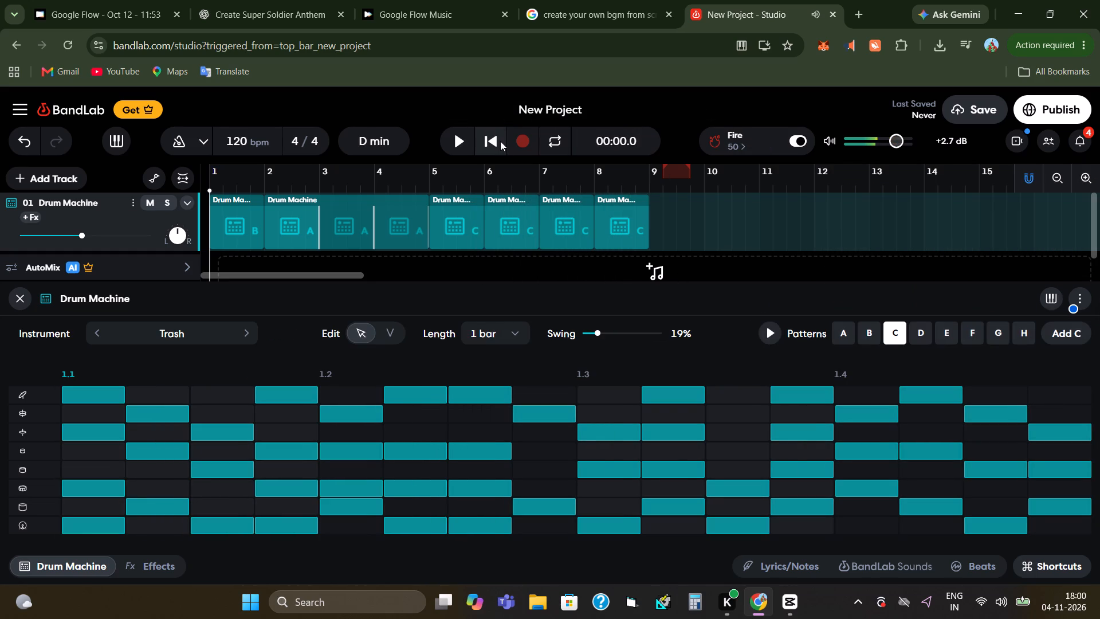
click(460, 139)
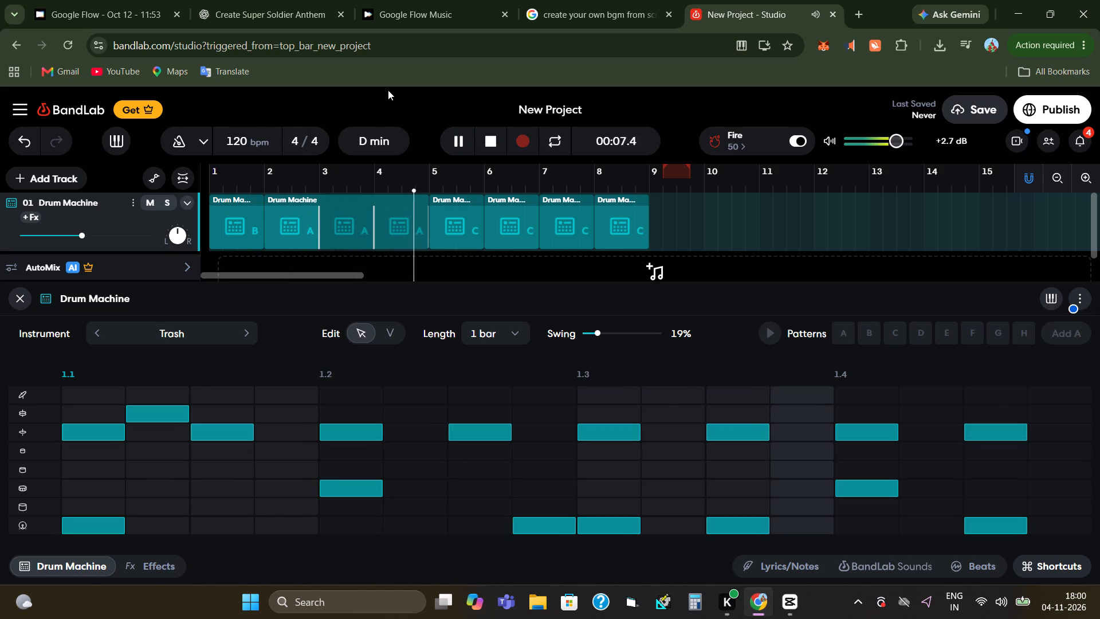
click(118, 131)
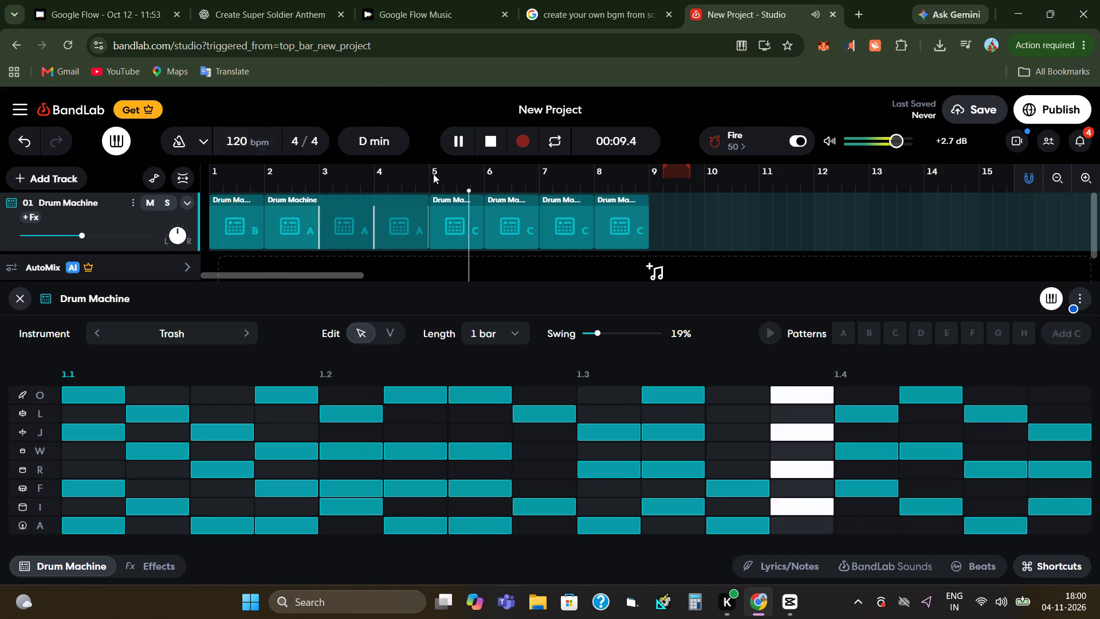
click(119, 147)
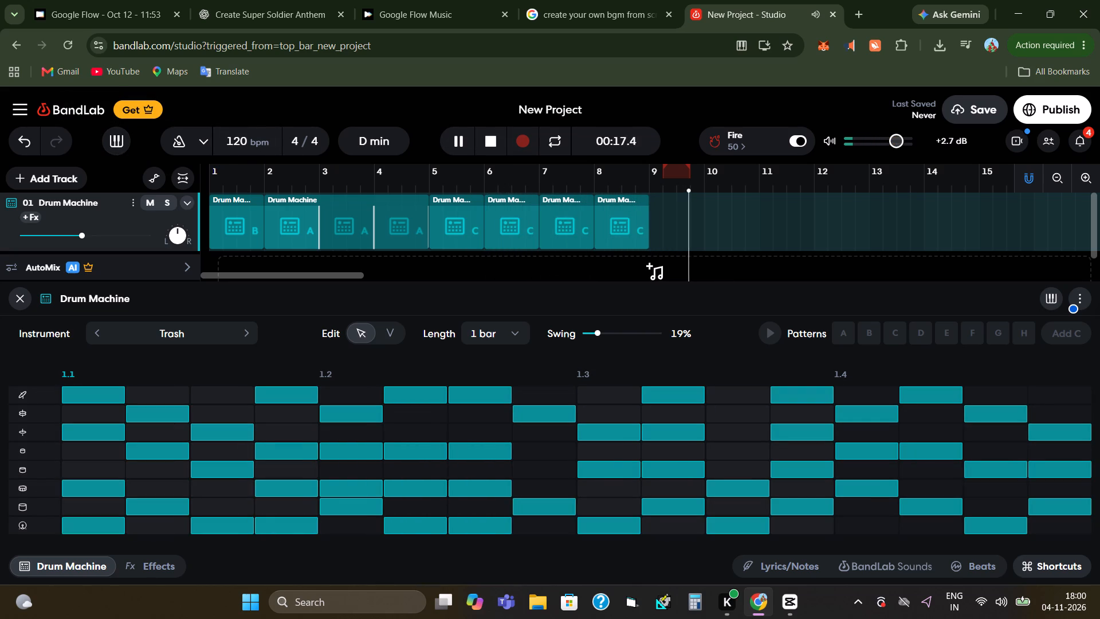
click(500, 139)
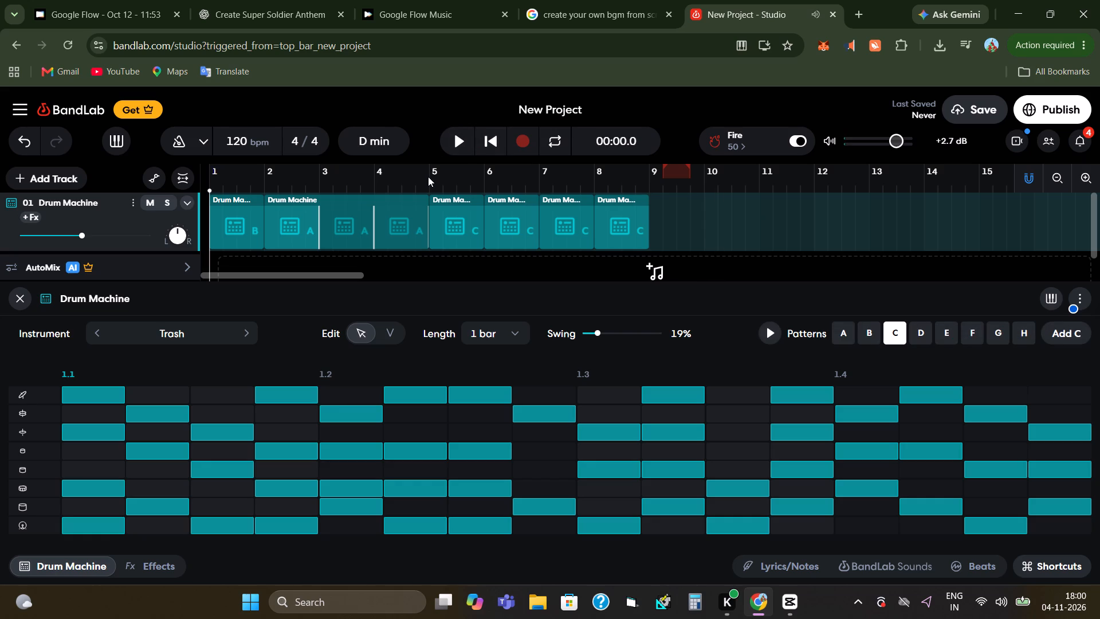
Select the pattern C clip at bar 5 and listen to the arrangement from the start up to that clip.
click(428, 177)
click(428, 177)
click(439, 207)
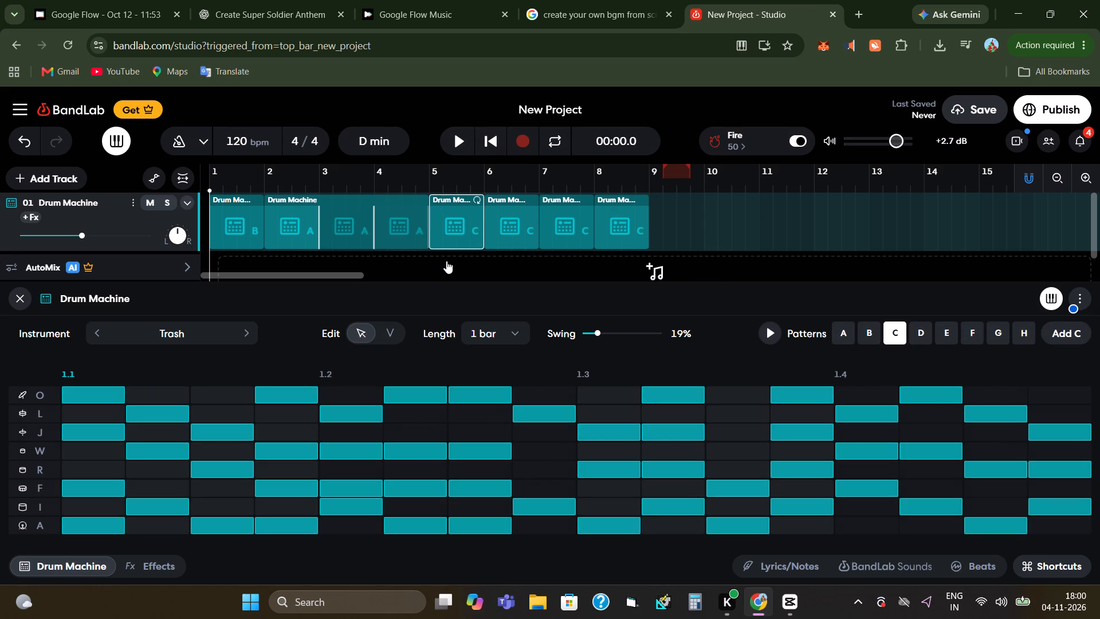
click(460, 135)
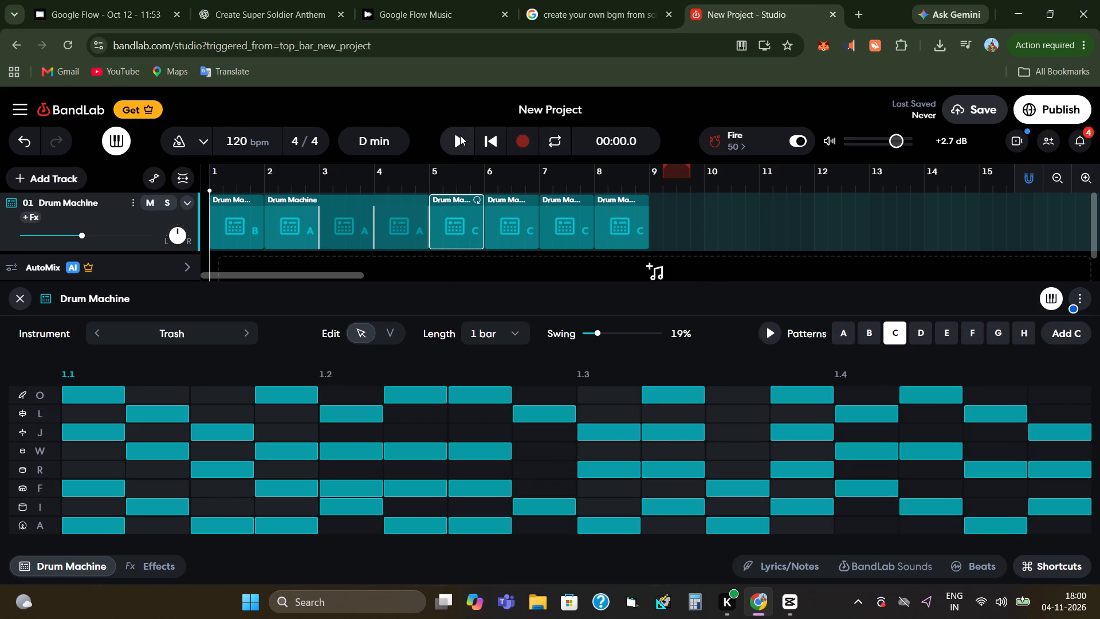
click(460, 135)
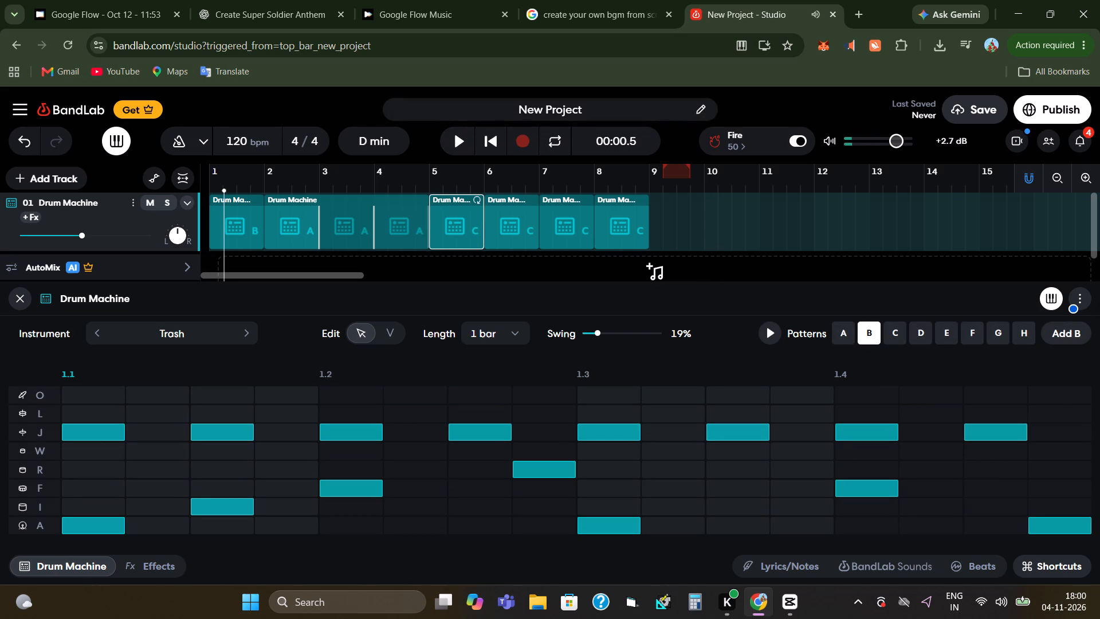
click(468, 150)
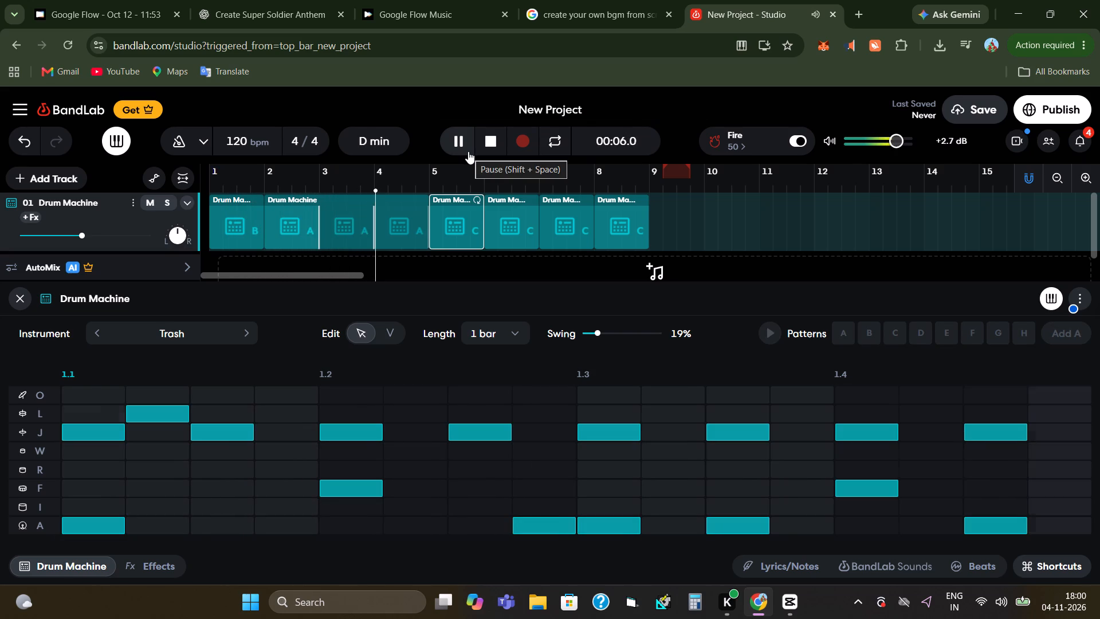
click(468, 151)
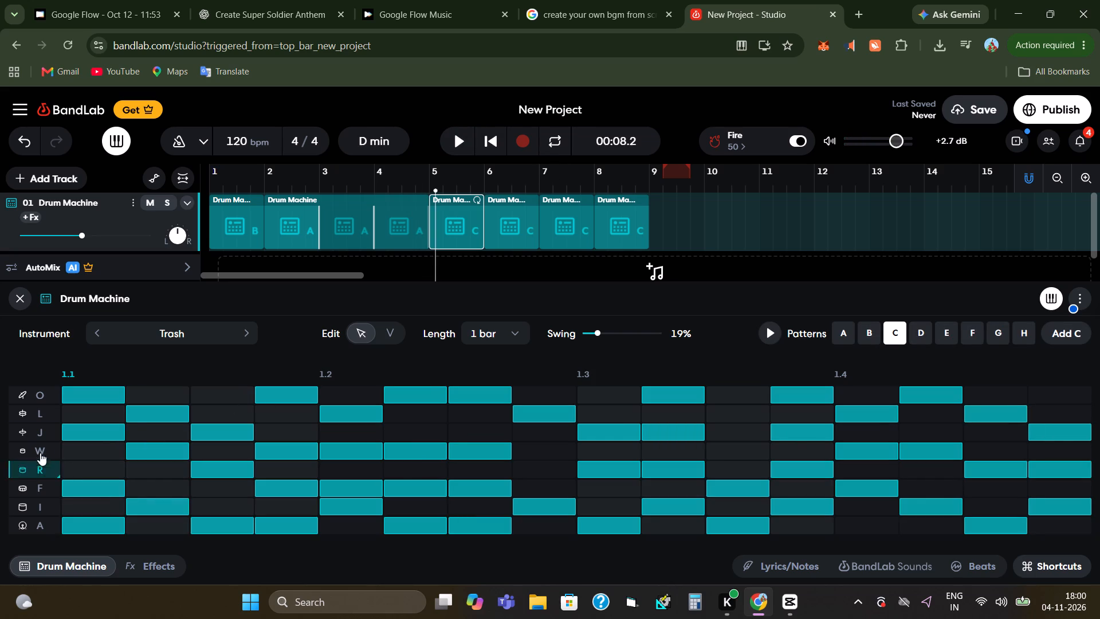
Swap the top row's sound in pattern C for the adjacent variant of the same type and play on from bar 5.
click(41, 402)
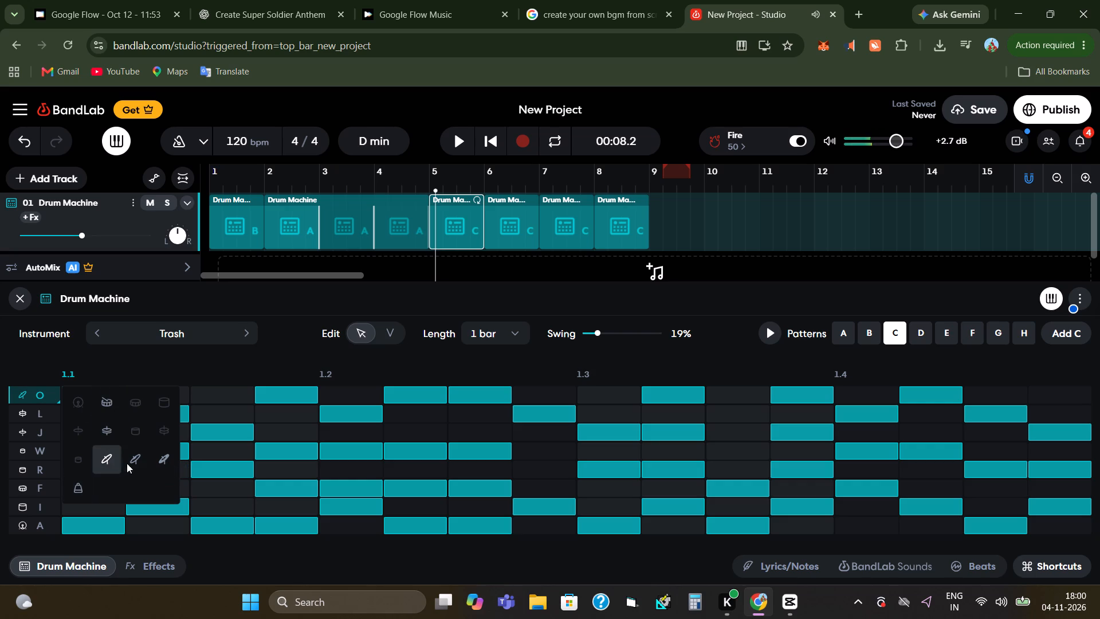
click(142, 465)
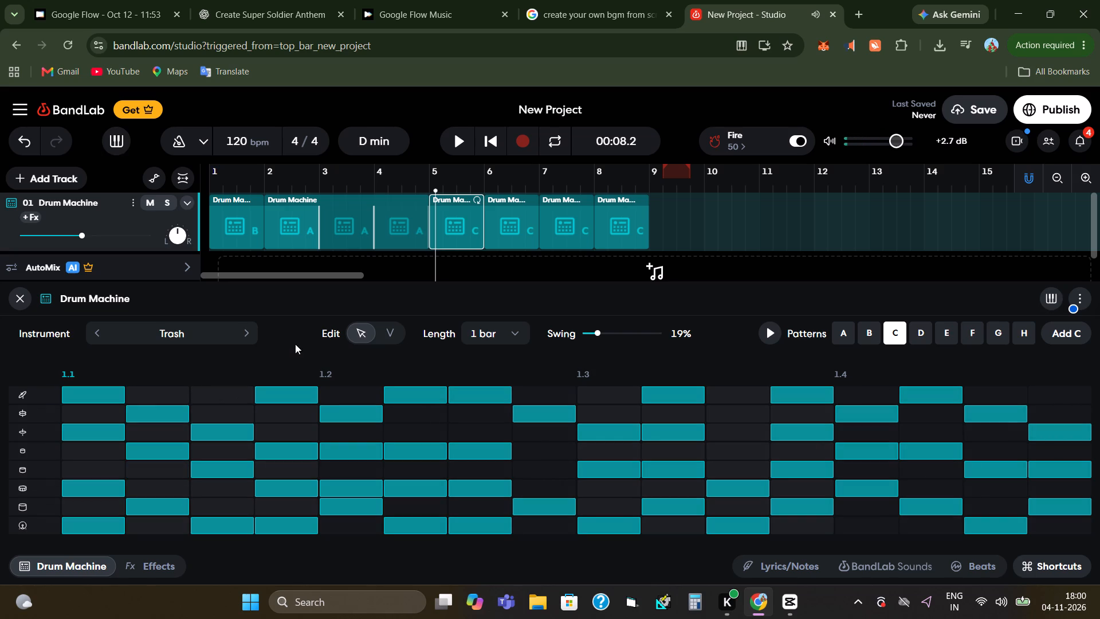
click(454, 147)
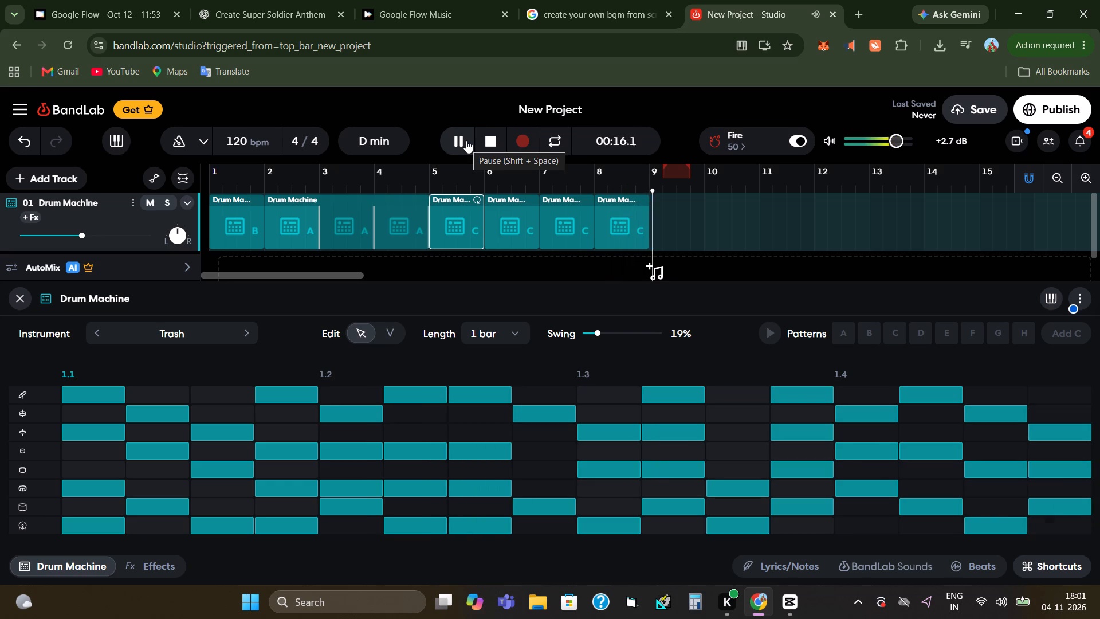
Remove the top-row hits on steps 6 and 12 of pattern C and stop playback.
click(478, 395)
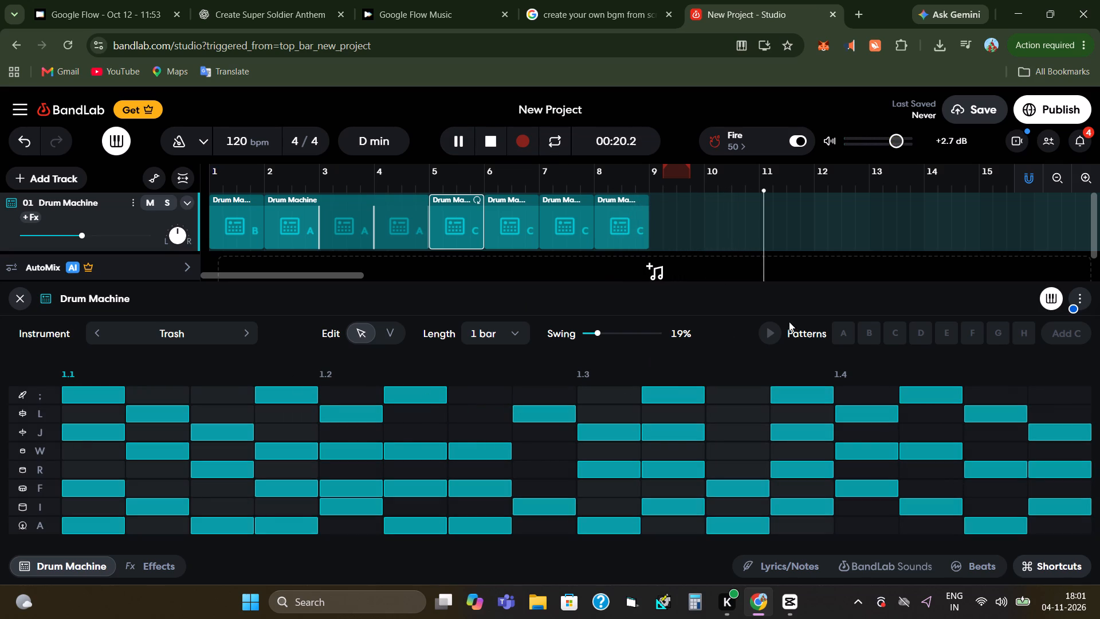
click(656, 224)
click(800, 394)
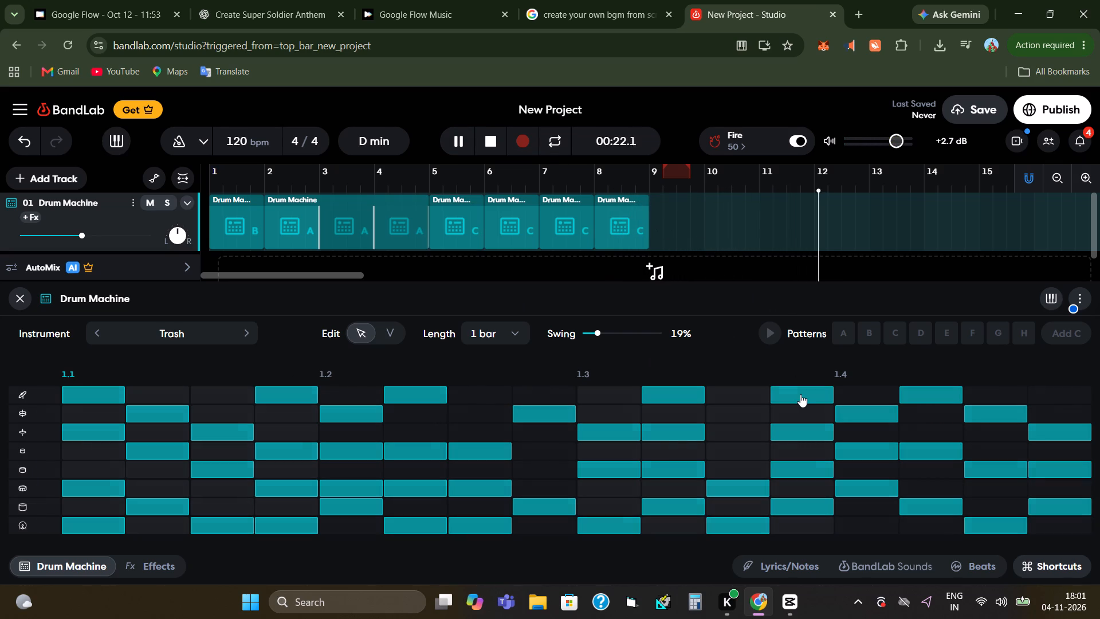
click(893, 336)
click(797, 339)
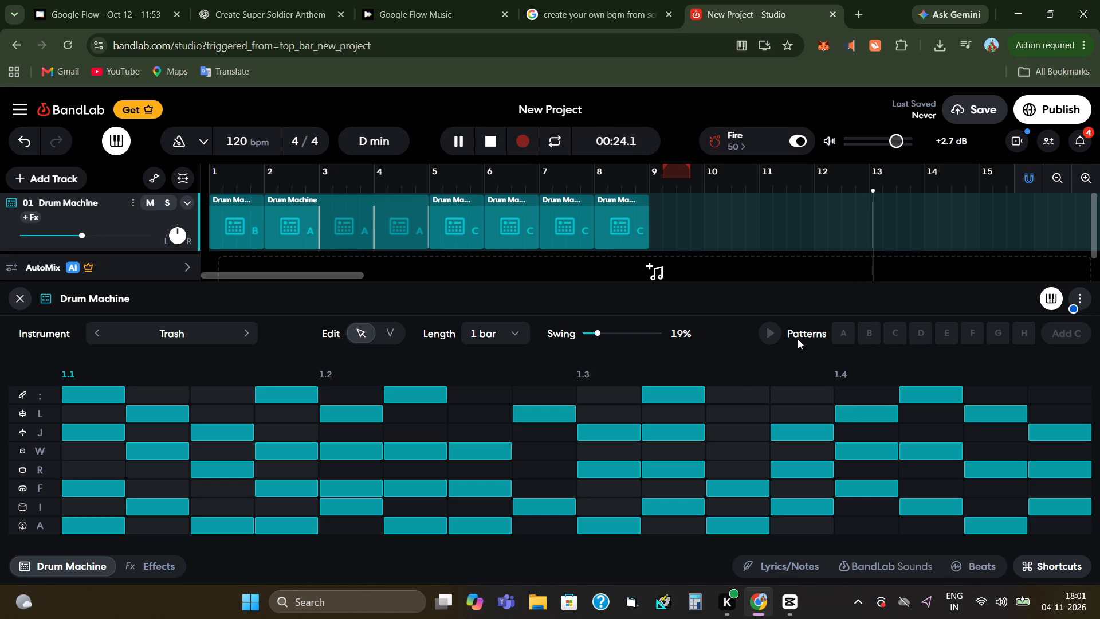
click(666, 214)
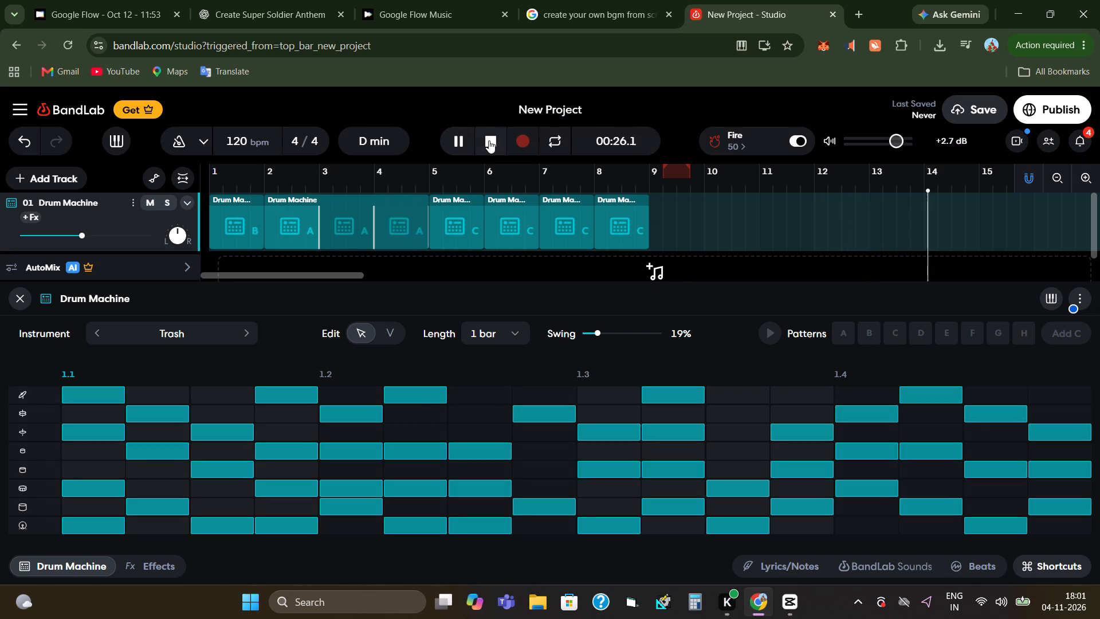
click(489, 140)
Open empty pattern D and place row O hits on steps 2, 4, 6, 8, 10, 12 and 14.
click(916, 333)
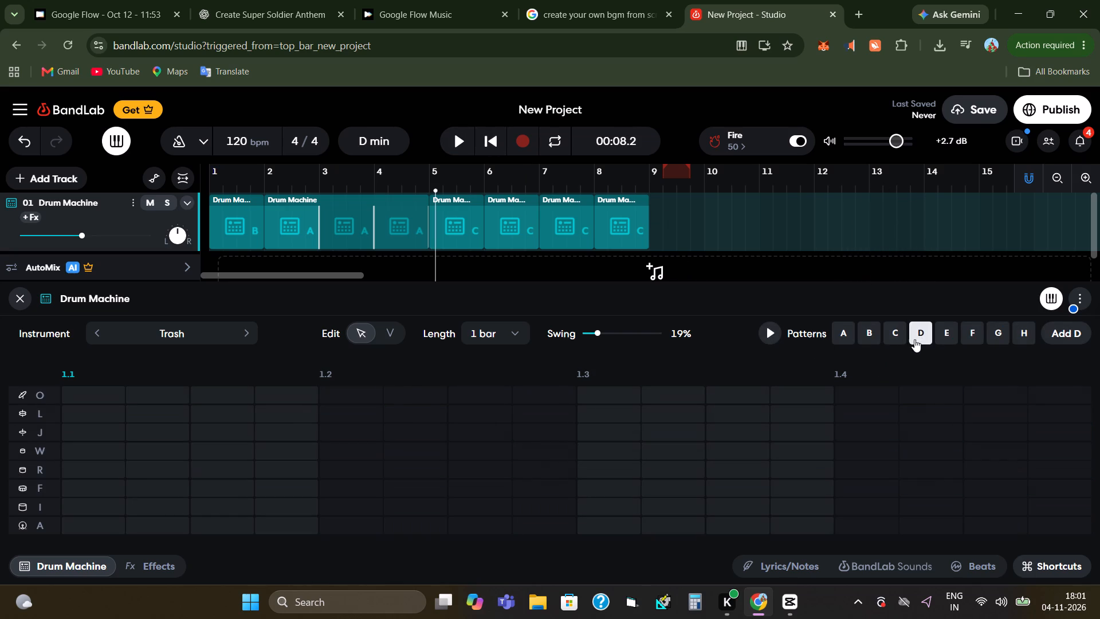
click(86, 401)
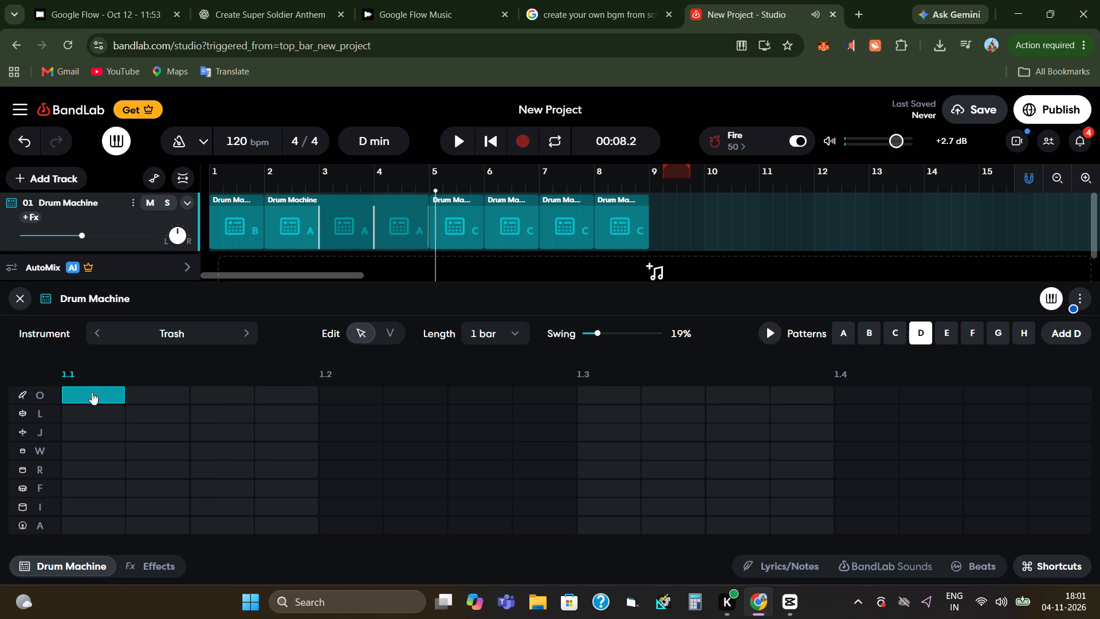
click(92, 392)
click(150, 396)
click(276, 401)
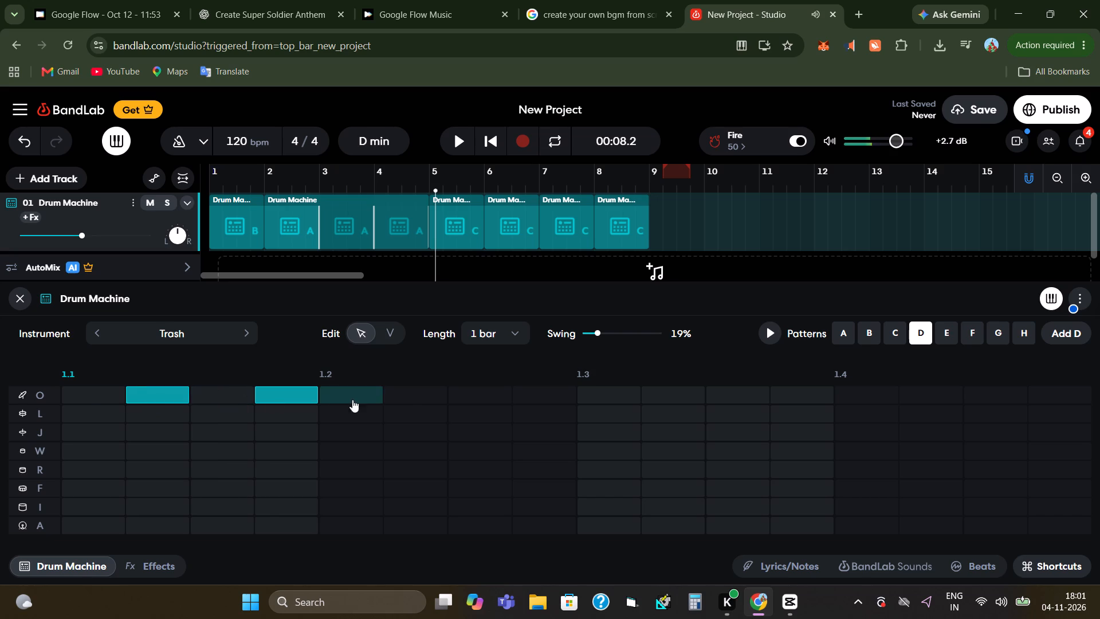
click(406, 394)
click(539, 392)
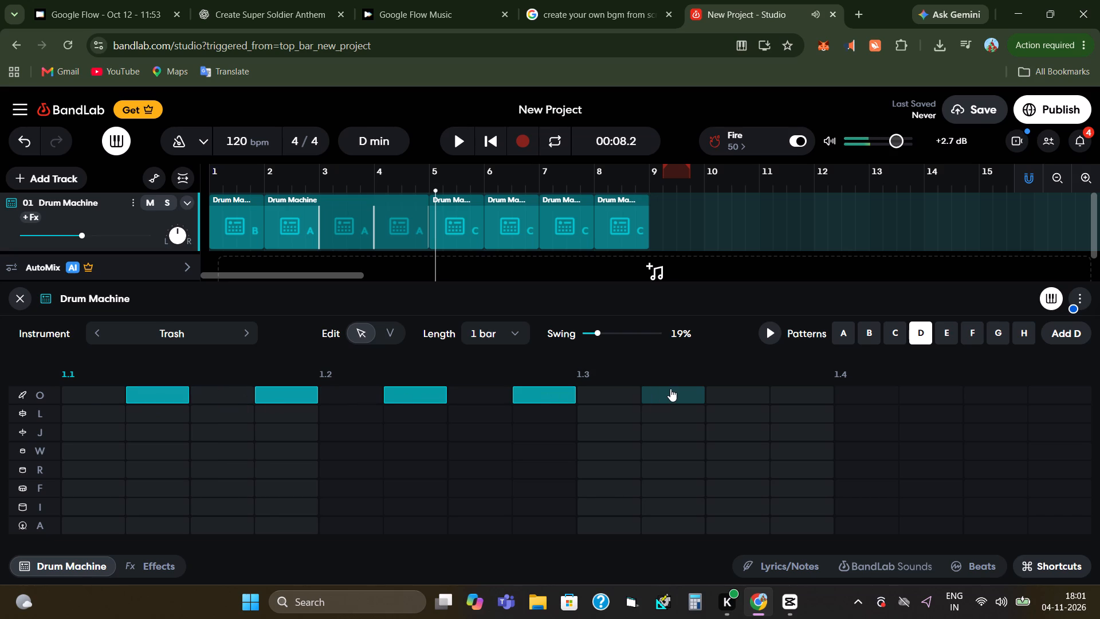
click(672, 389)
click(808, 398)
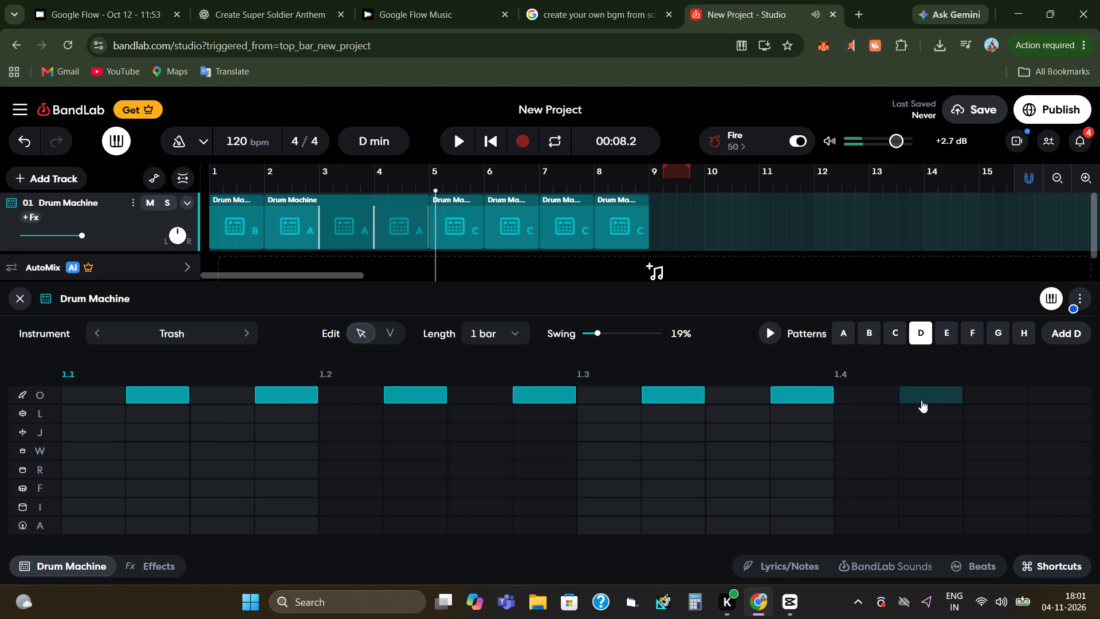
click(927, 400)
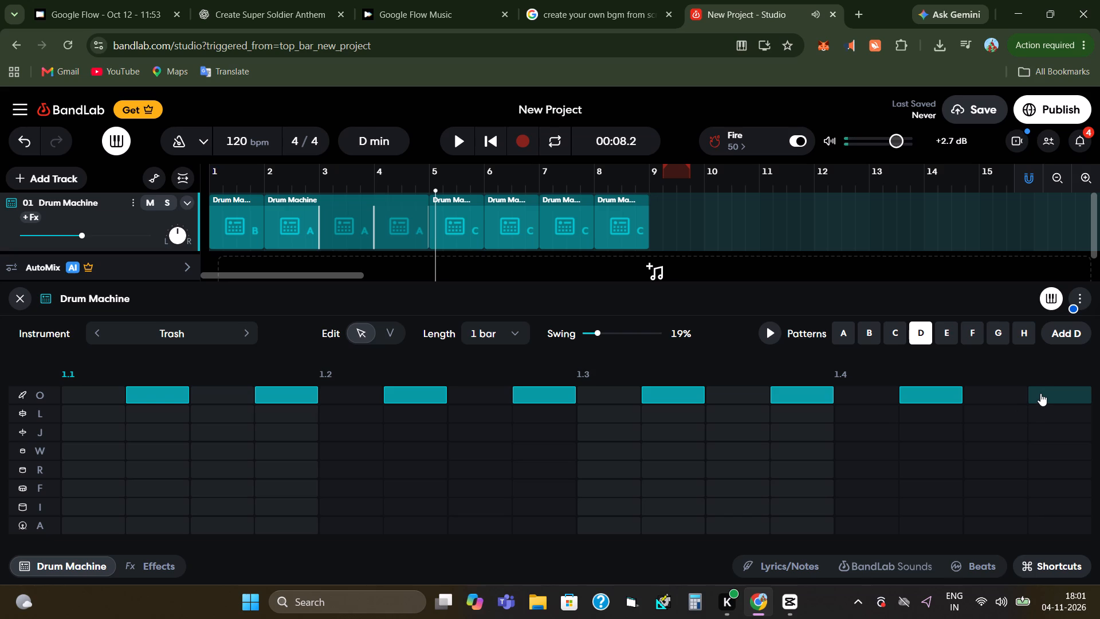
Place row L hits in pattern D on the odd steps from 1 to 15.
click(74, 420)
click(74, 419)
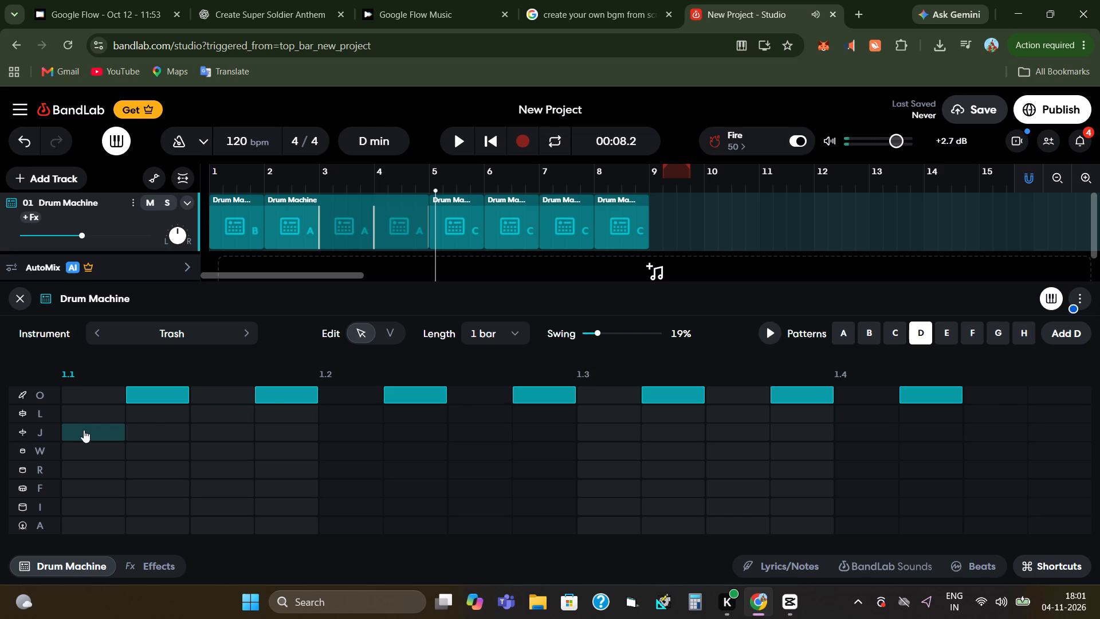
click(152, 421)
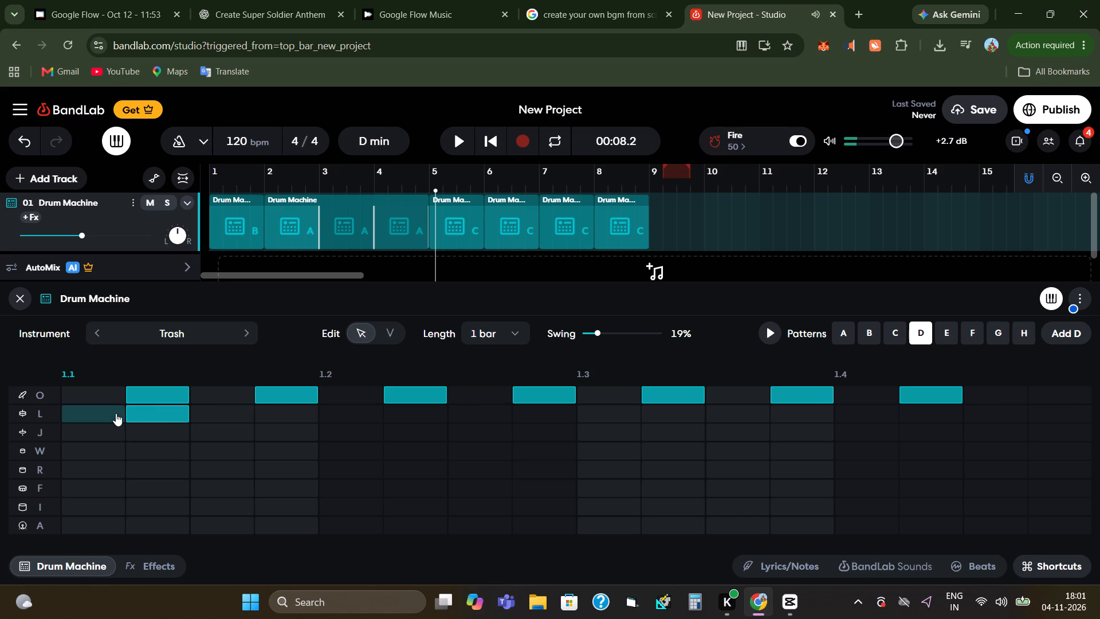
click(116, 413)
click(132, 416)
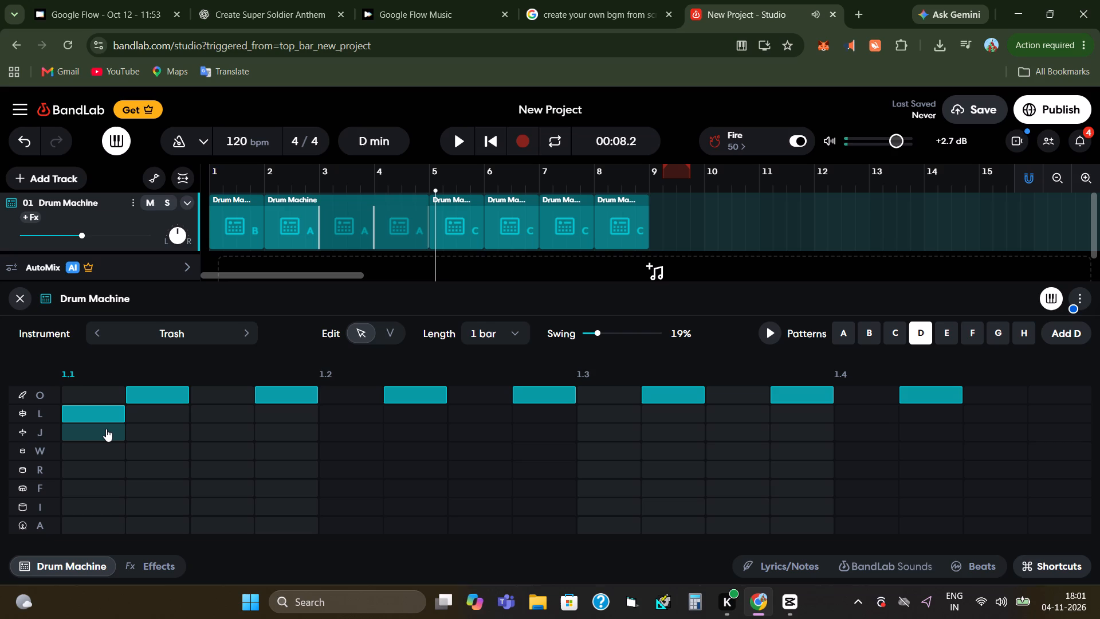
click(226, 418)
click(335, 418)
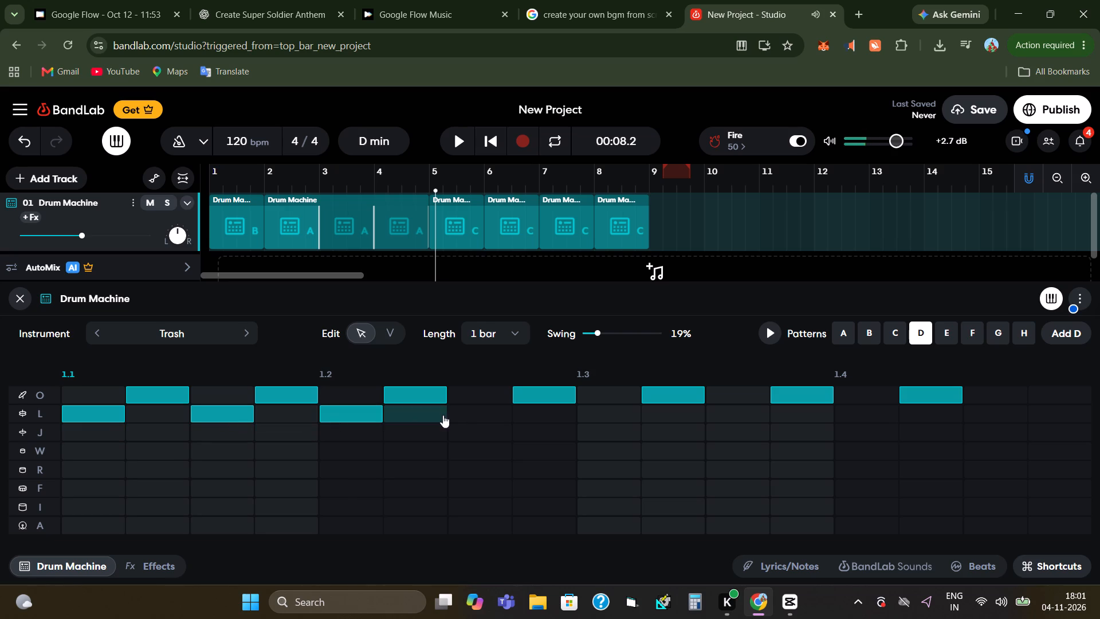
click(469, 414)
click(583, 422)
click(752, 413)
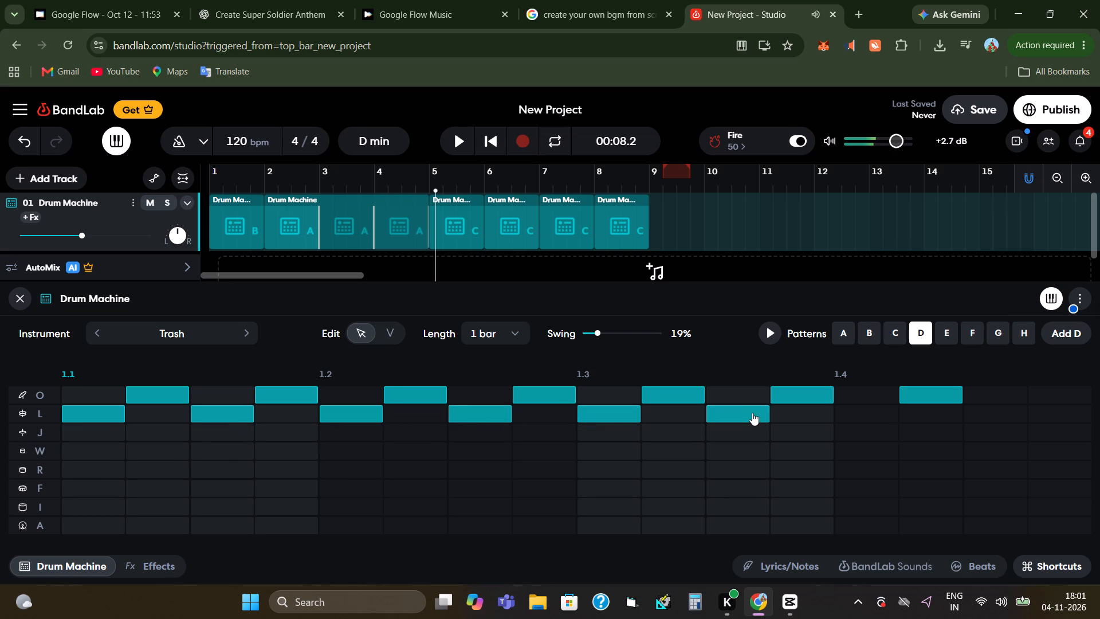
click(848, 413)
click(993, 415)
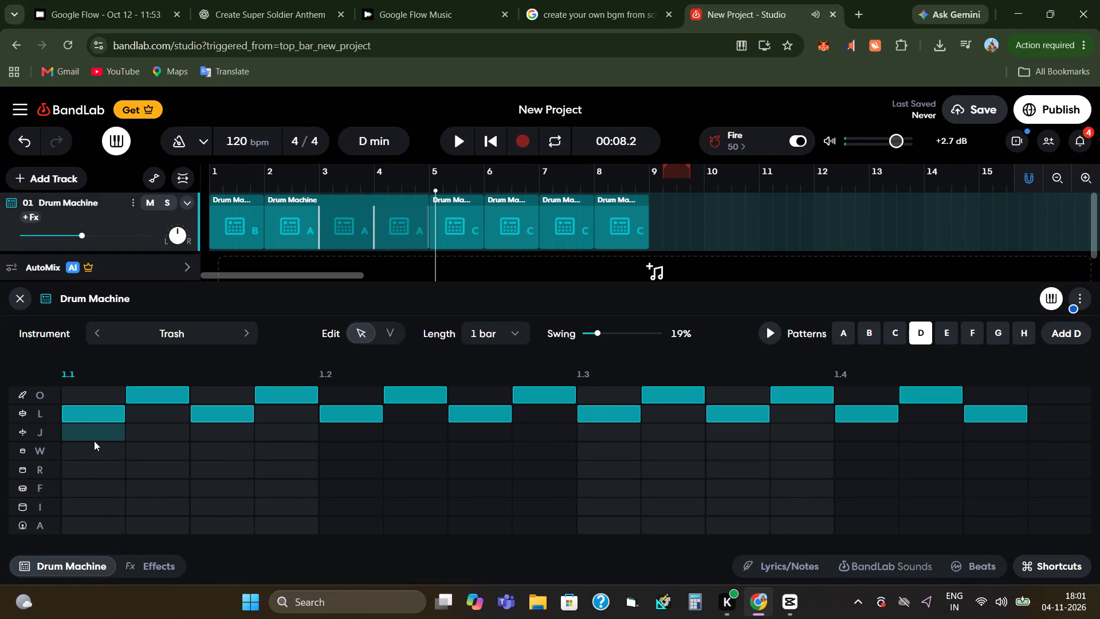
Place row J hits in pattern D on the even steps from 2 to 16.
click(151, 436)
click(288, 426)
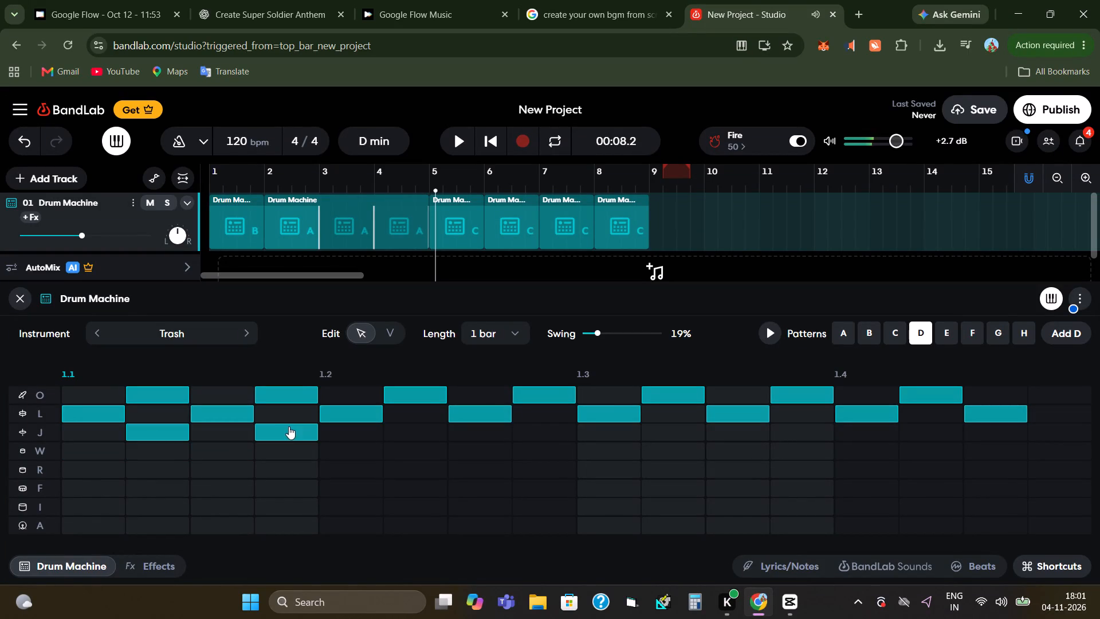
click(429, 434)
click(544, 433)
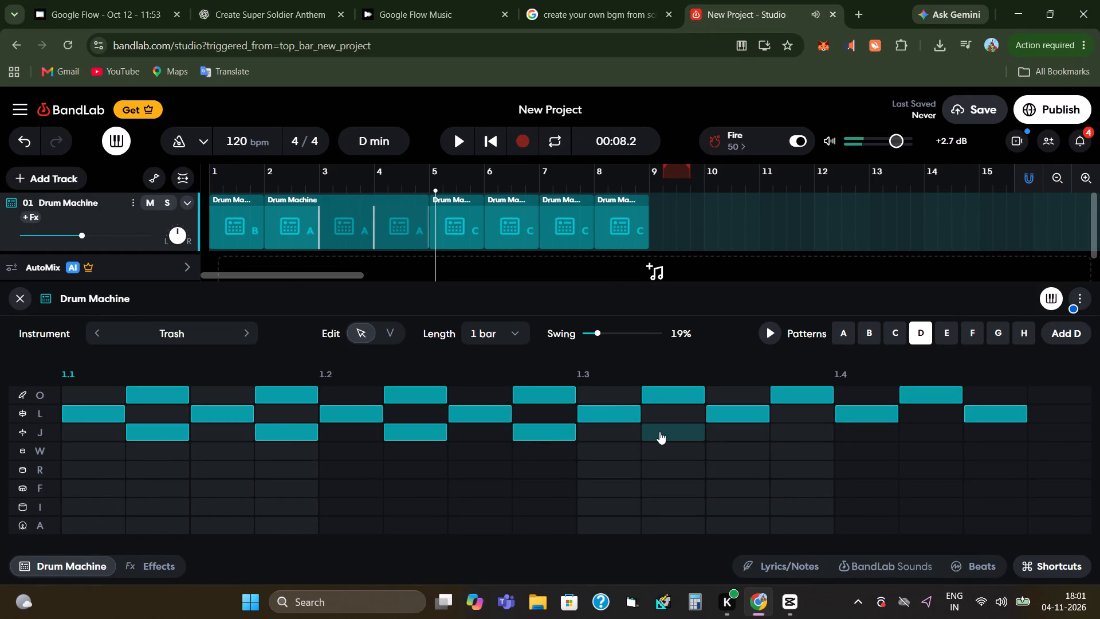
click(662, 432)
click(789, 436)
click(939, 439)
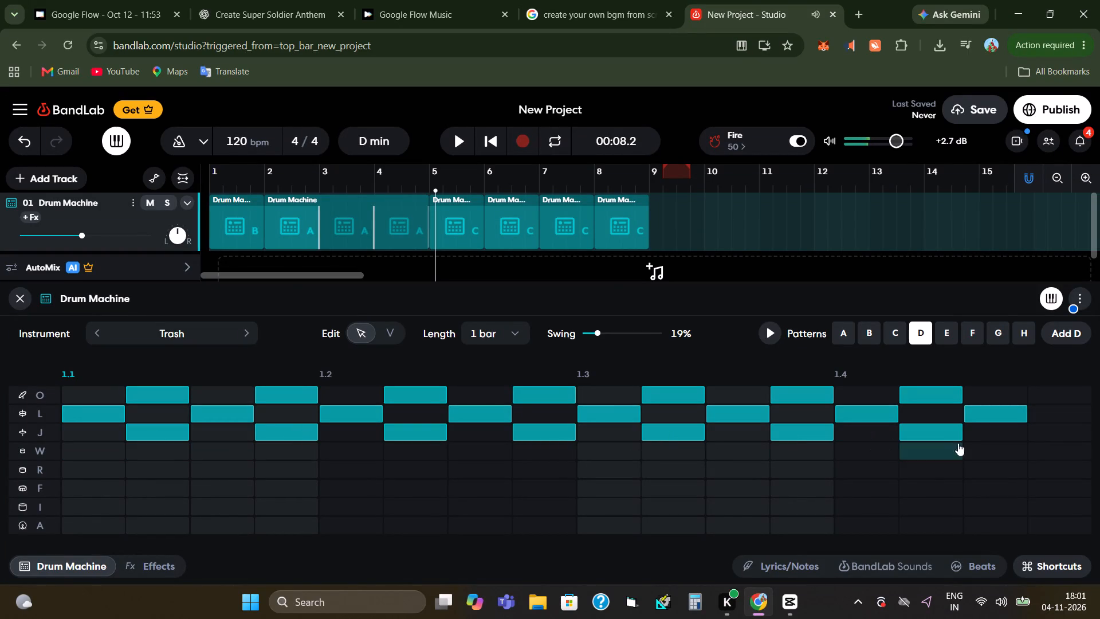
click(1048, 435)
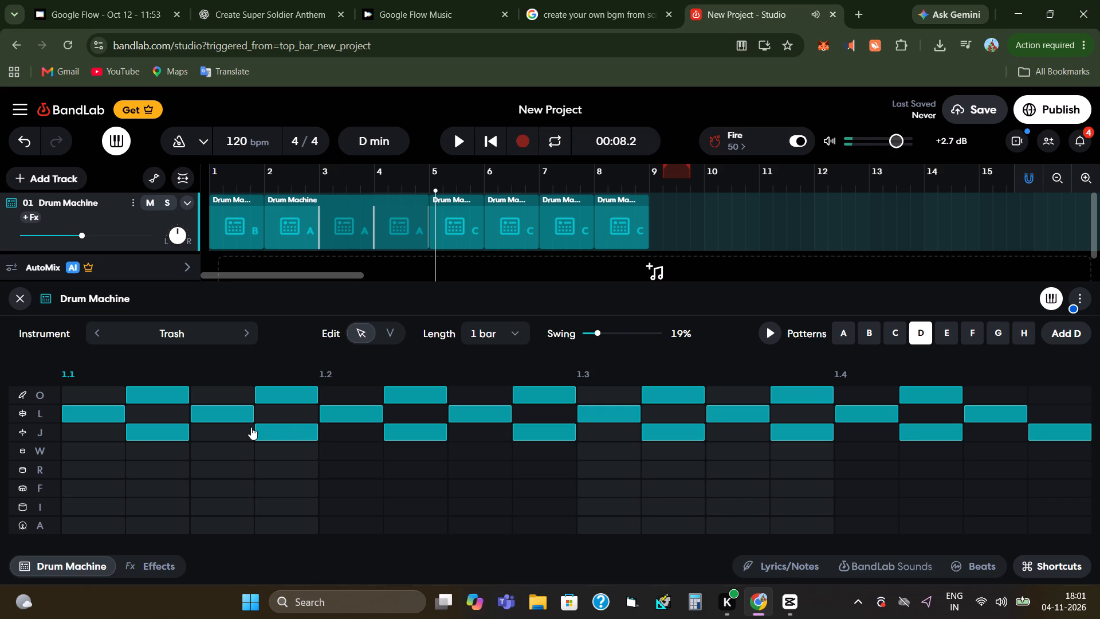
Place row W hits in pattern D on the odd steps from 1 to 15.
click(103, 445)
click(199, 453)
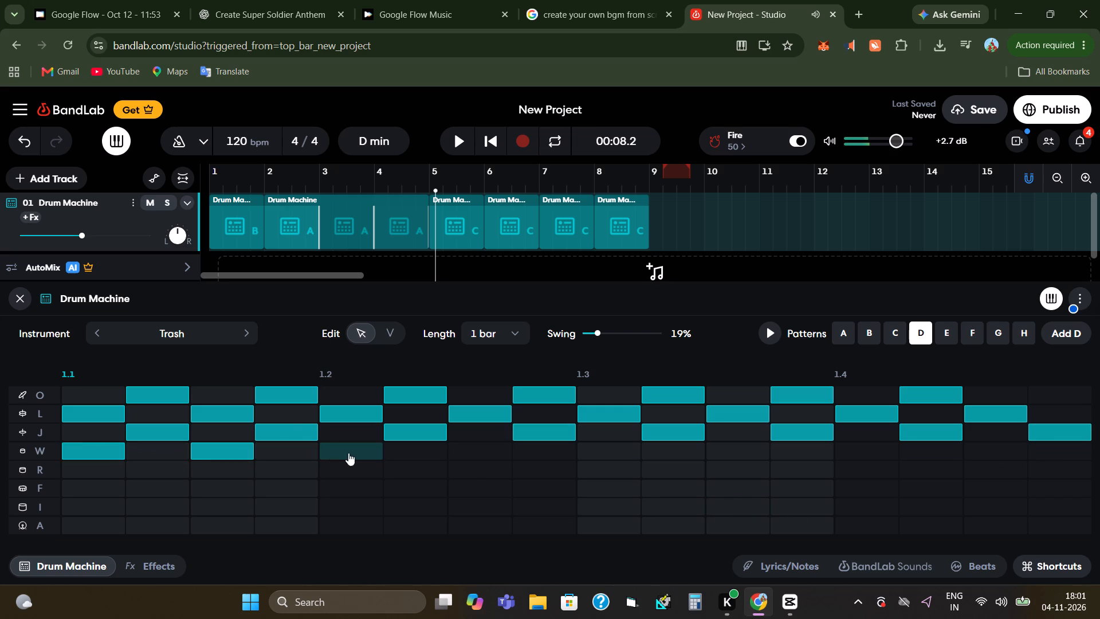
click(352, 453)
click(474, 456)
click(618, 457)
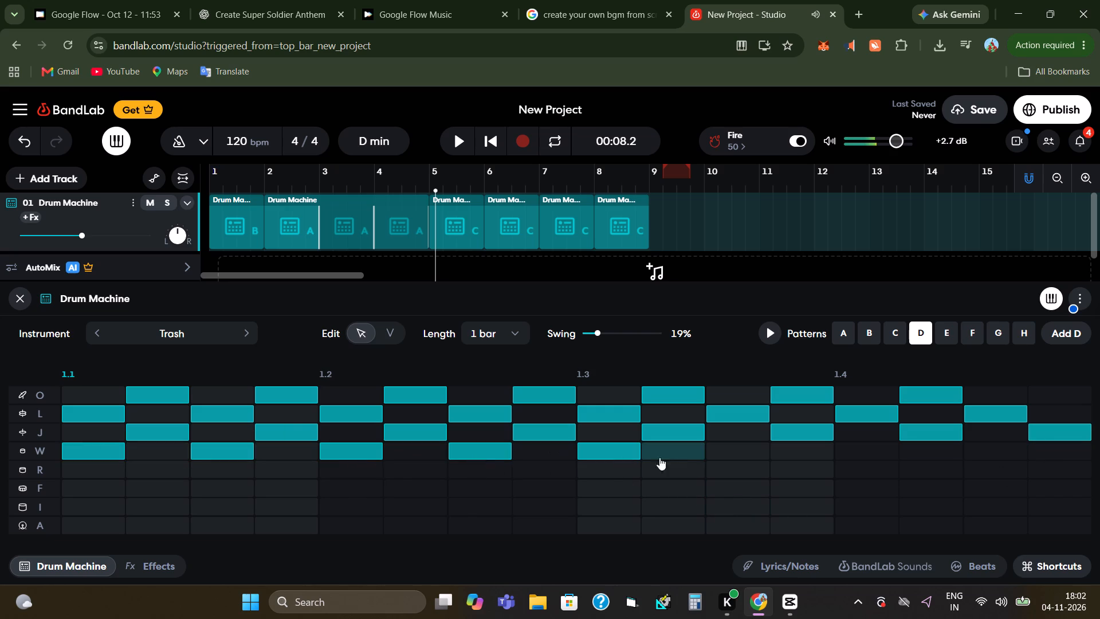
click(730, 454)
click(873, 455)
click(997, 446)
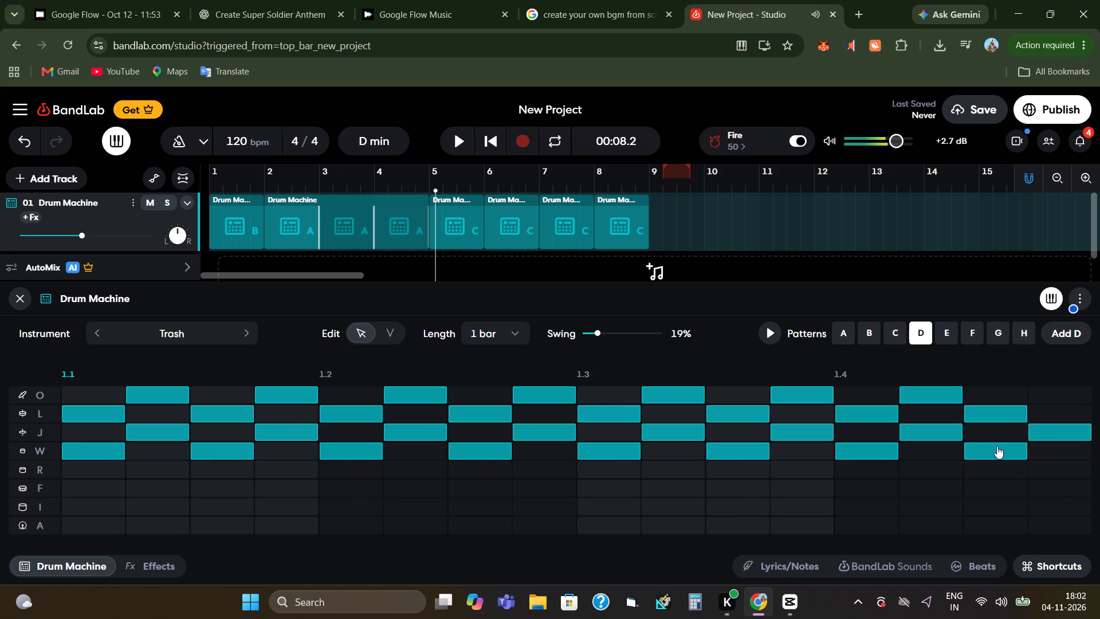
Place row R hits in pattern D on the even steps from 2 to 16.
click(145, 477)
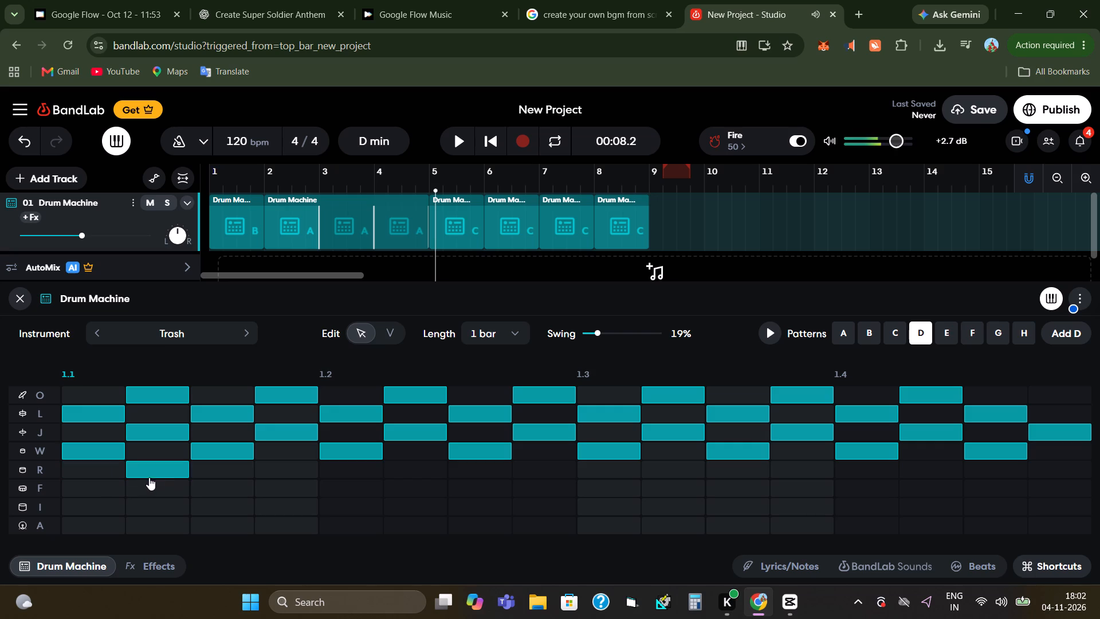
click(282, 475)
click(425, 476)
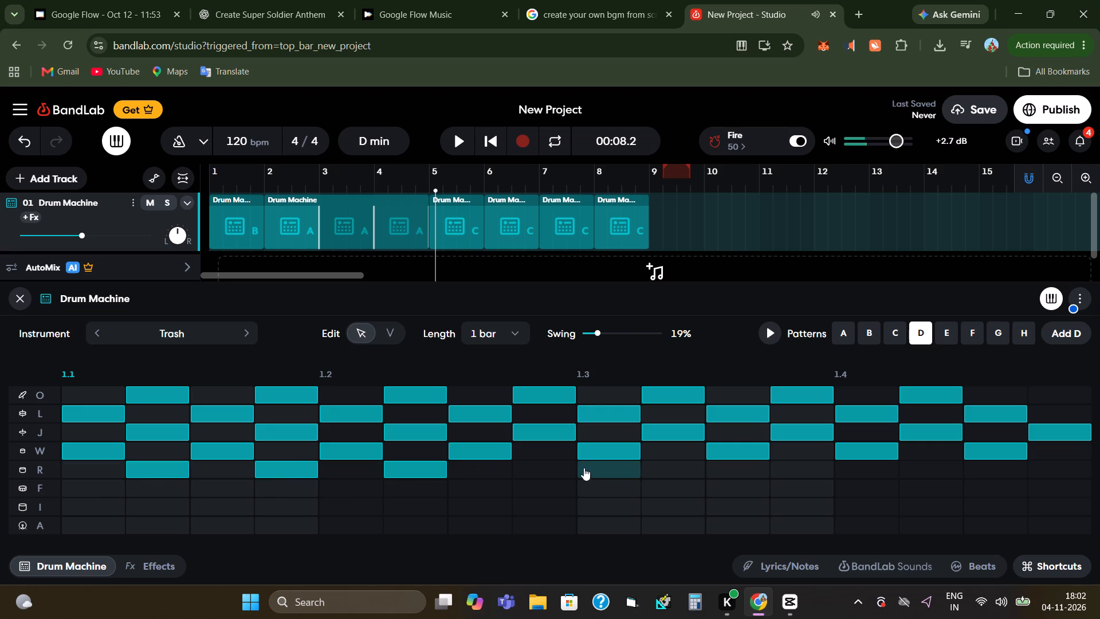
click(547, 467)
click(662, 477)
click(802, 468)
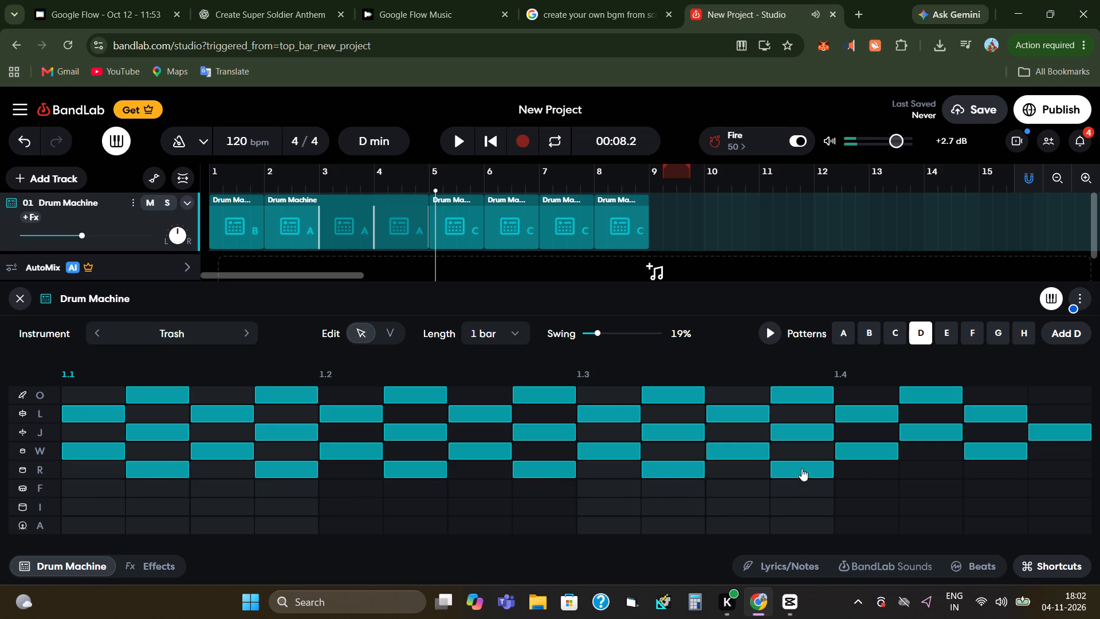
click(910, 470)
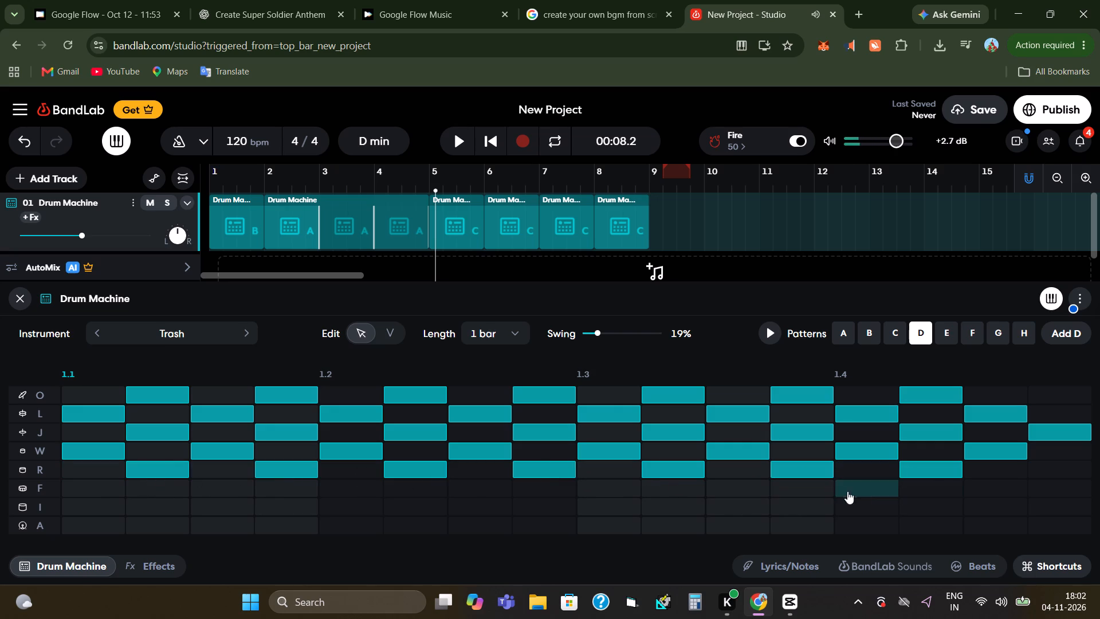
click(1063, 471)
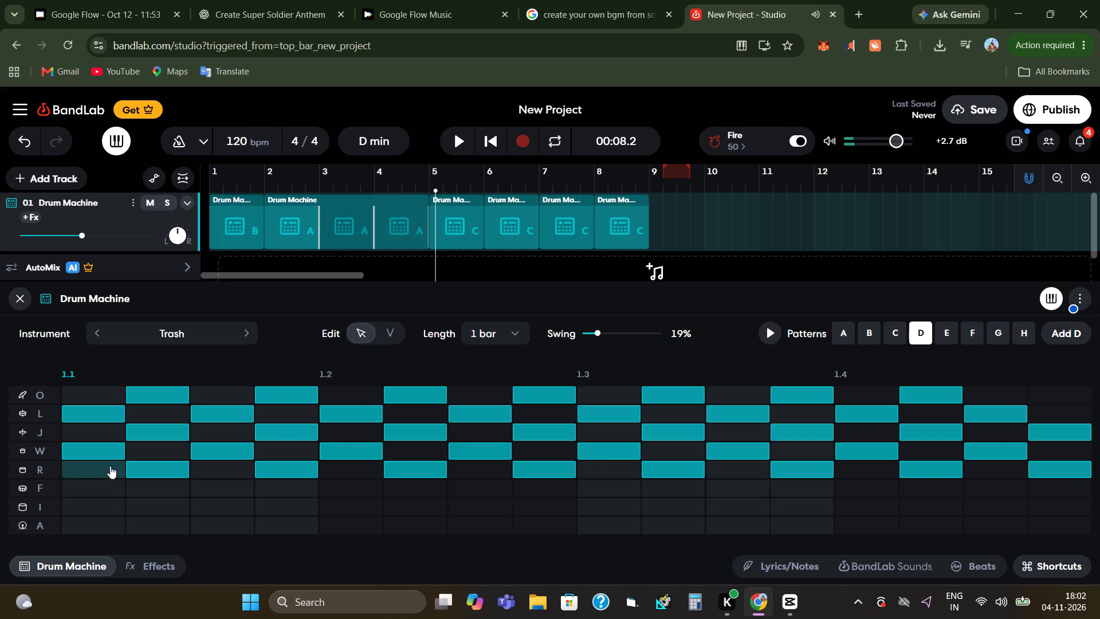
Place row F hits in pattern D on the odd steps from 1 to 15.
click(93, 492)
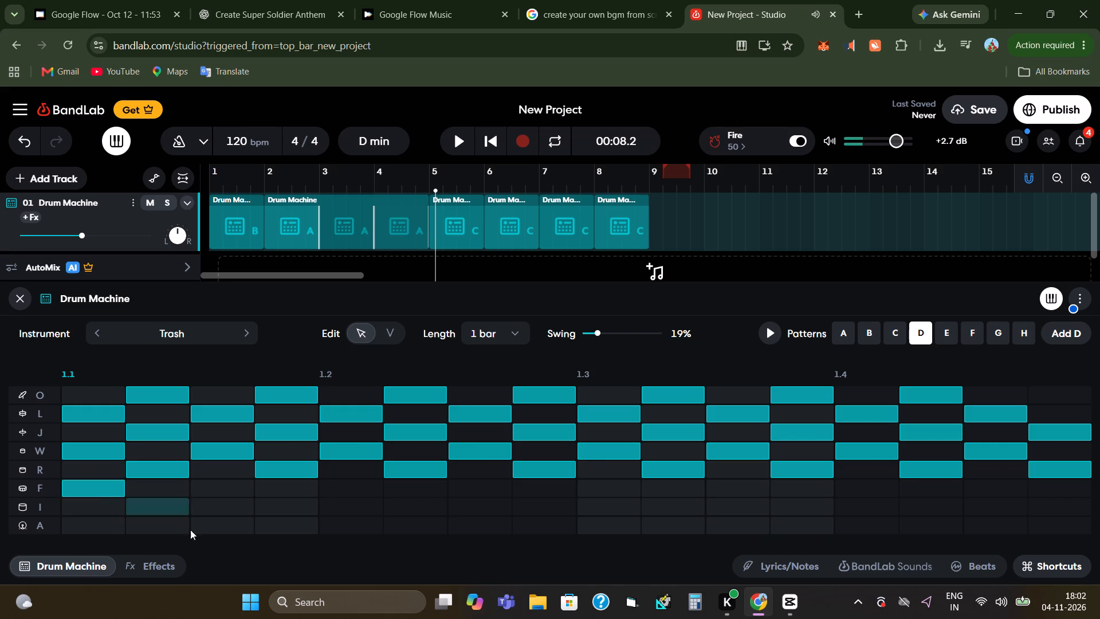
click(194, 491)
click(333, 495)
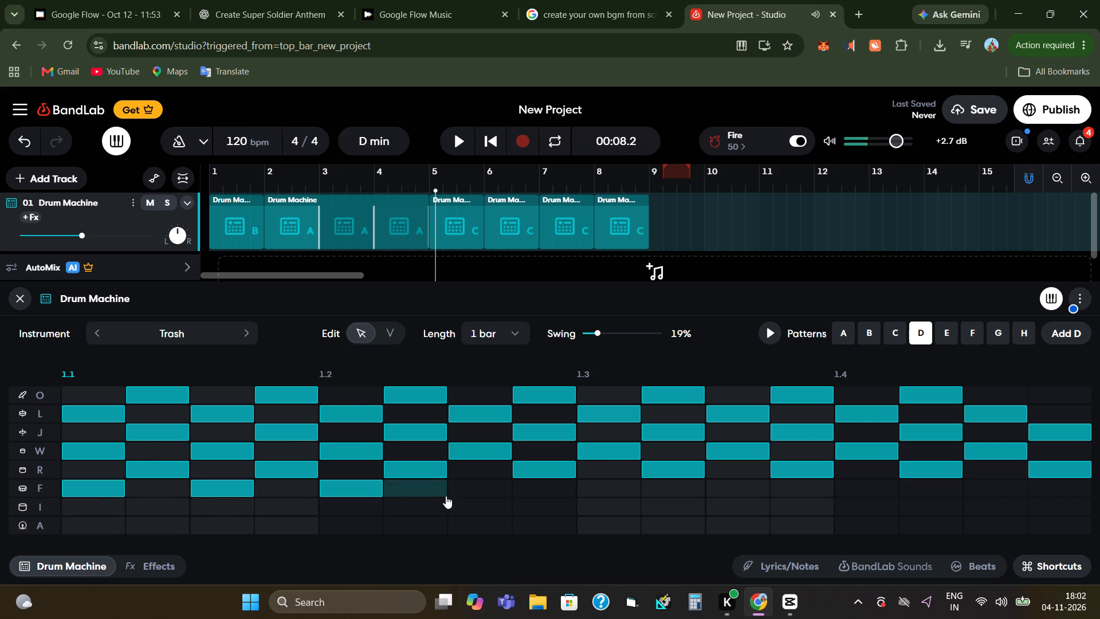
click(478, 494)
click(606, 491)
click(752, 489)
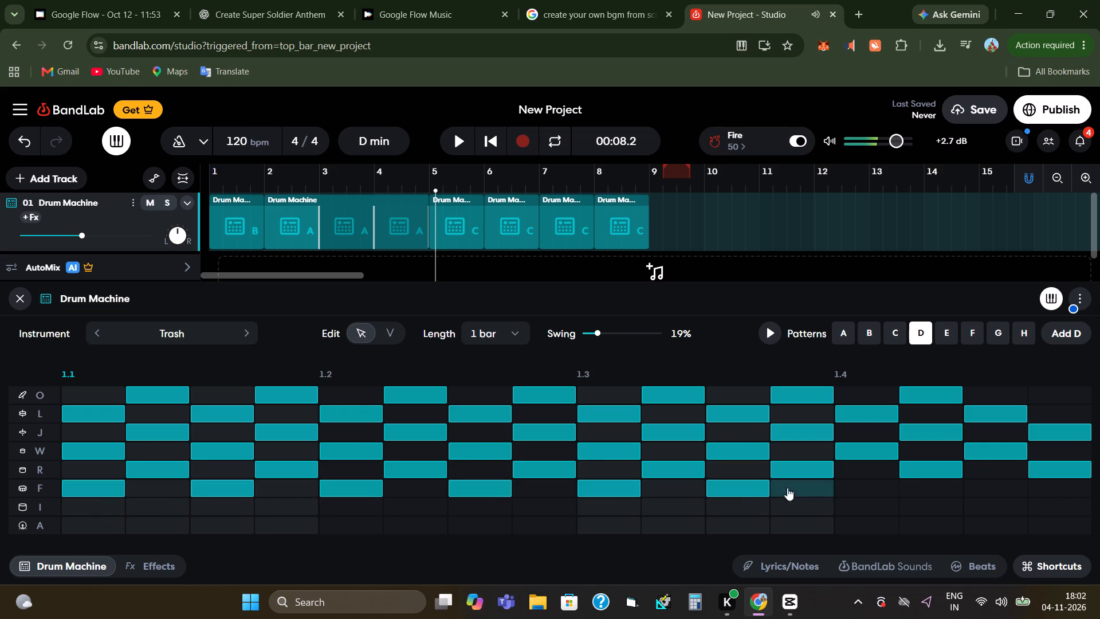
click(873, 490)
click(996, 487)
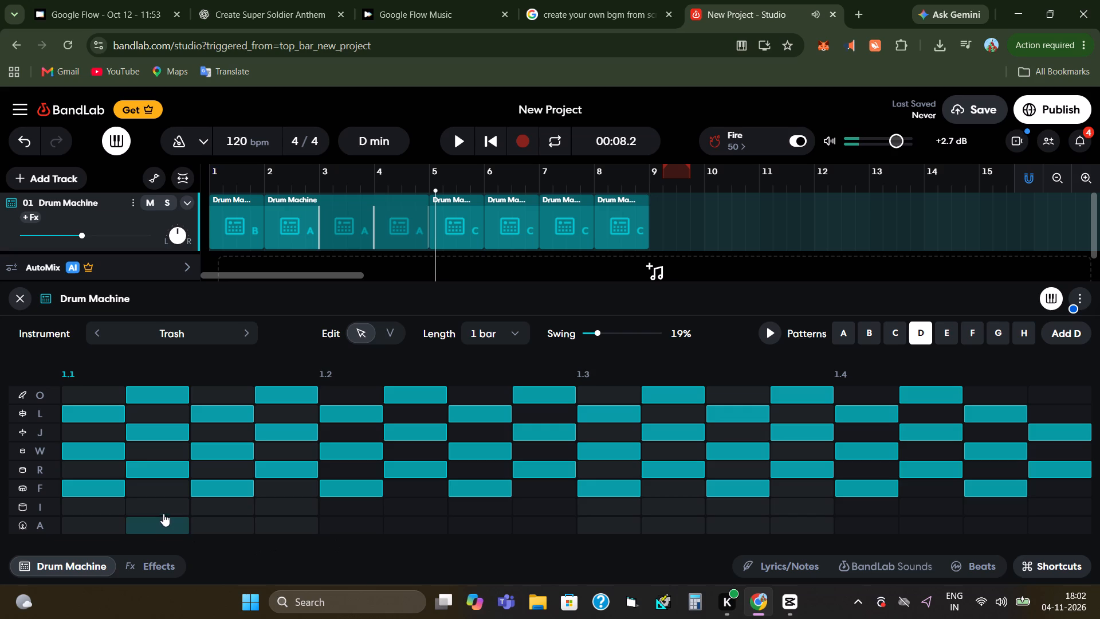
Place row I hits in pattern D on the even steps from 2 to 14.
click(163, 514)
click(292, 511)
click(414, 510)
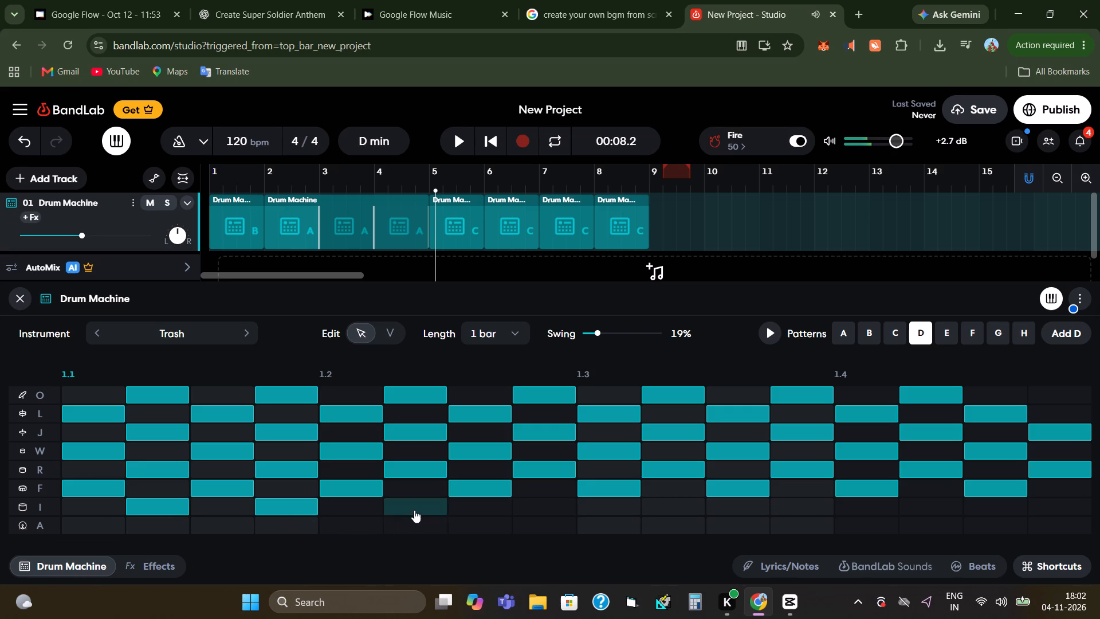
click(526, 511)
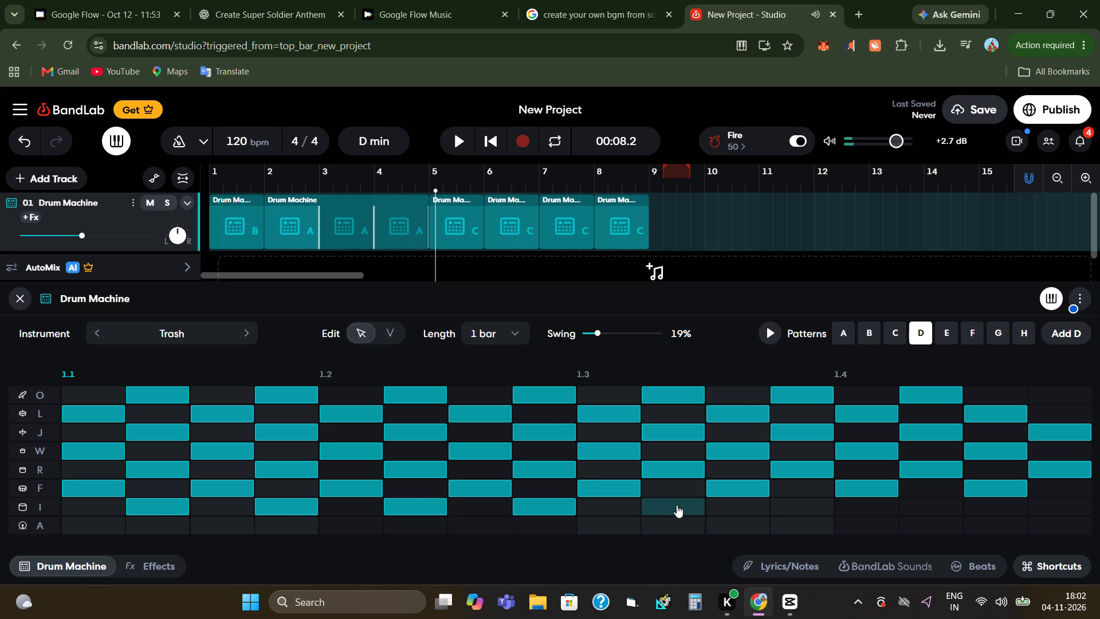
click(679, 504)
click(791, 500)
click(930, 507)
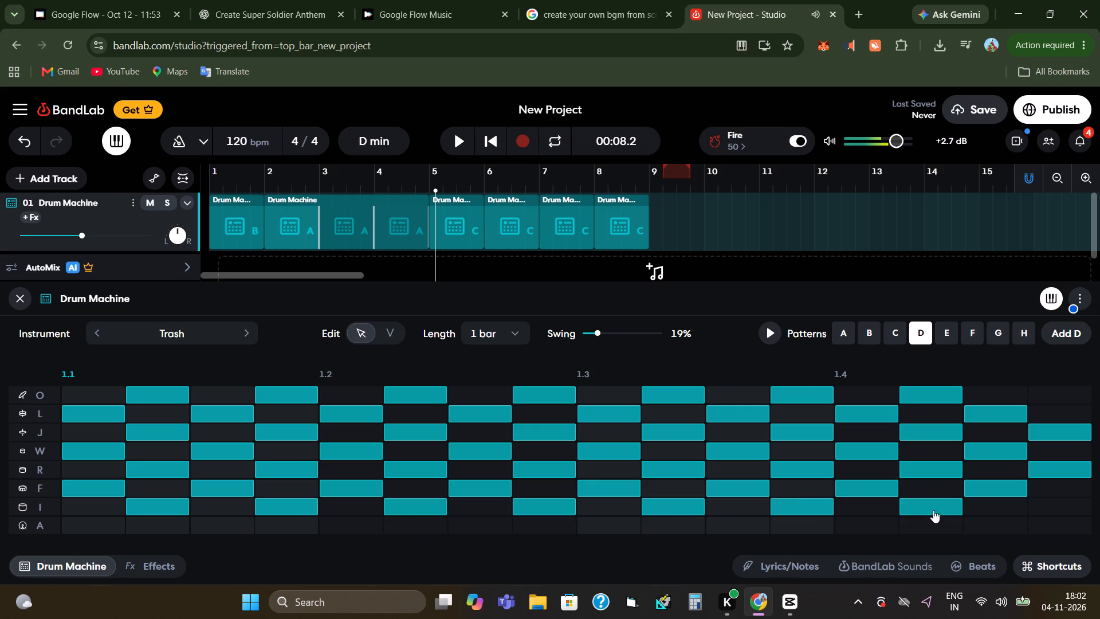
click(1056, 507)
click(1056, 506)
click(1058, 467)
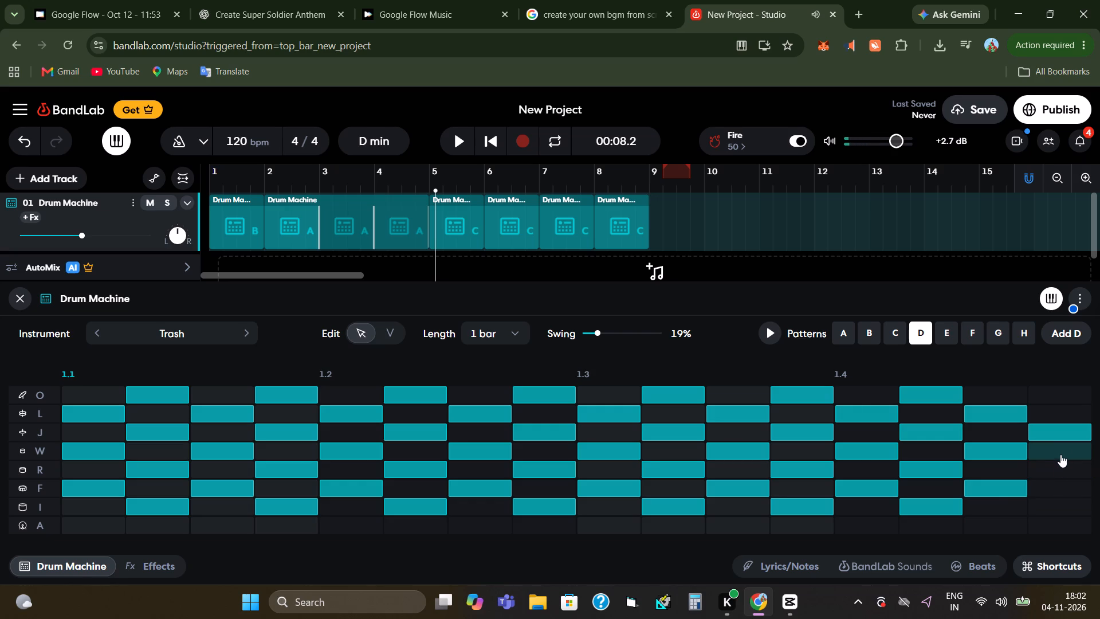
click(1064, 466)
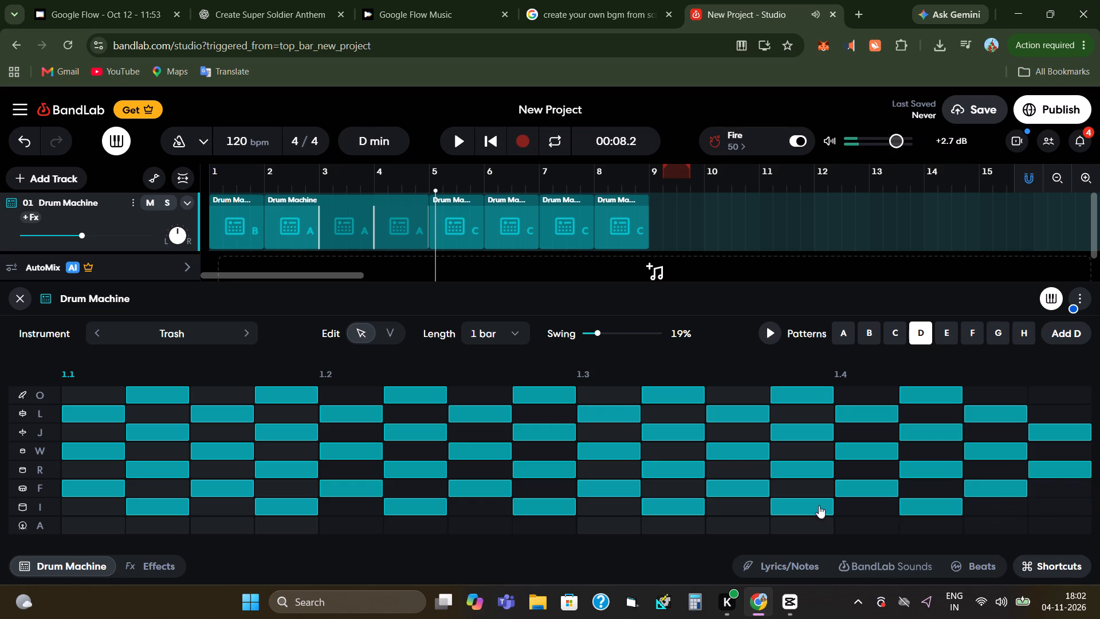
Place row A hits in pattern D on the odd steps from 1 to 15, plus a row I hit on step 16.
click(1064, 519)
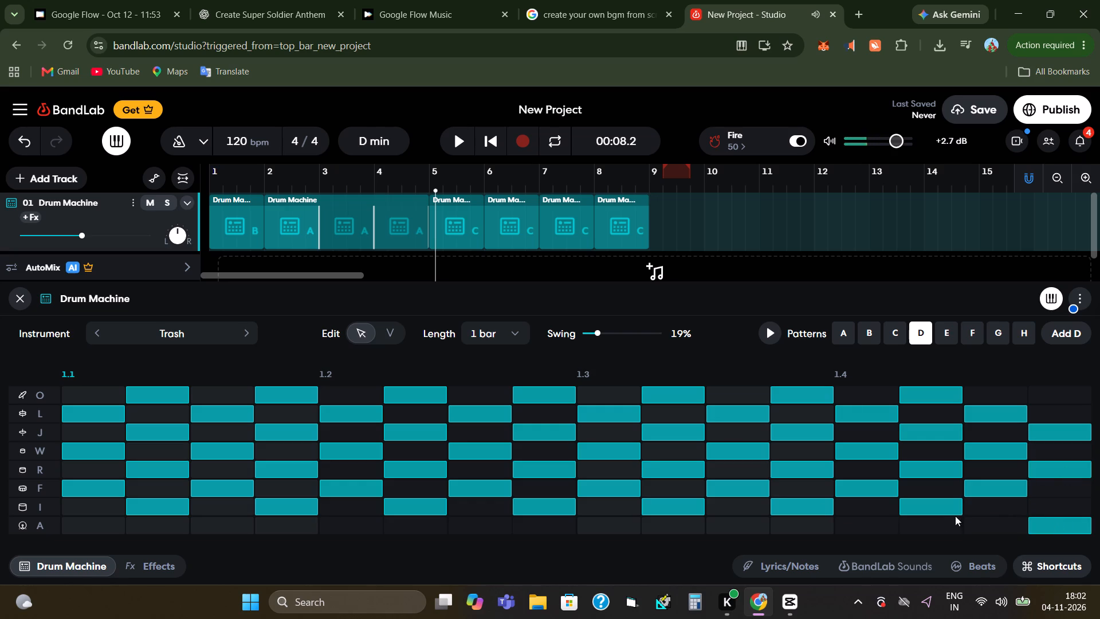
click(936, 521)
click(950, 531)
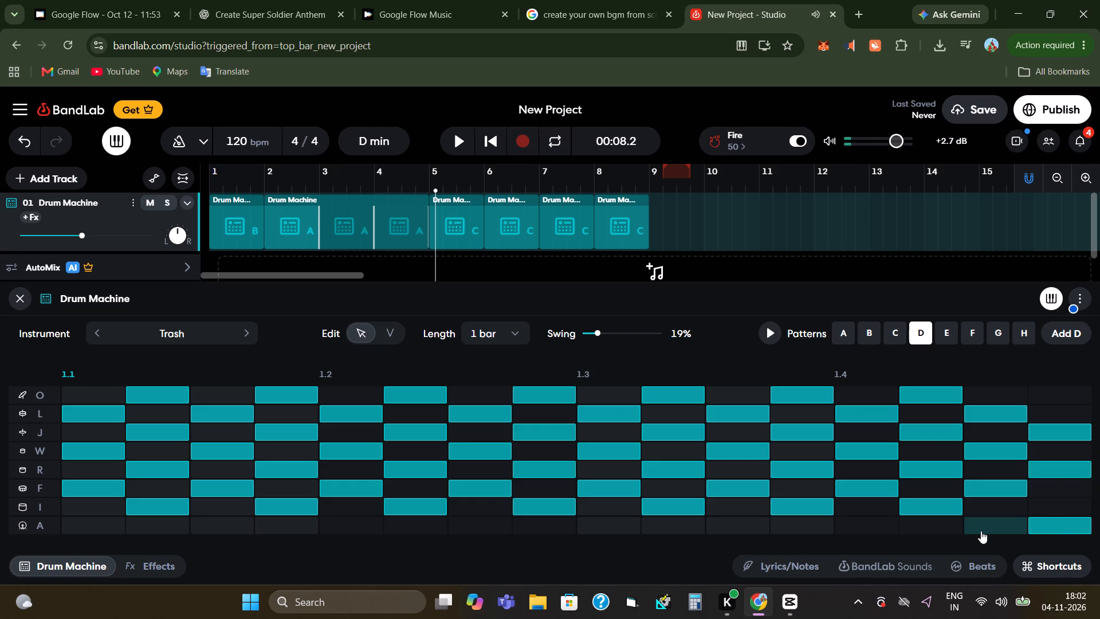
click(981, 531)
click(1064, 531)
click(1065, 507)
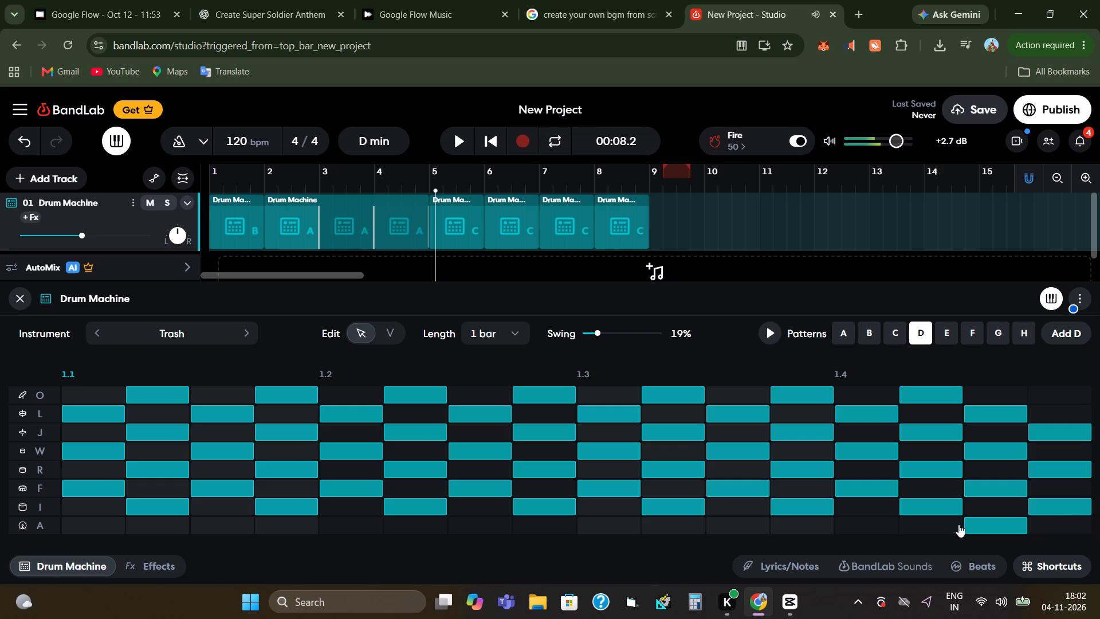
click(884, 527)
click(752, 518)
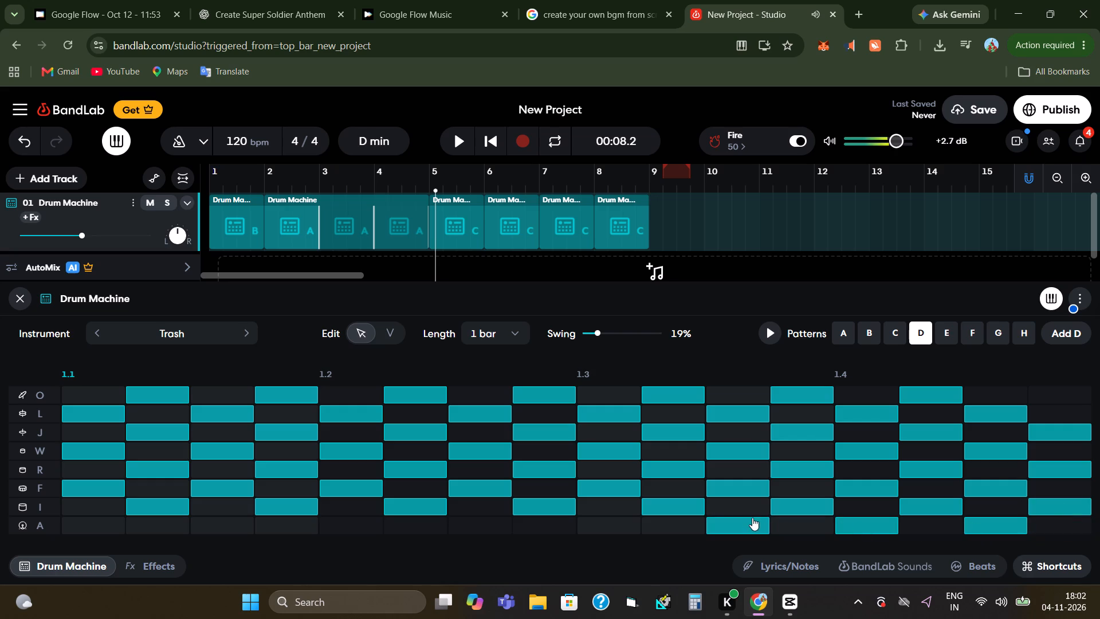
click(614, 519)
click(496, 527)
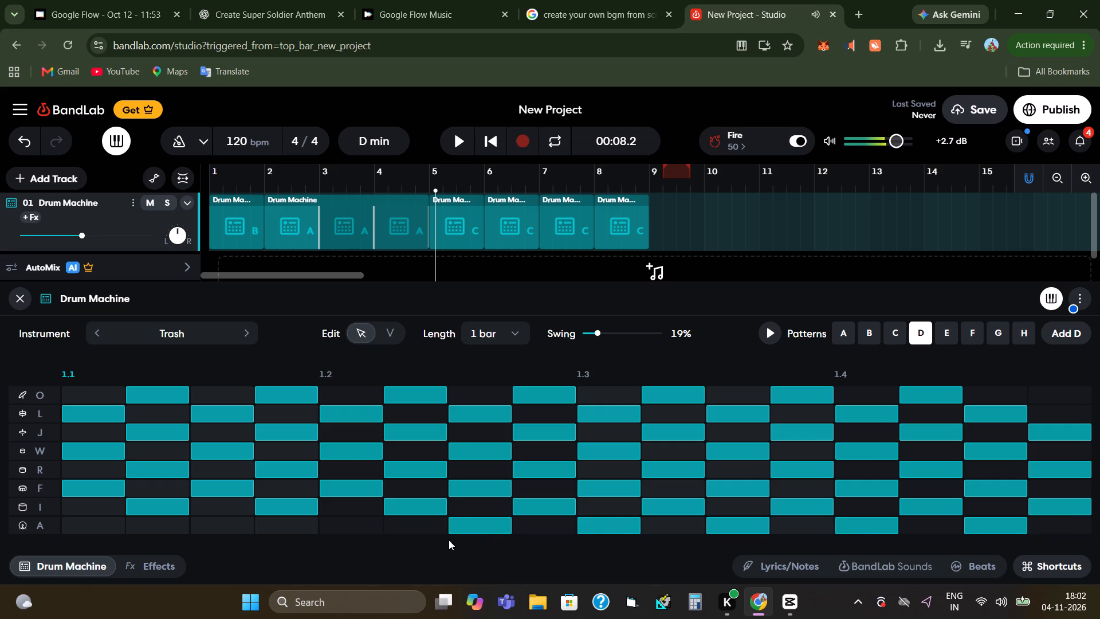
click(366, 526)
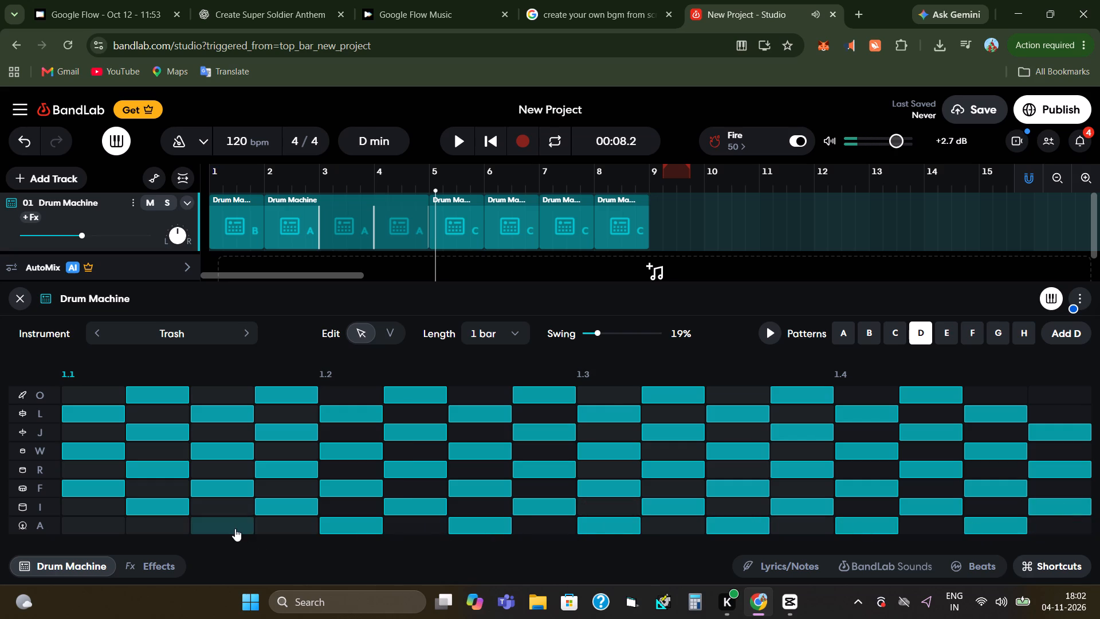
click(235, 528)
click(95, 531)
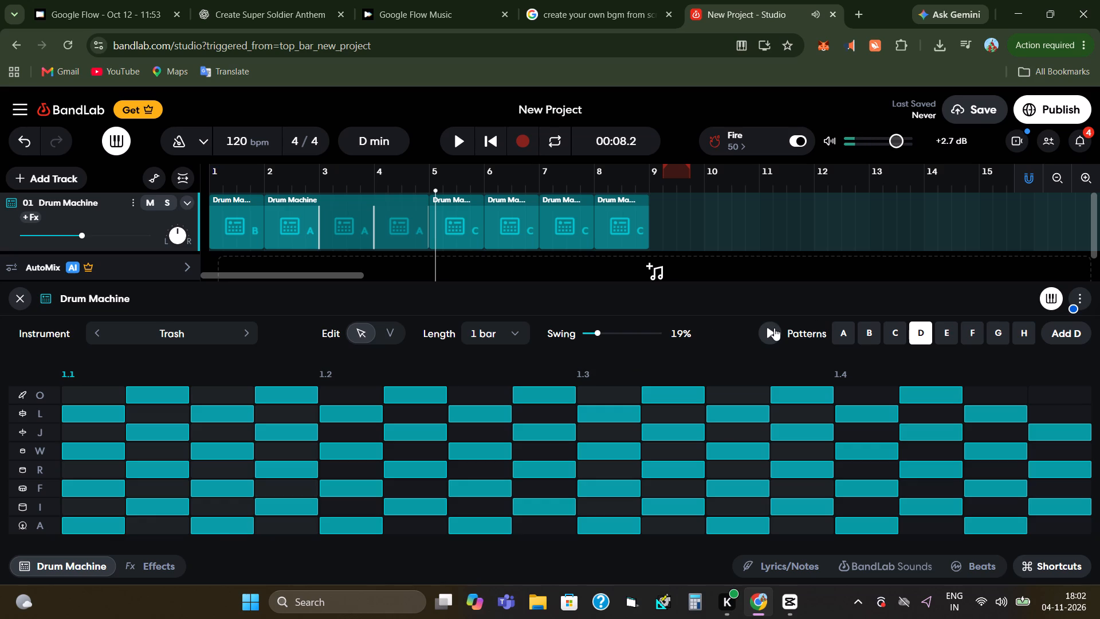
Preview pattern D, switch to empty pattern E and stop the preview.
click(774, 328)
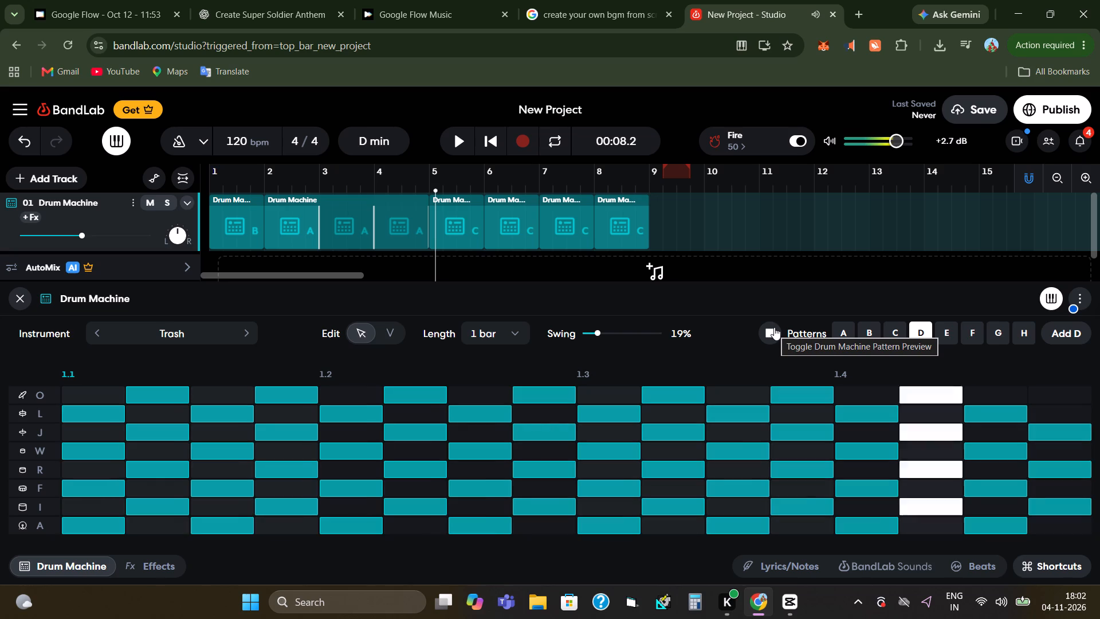
click(945, 331)
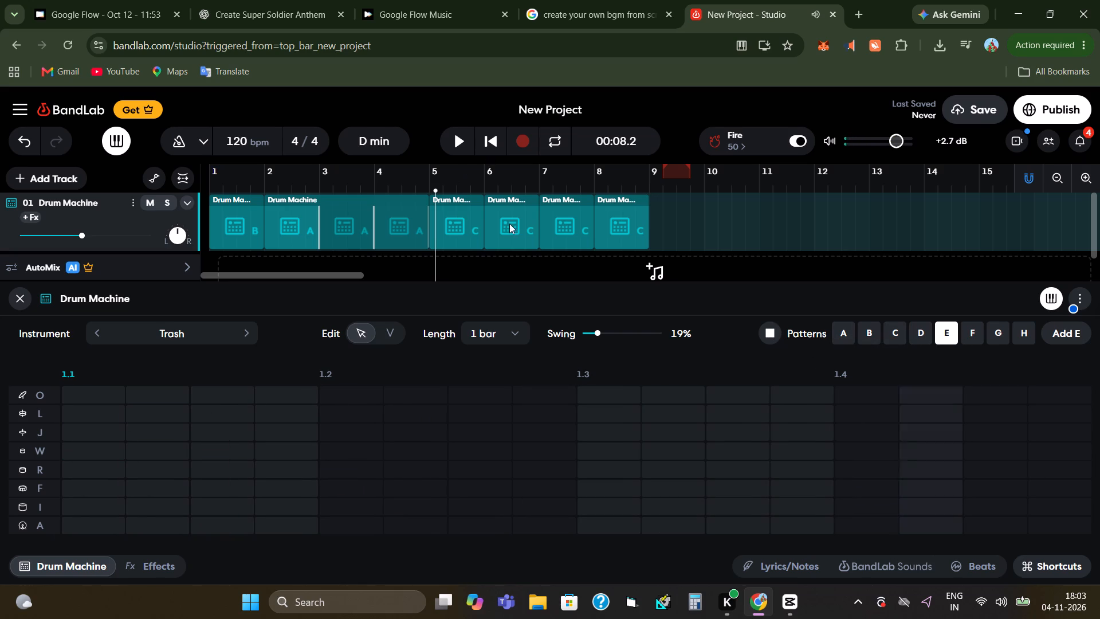
click(762, 339)
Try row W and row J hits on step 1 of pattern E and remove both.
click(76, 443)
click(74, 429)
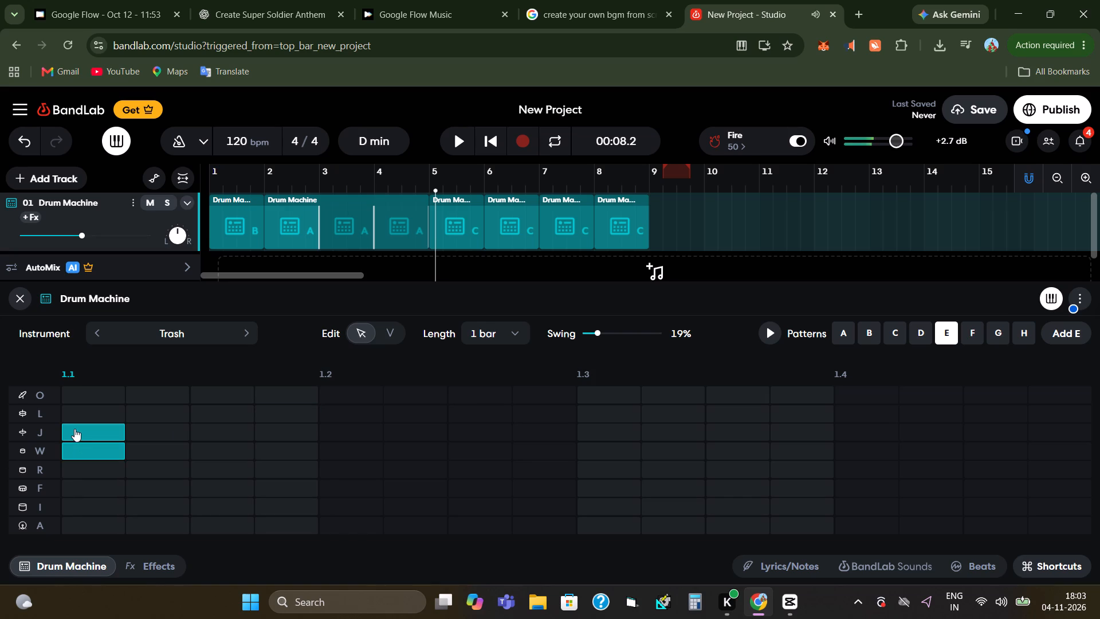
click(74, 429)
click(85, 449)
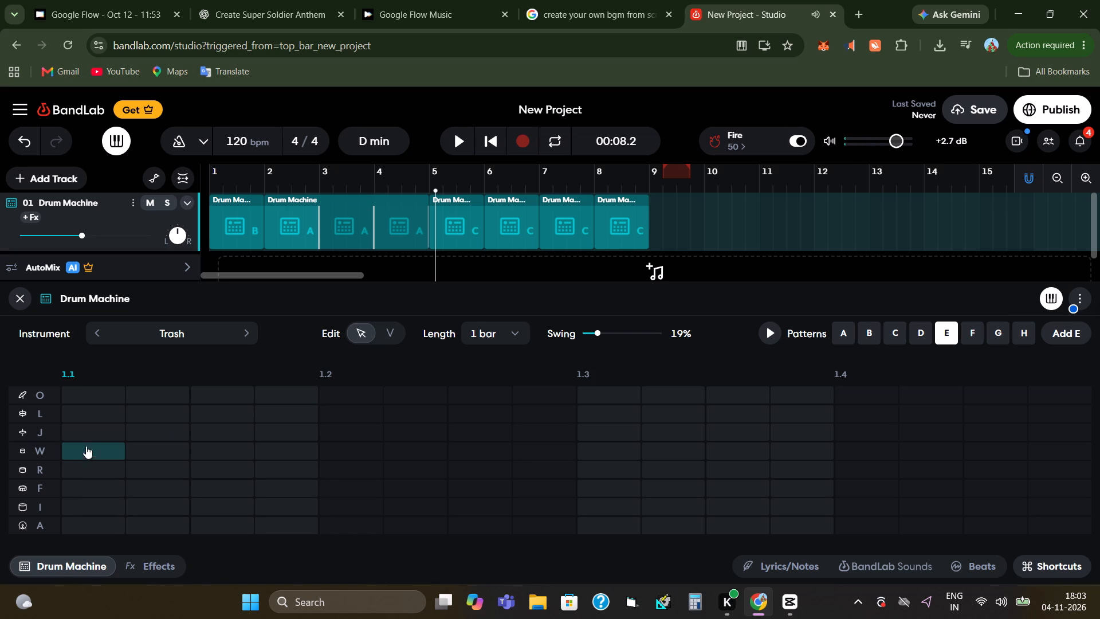
Return to pattern D, listen to its preview and stop it.
click(933, 330)
click(924, 332)
click(769, 328)
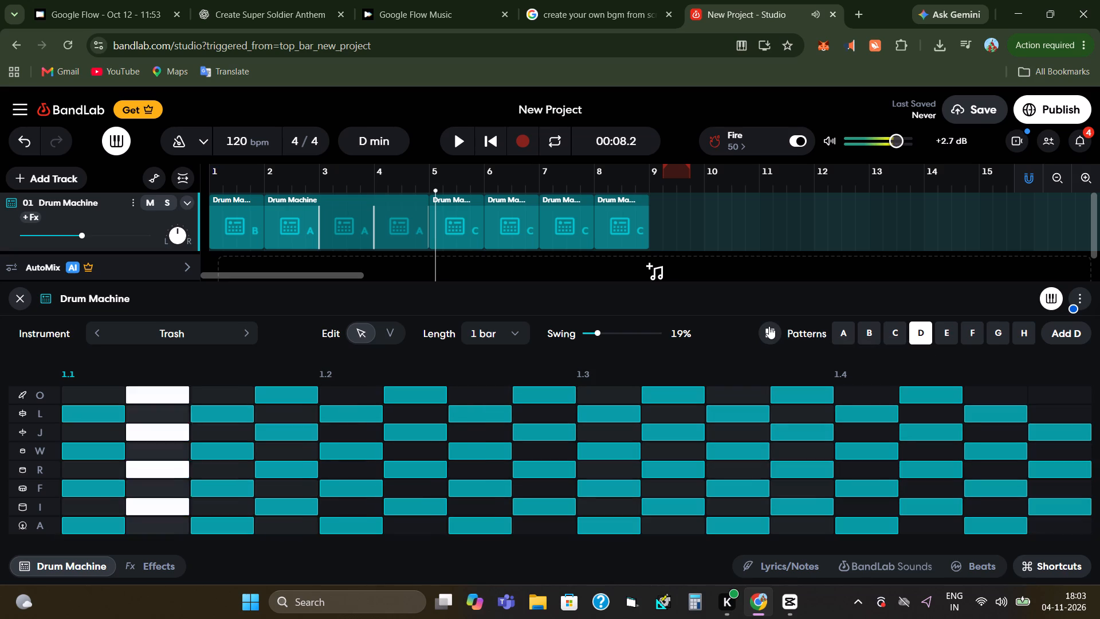
click(769, 326)
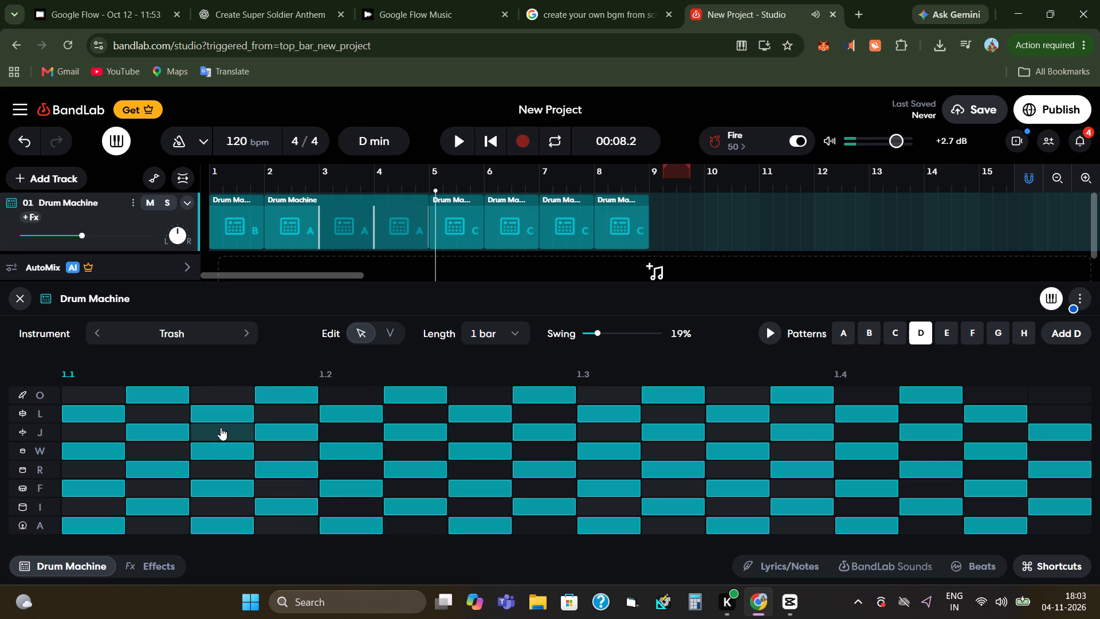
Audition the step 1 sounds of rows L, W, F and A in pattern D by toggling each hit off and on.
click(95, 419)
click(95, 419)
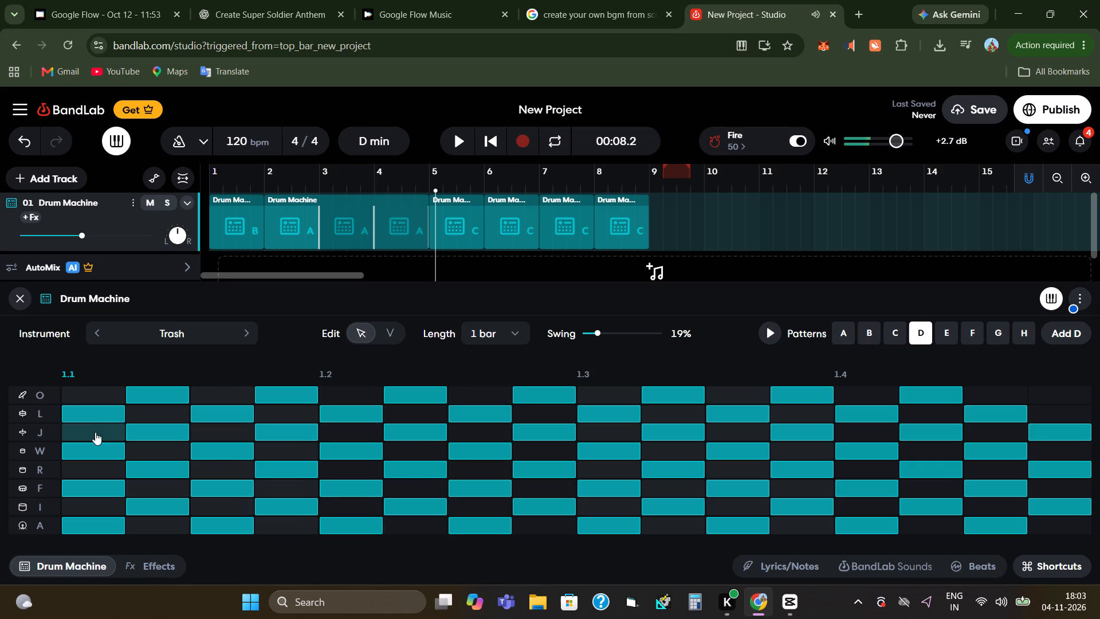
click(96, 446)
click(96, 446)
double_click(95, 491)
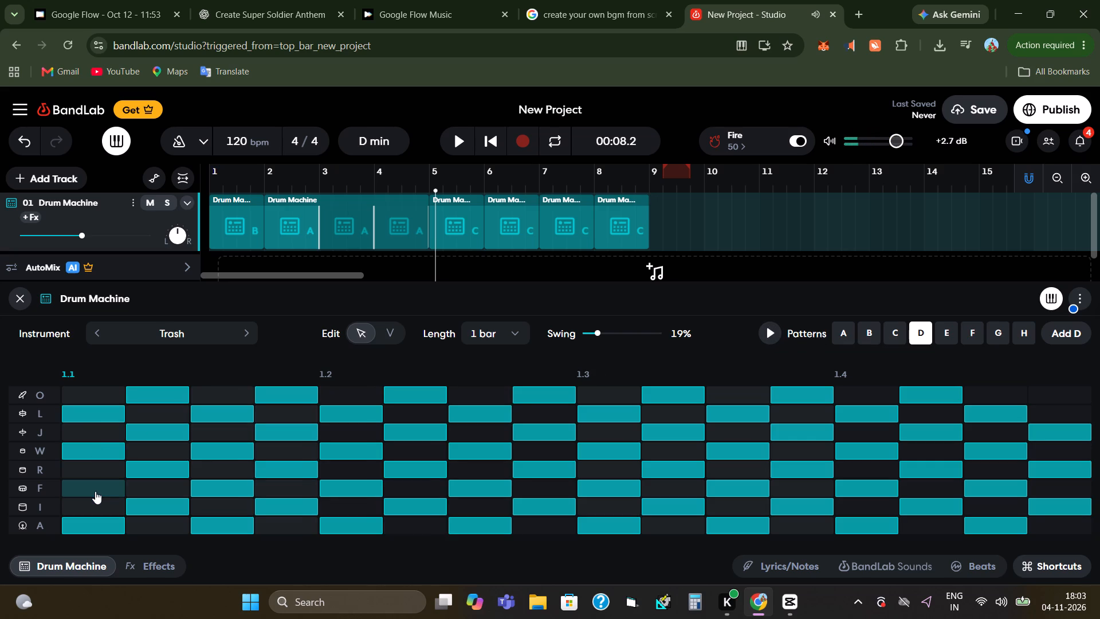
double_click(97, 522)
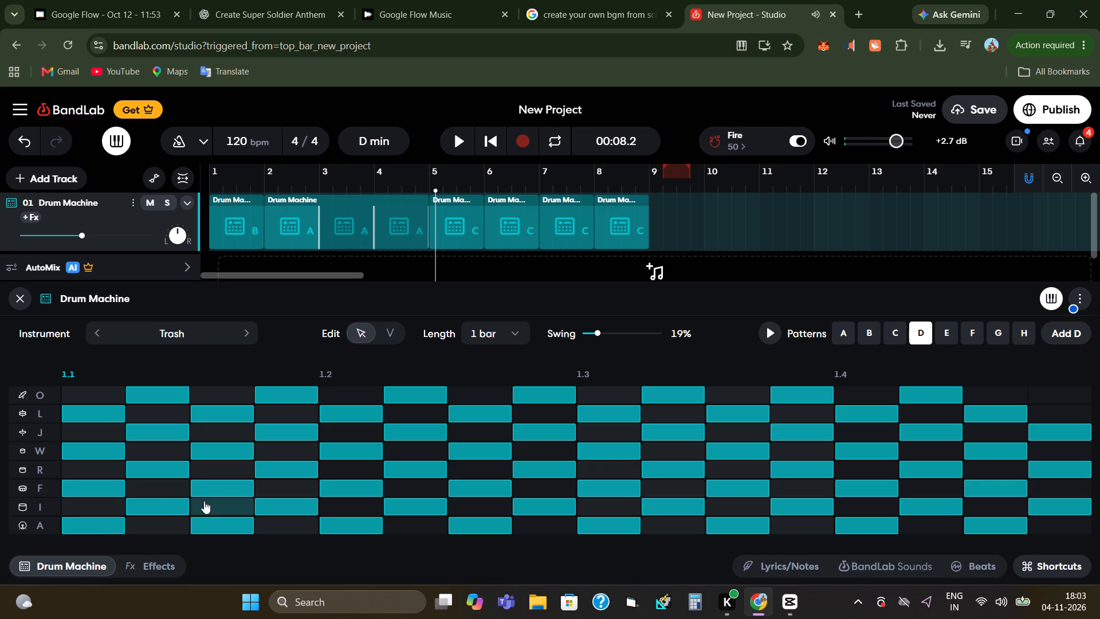
In pattern E, enter a descending diagonal of hits from row O on step 1 to row A on step 8.
click(946, 339)
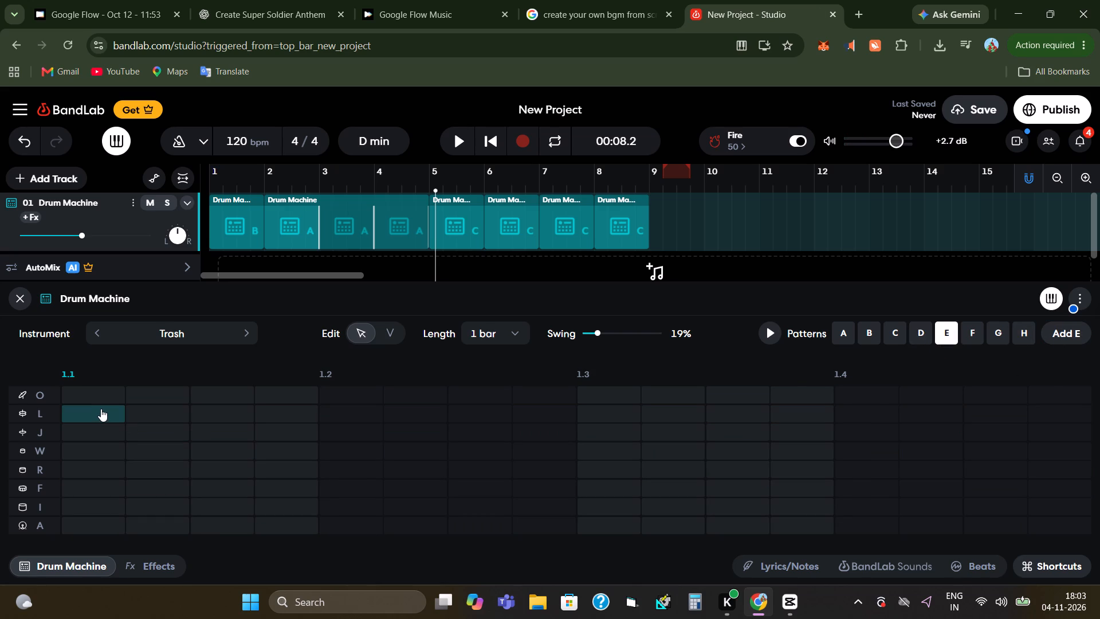
click(101, 409)
click(101, 409)
click(99, 392)
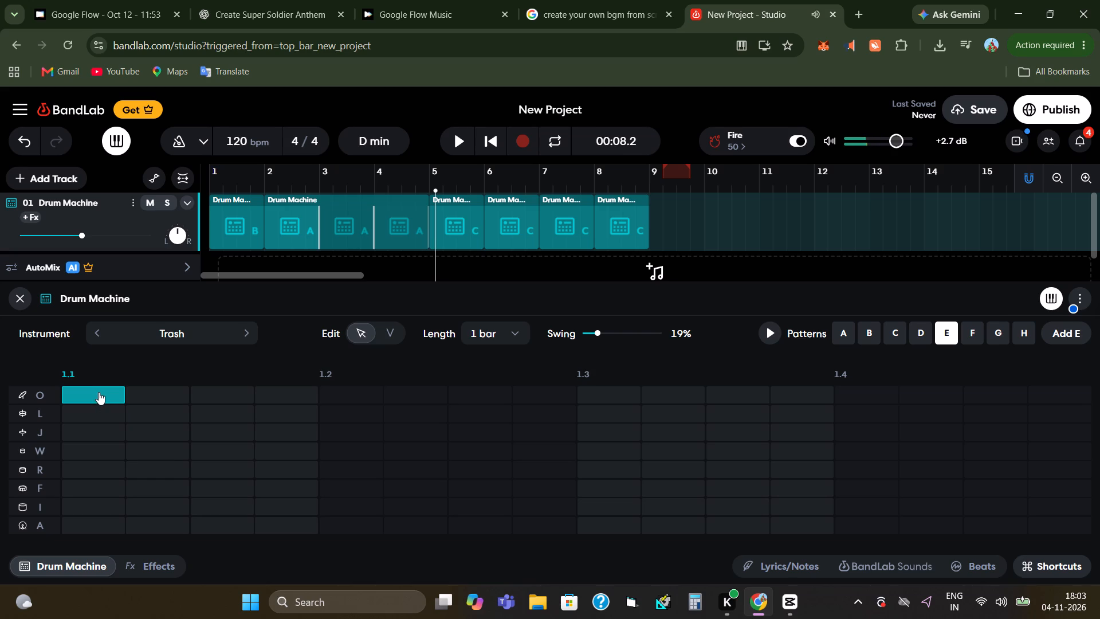
click(133, 416)
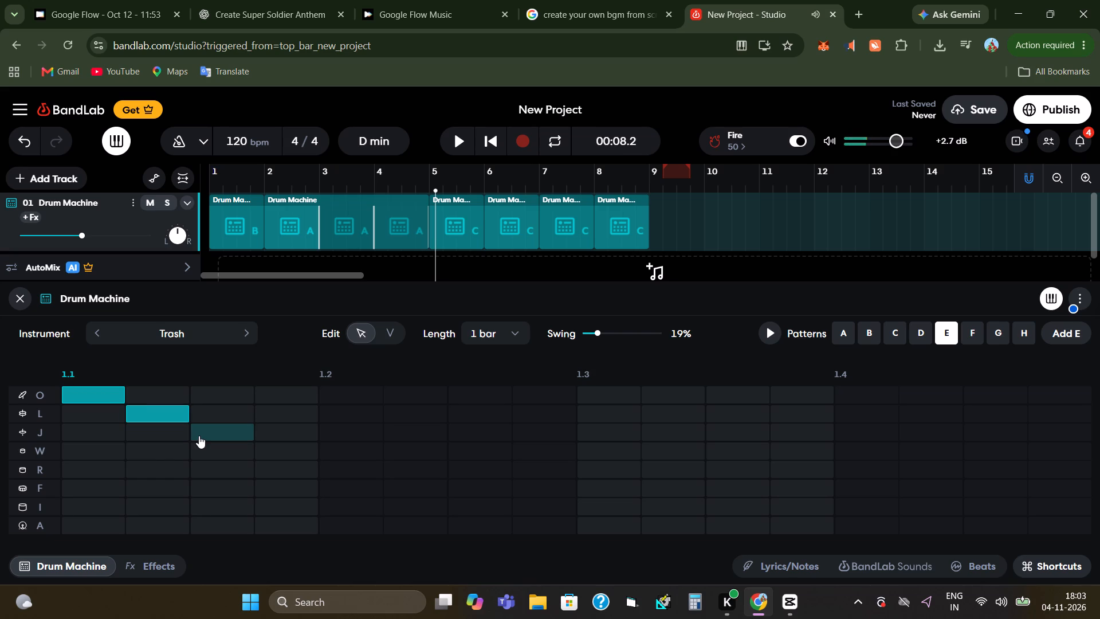
click(206, 436)
click(280, 459)
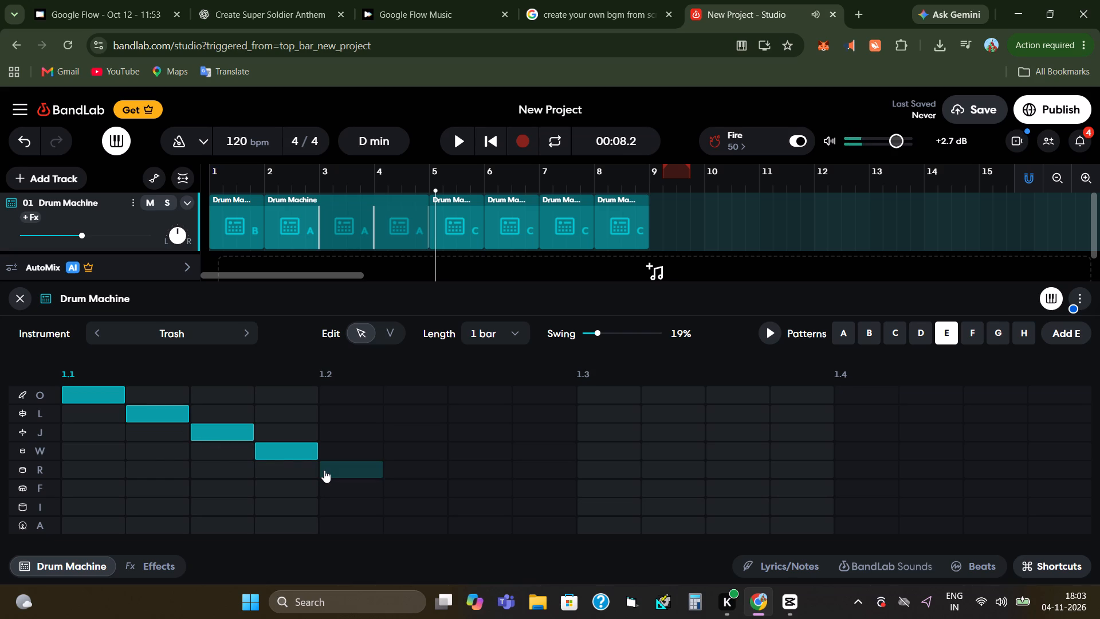
click(324, 470)
click(392, 485)
click(472, 512)
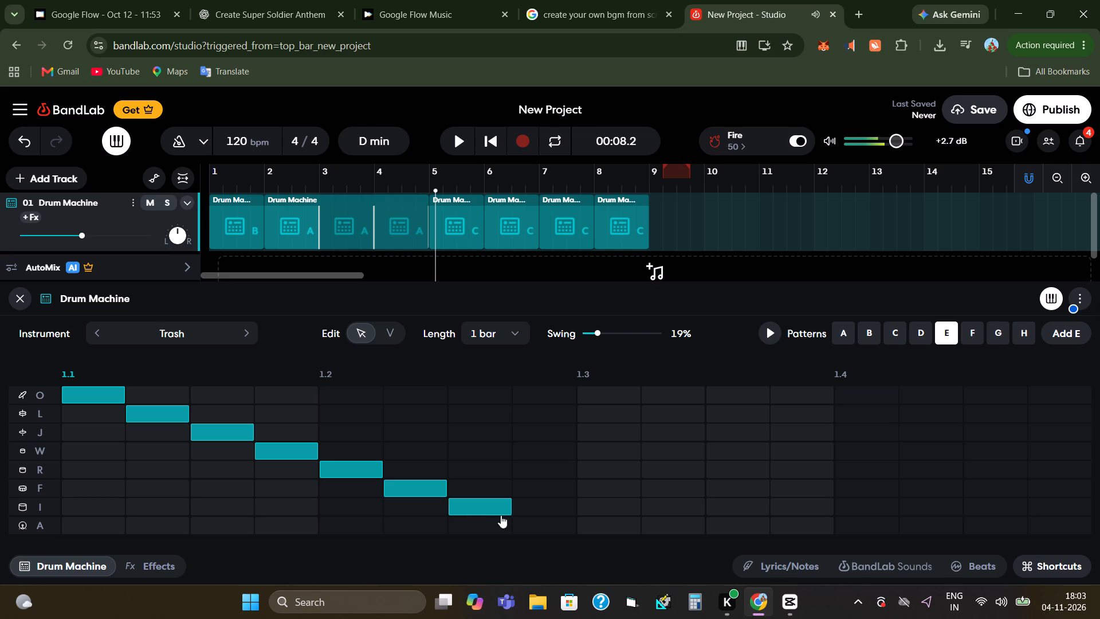
click(533, 520)
Add a rising diagonal of hits in pattern E from row A on step 1 to row O on step 8.
click(91, 523)
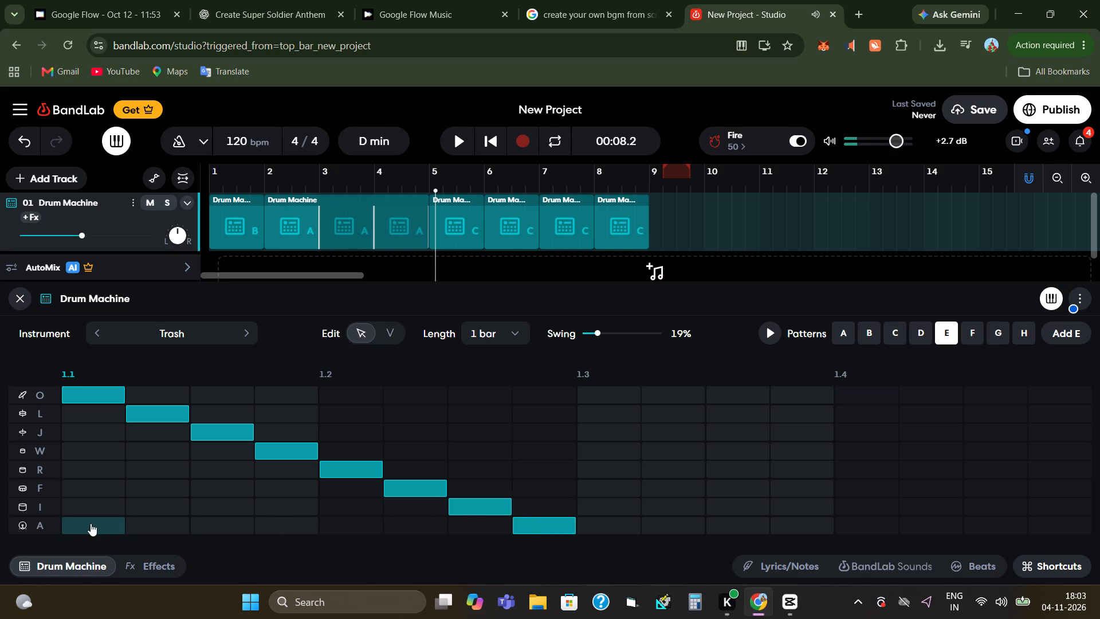
click(128, 510)
click(192, 491)
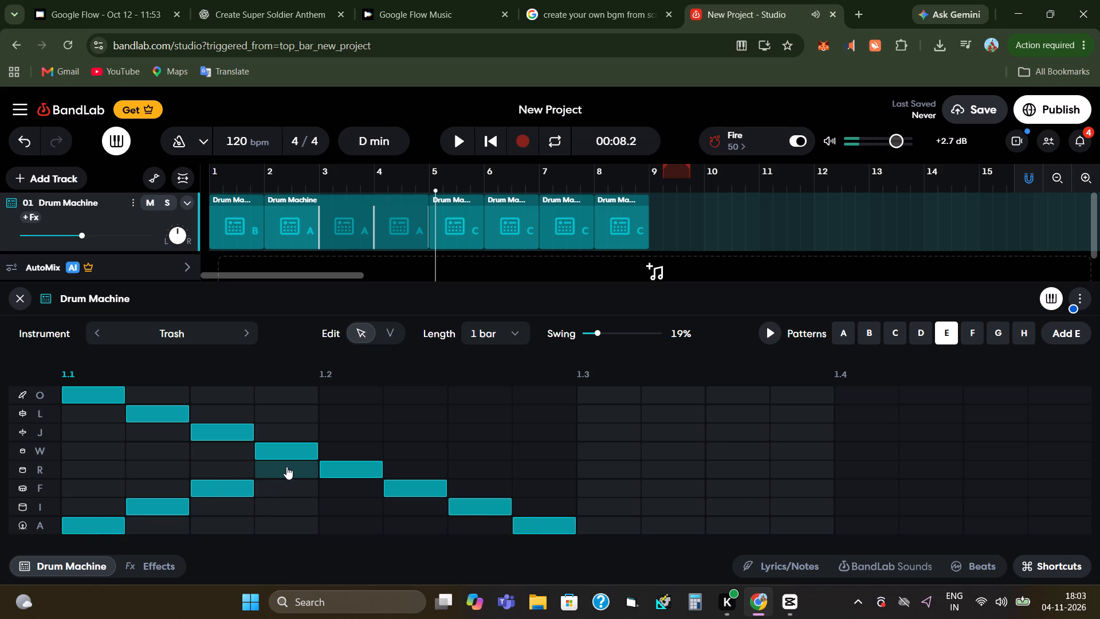
click(286, 467)
click(344, 446)
click(402, 431)
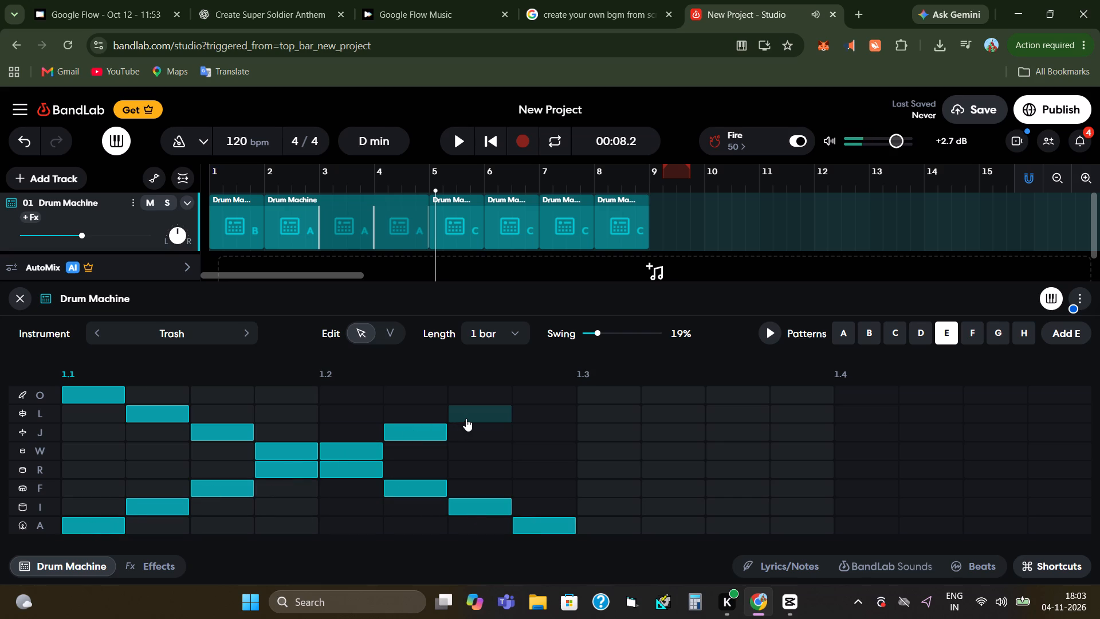
click(466, 418)
click(552, 396)
Add a descending diagonal of hits in pattern E from row L on step 9 to row A on step 15.
click(588, 414)
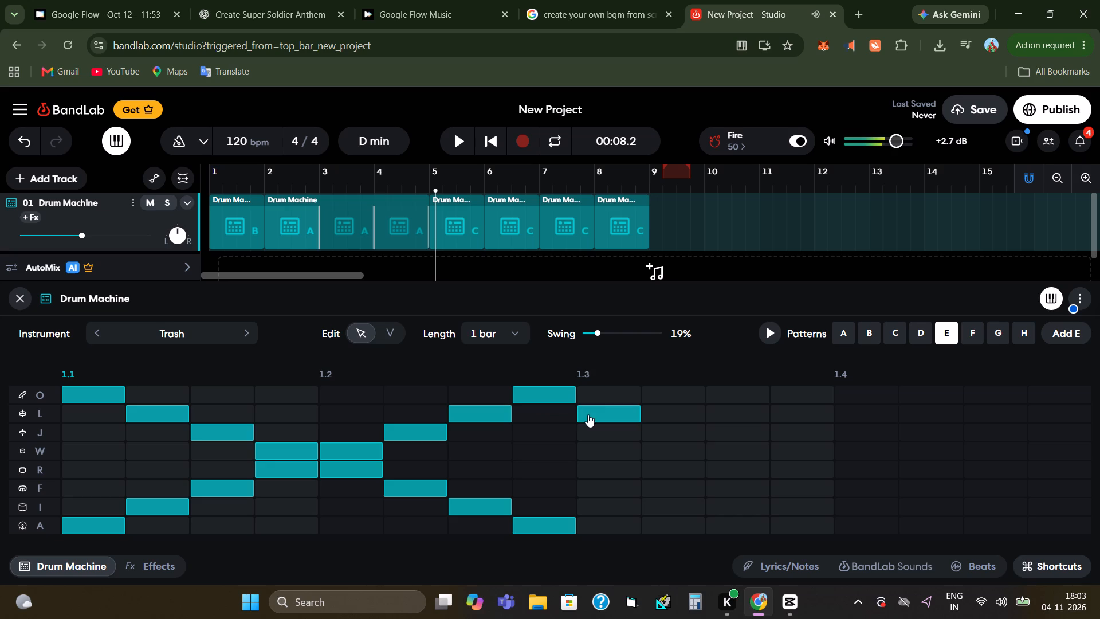
click(682, 433)
click(742, 445)
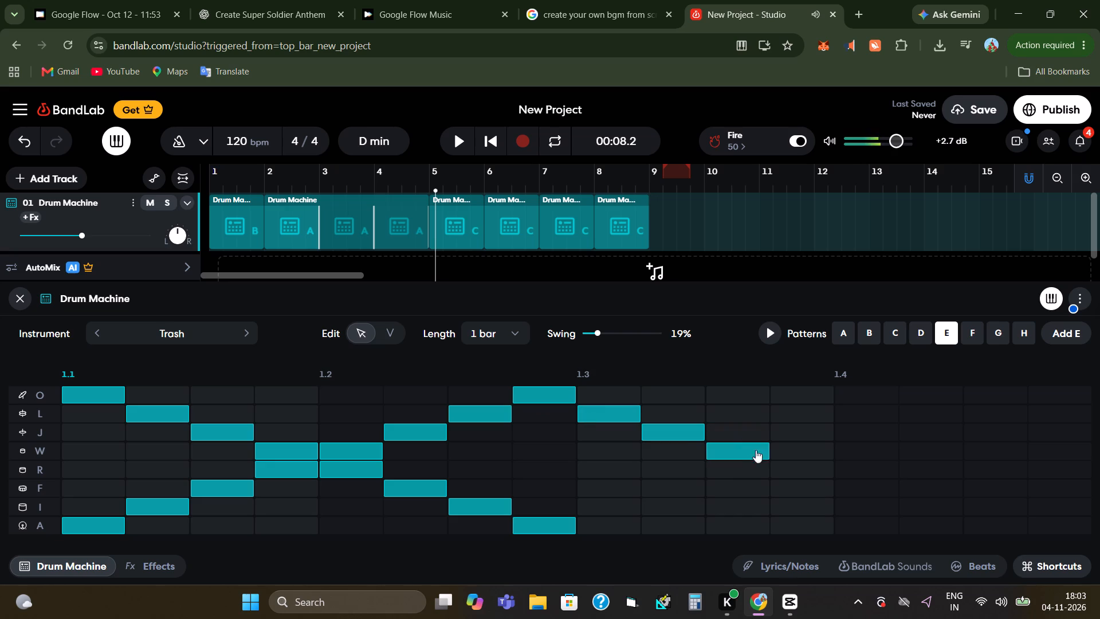
click(784, 464)
click(854, 484)
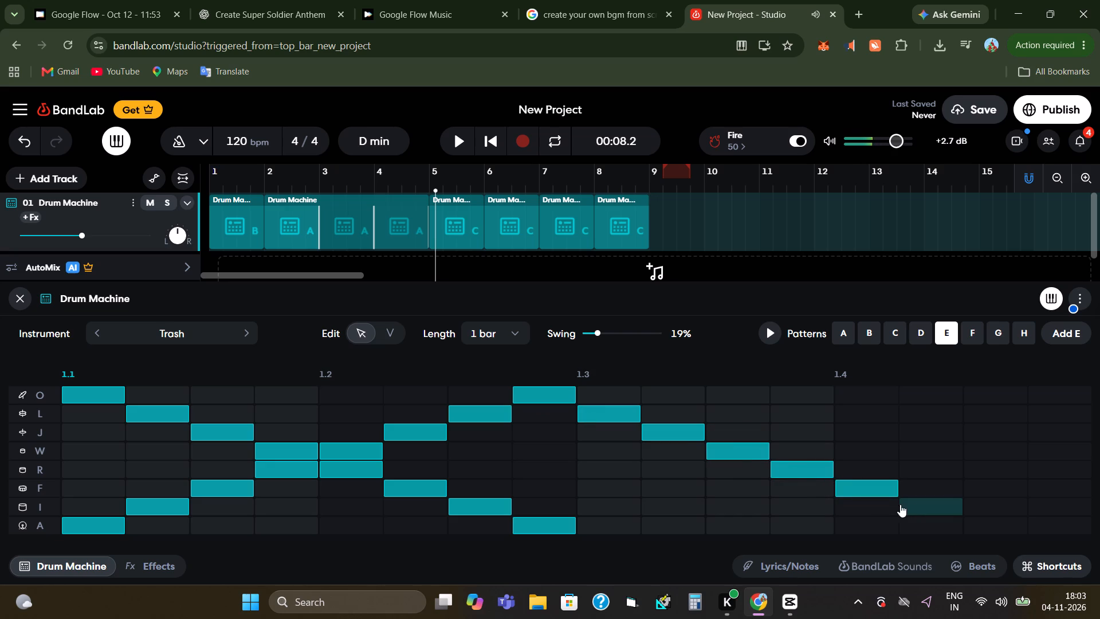
click(915, 504)
click(984, 527)
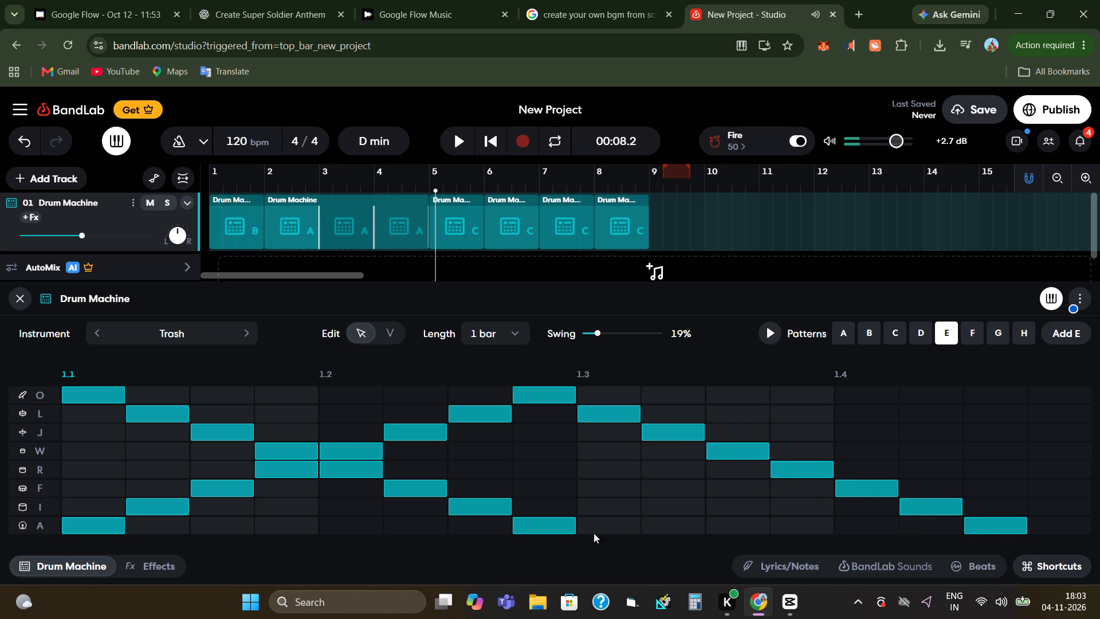
Complete a rising diagonal in pattern E from row A on step 9 to row O on step 16, plus row W and F hits on step 16.
click(633, 523)
click(666, 511)
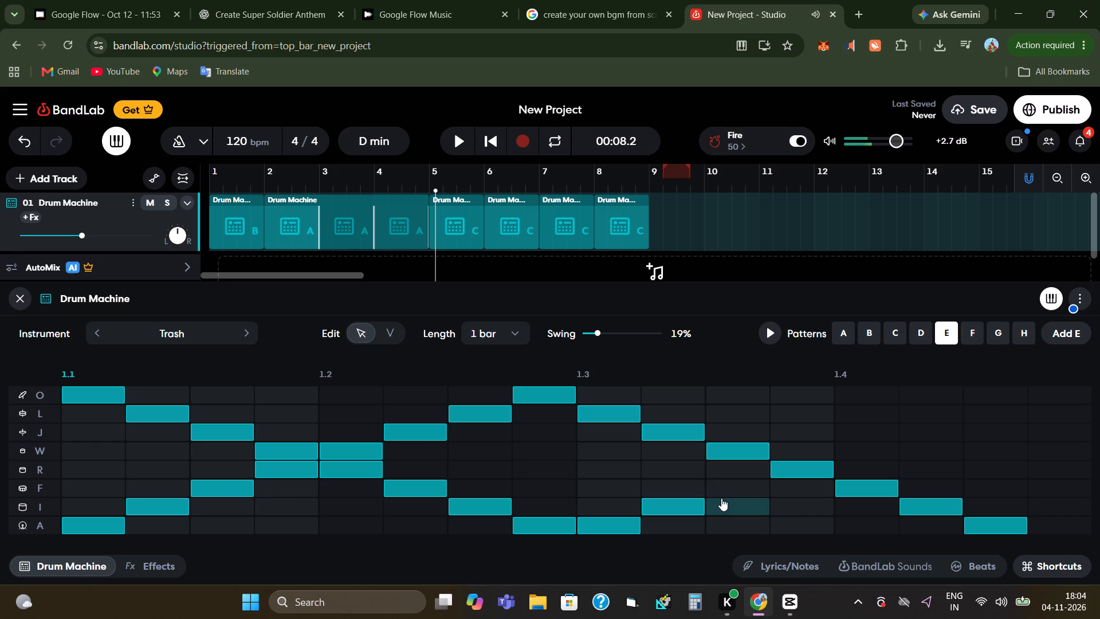
click(728, 492)
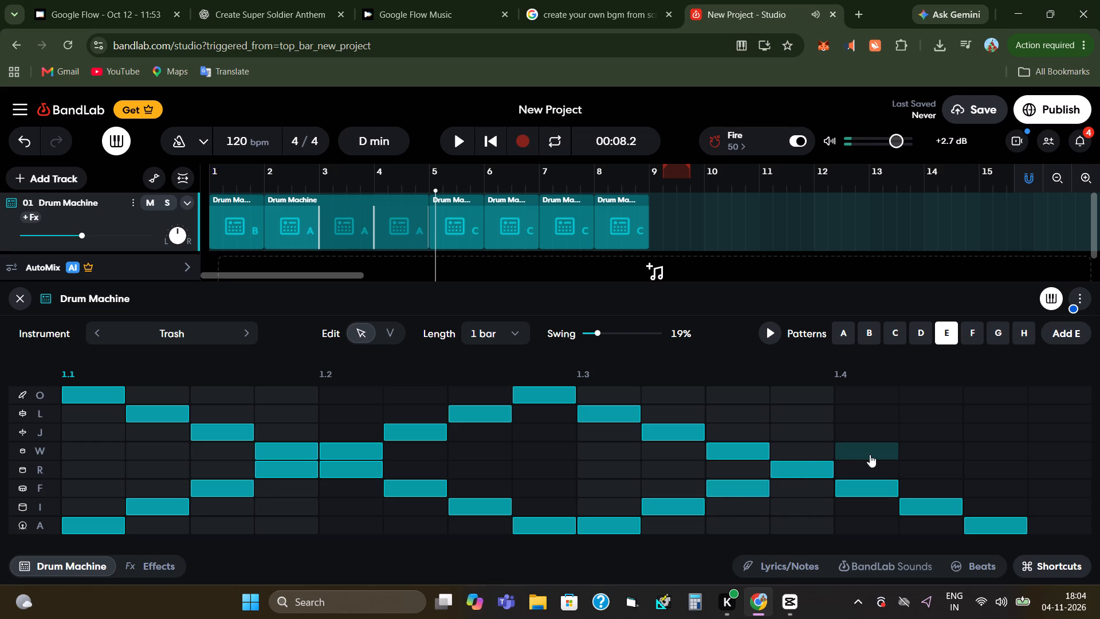
click(870, 455)
click(925, 436)
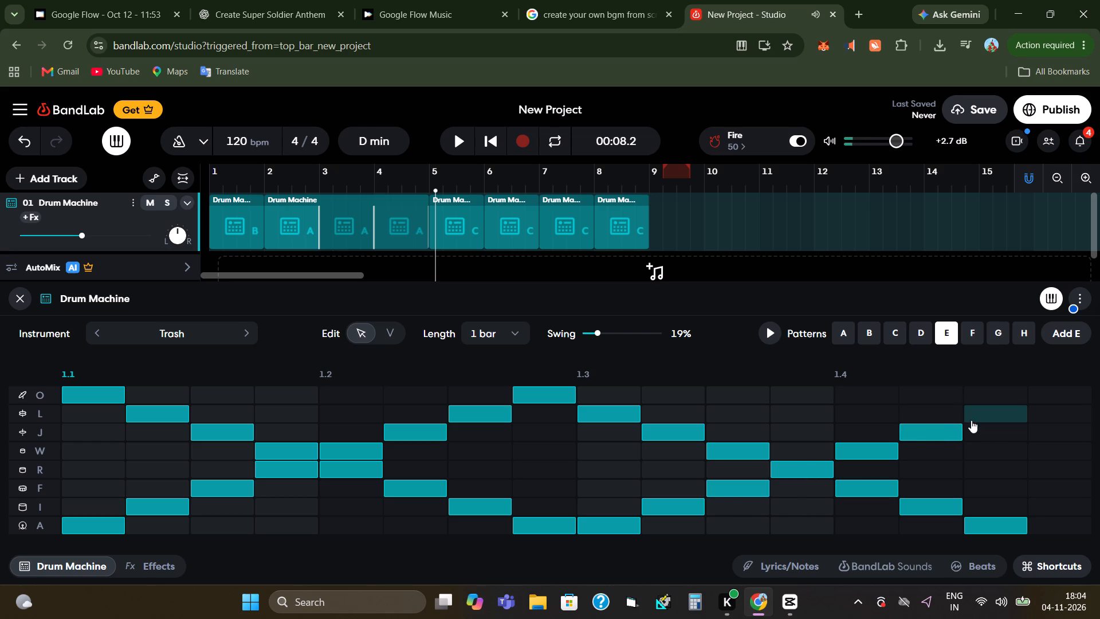
click(973, 421)
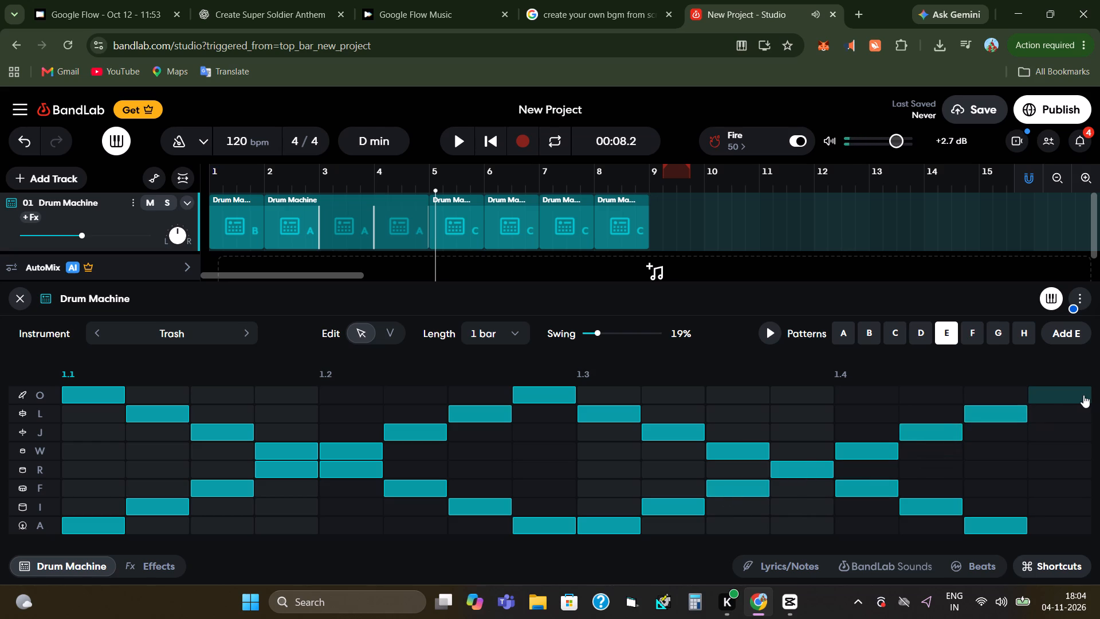
drag(1083, 395, 1088, 394)
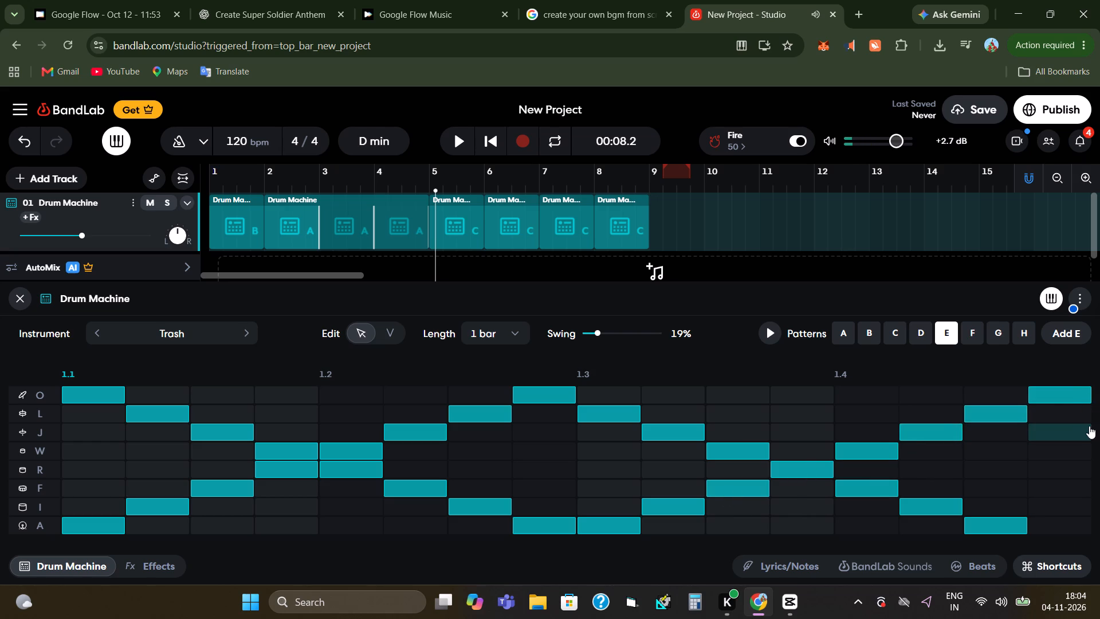
click(1074, 445)
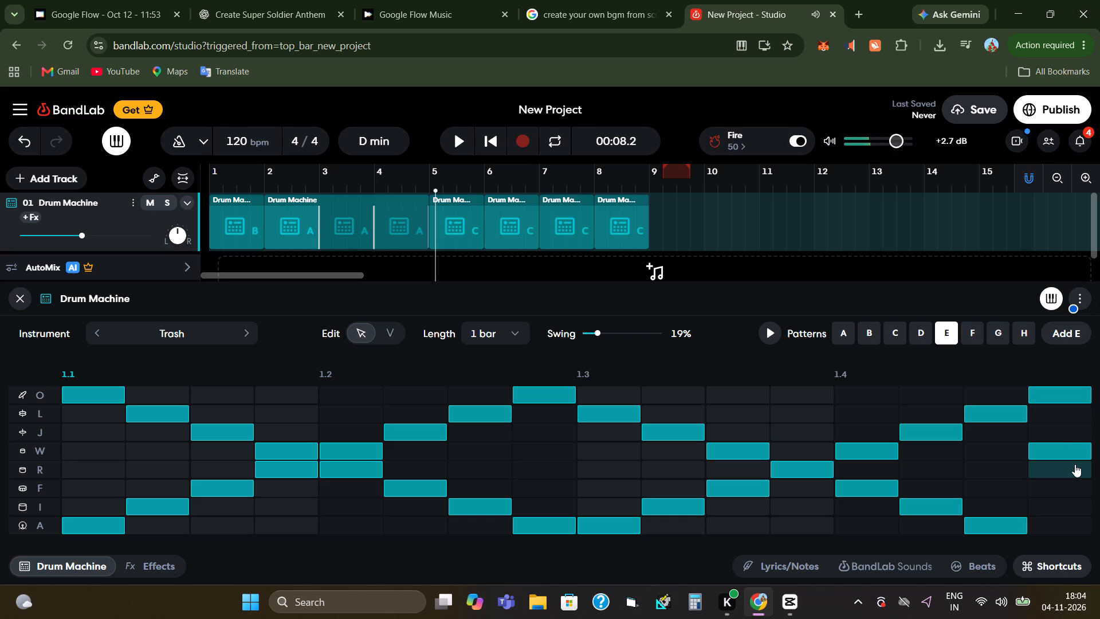
click(1079, 481)
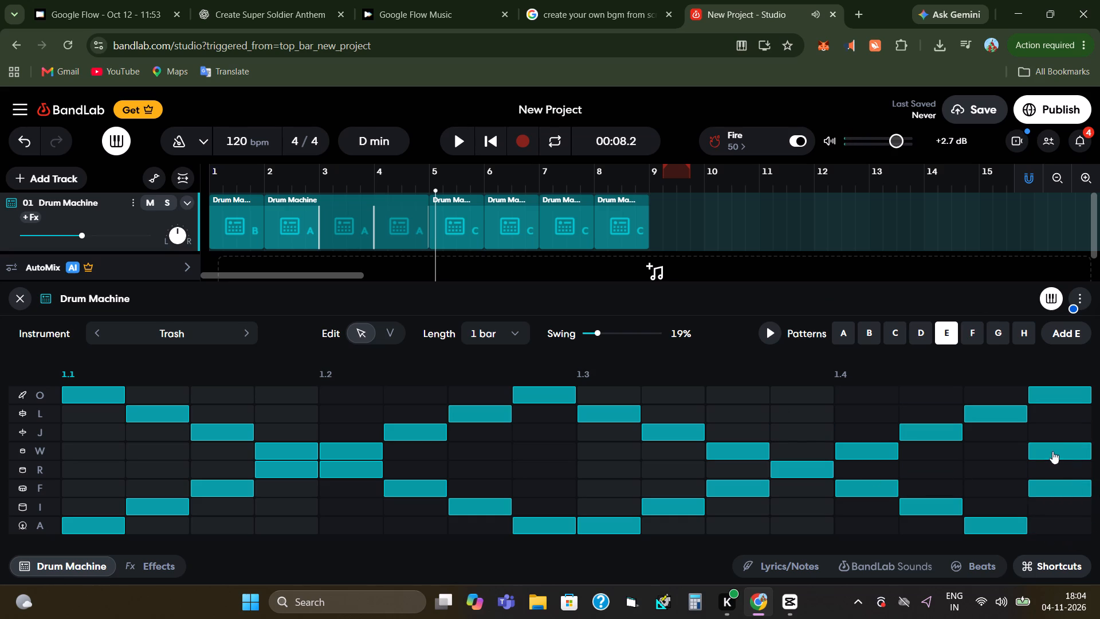
Preview pattern E and switch to pattern D during playback.
click(769, 340)
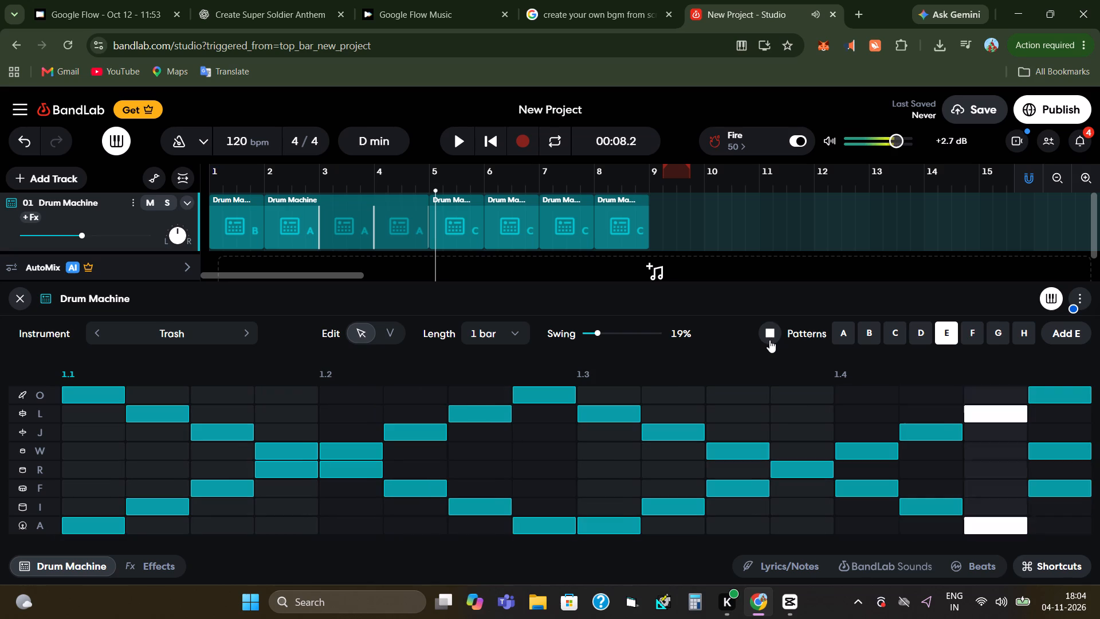
click(926, 334)
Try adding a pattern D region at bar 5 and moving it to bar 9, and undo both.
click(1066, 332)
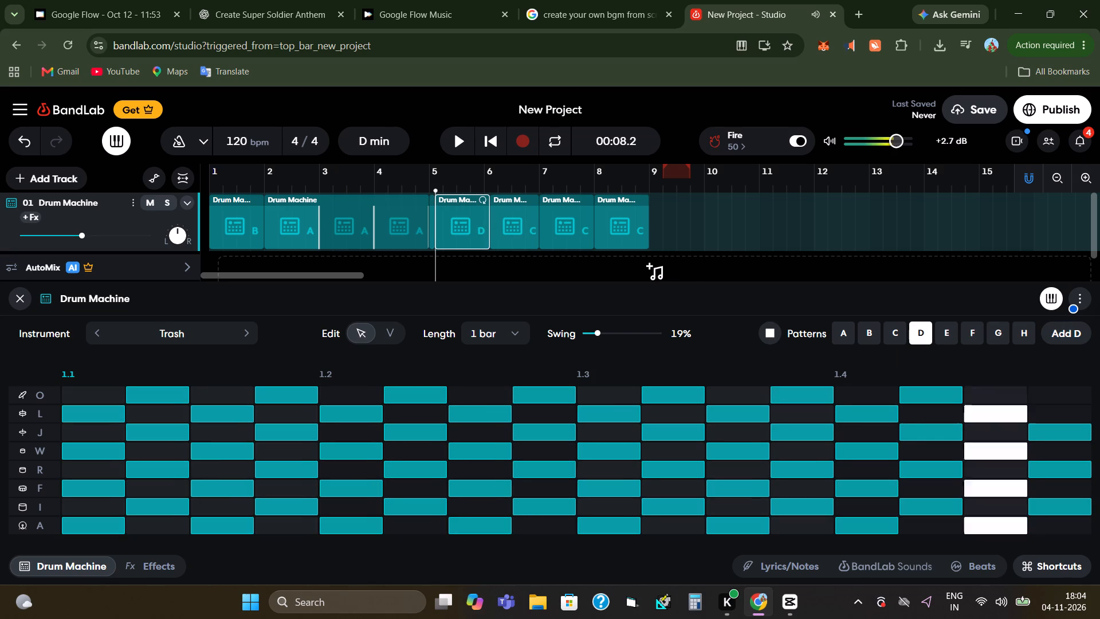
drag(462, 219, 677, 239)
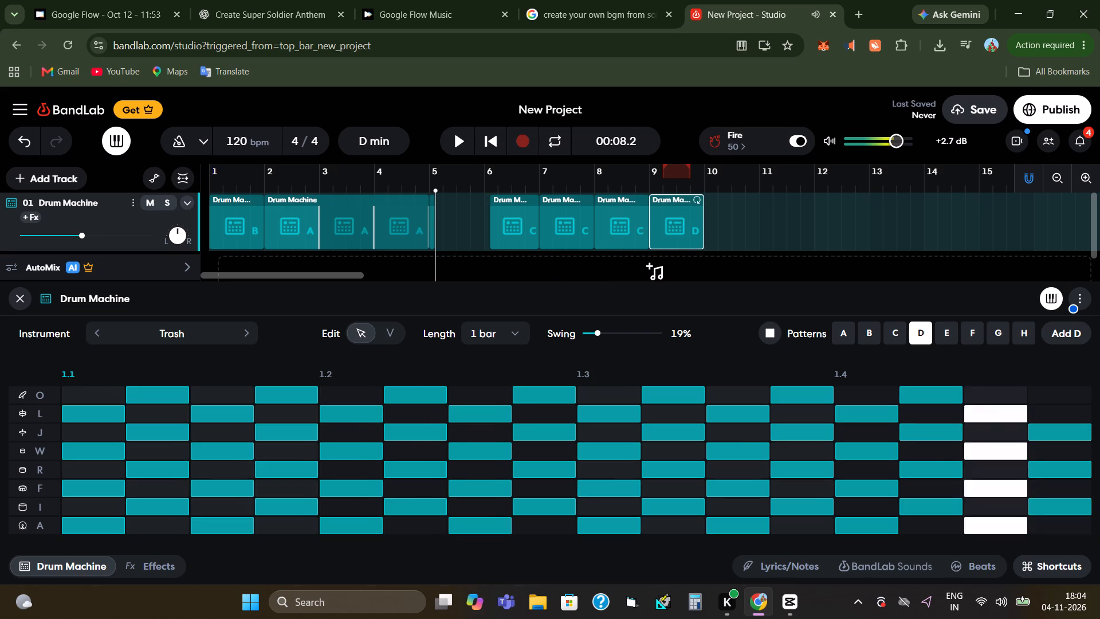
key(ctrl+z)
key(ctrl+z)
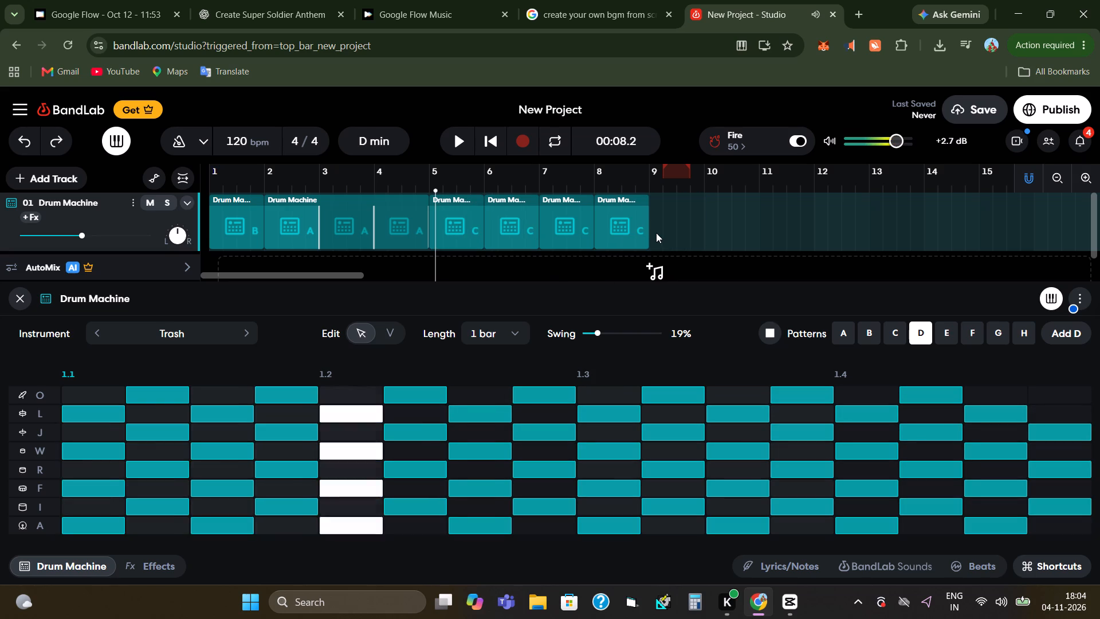
Add a pattern D region at bar 9, directly after the last pattern C region.
click(652, 232)
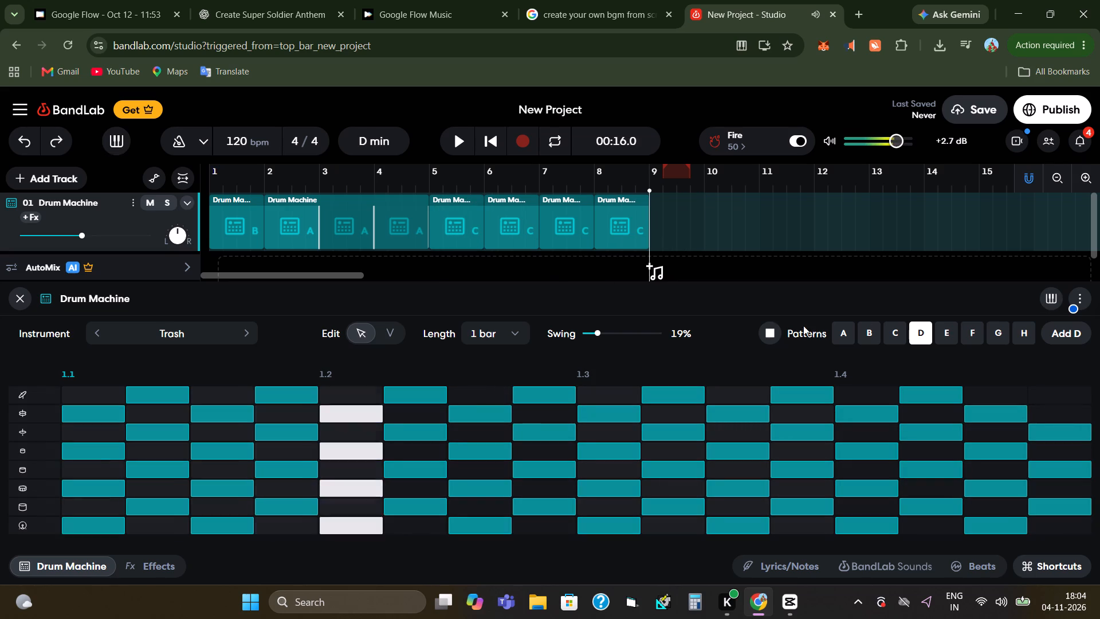
click(1056, 335)
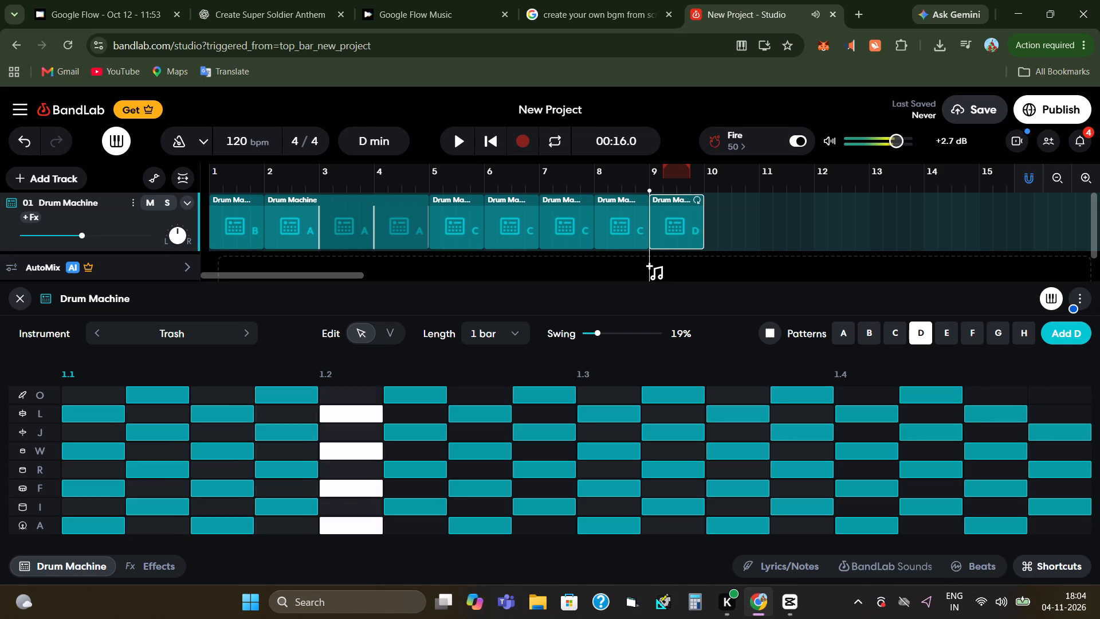
Add a pattern E region at bar 10, directly after the pattern D region.
click(949, 336)
click(1058, 333)
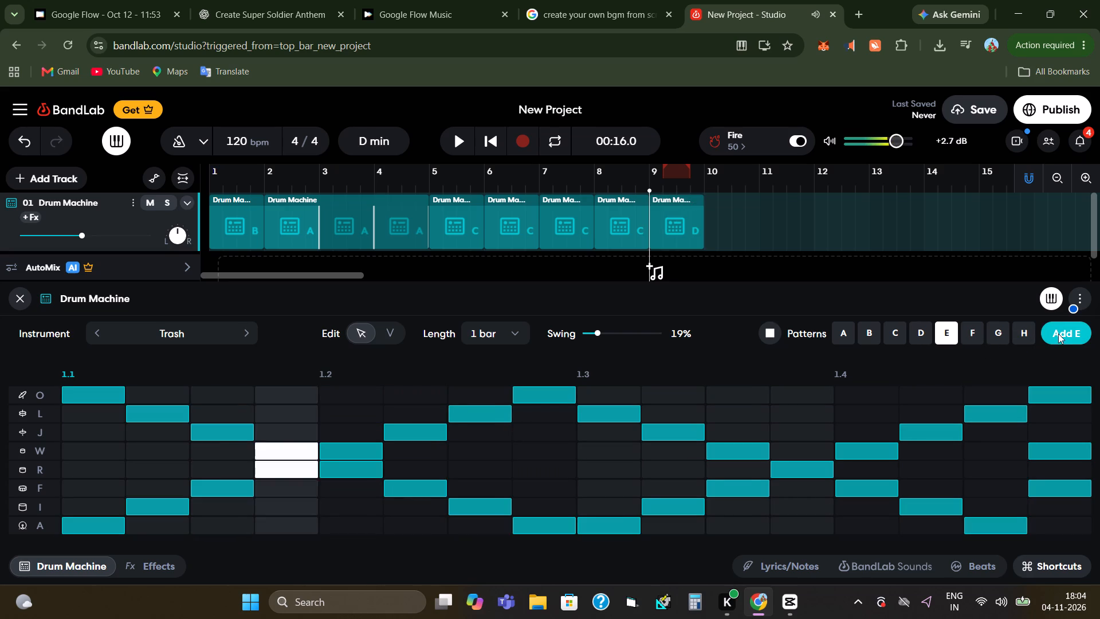
key(ctrl+z)
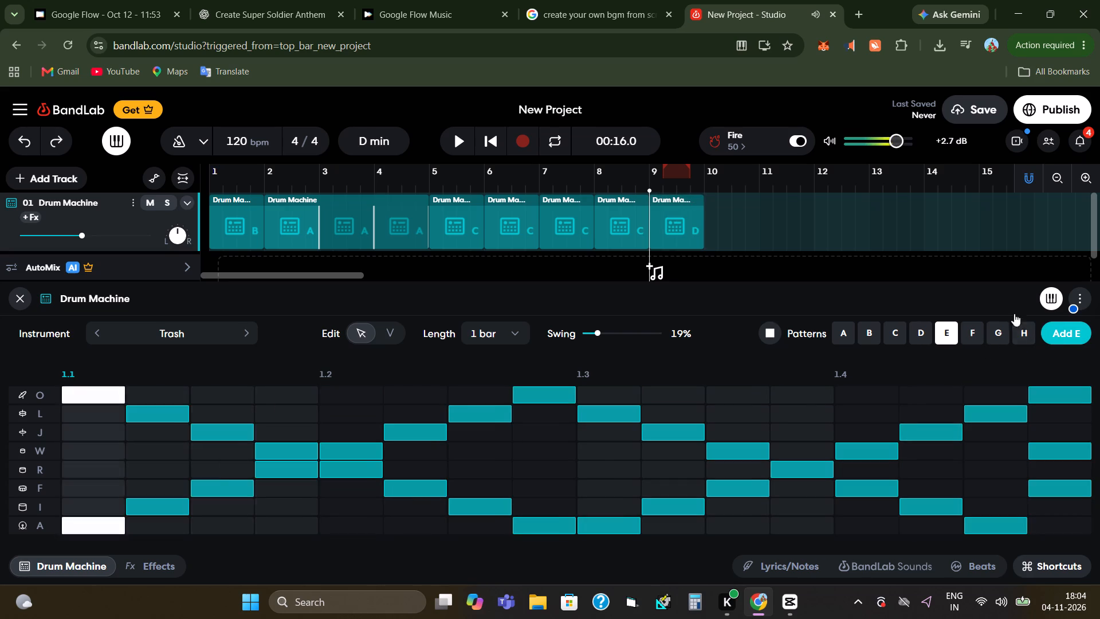
click(702, 208)
click(708, 212)
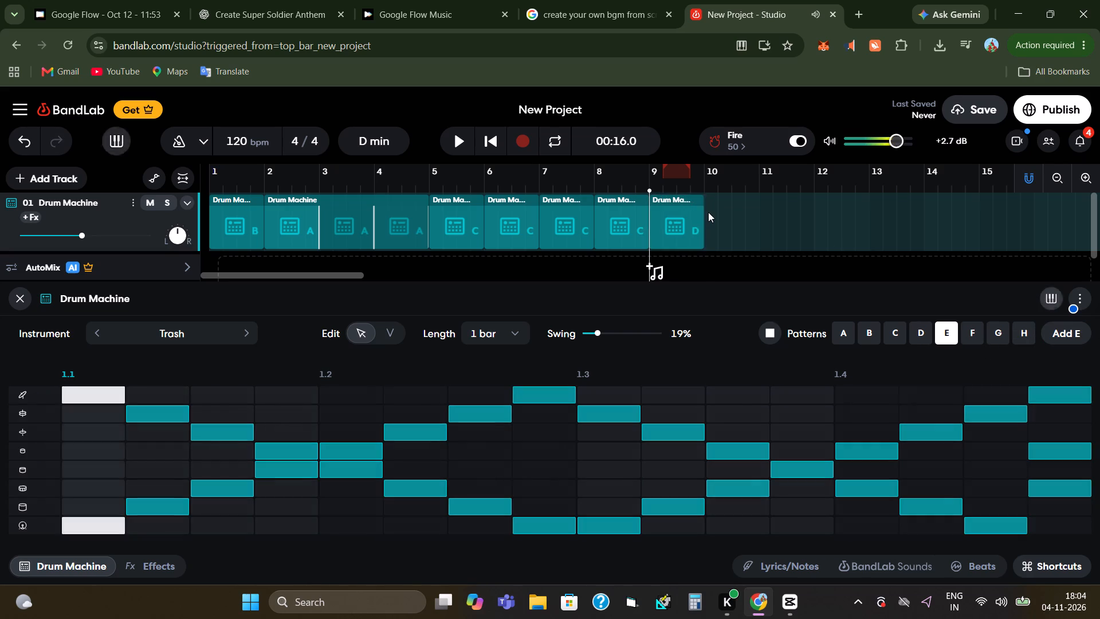
click(1070, 337)
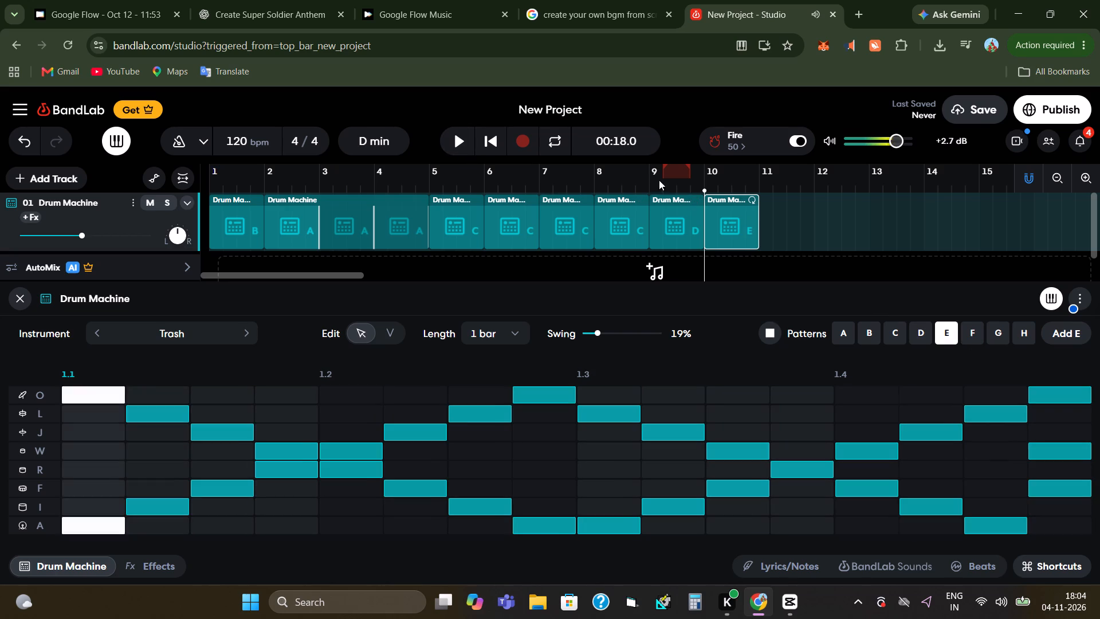
Stop the pattern preview and play the whole arrangement from the start past the pattern E region.
click(497, 138)
click(768, 339)
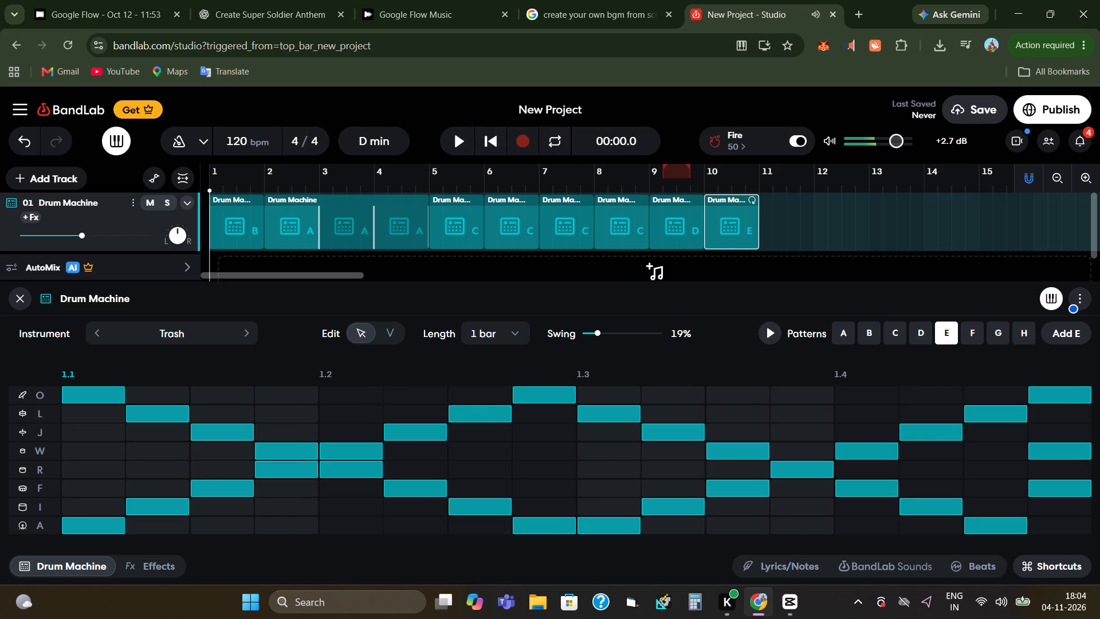
click(461, 146)
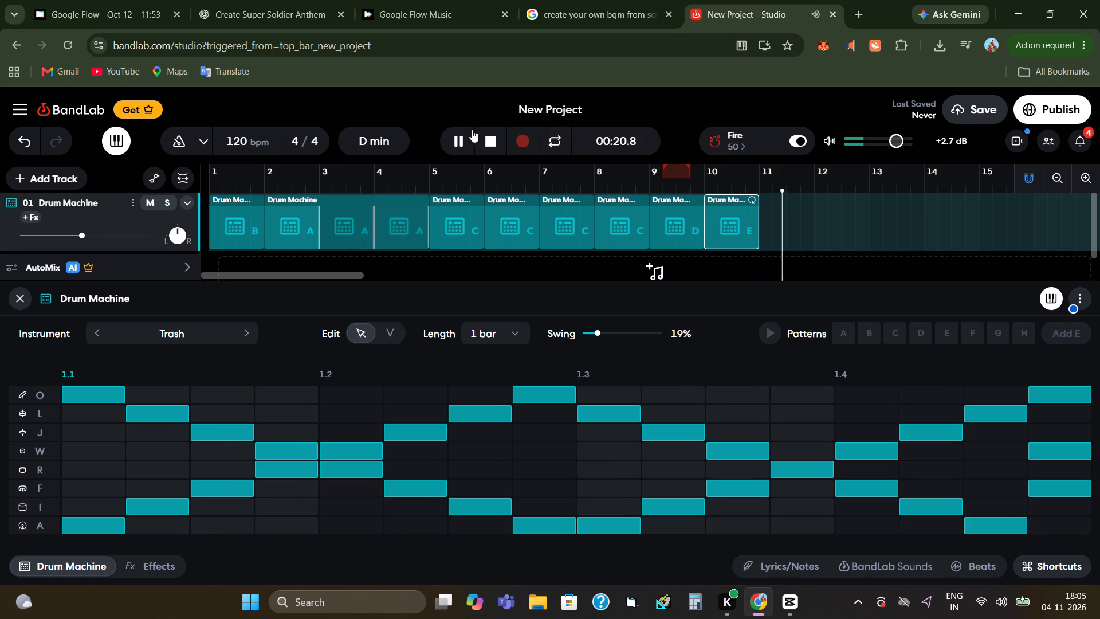
click(456, 139)
Duplicate the pattern D region and place the copy at bar 11, directly after the pattern E region.
click(685, 218)
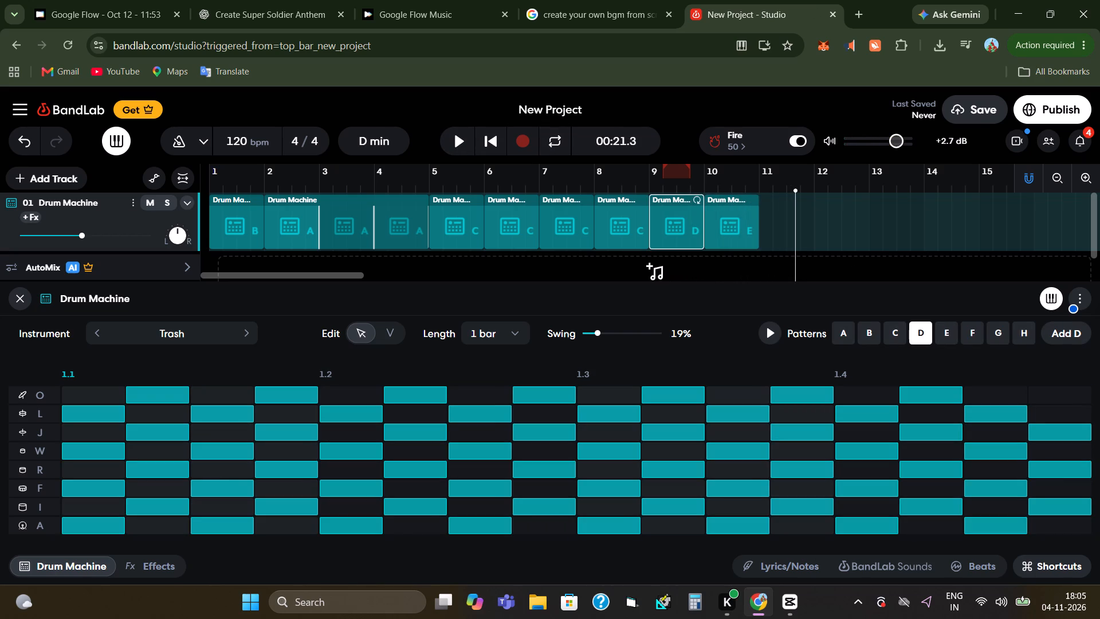
key(ctrl+c)
key(ctrl+v)
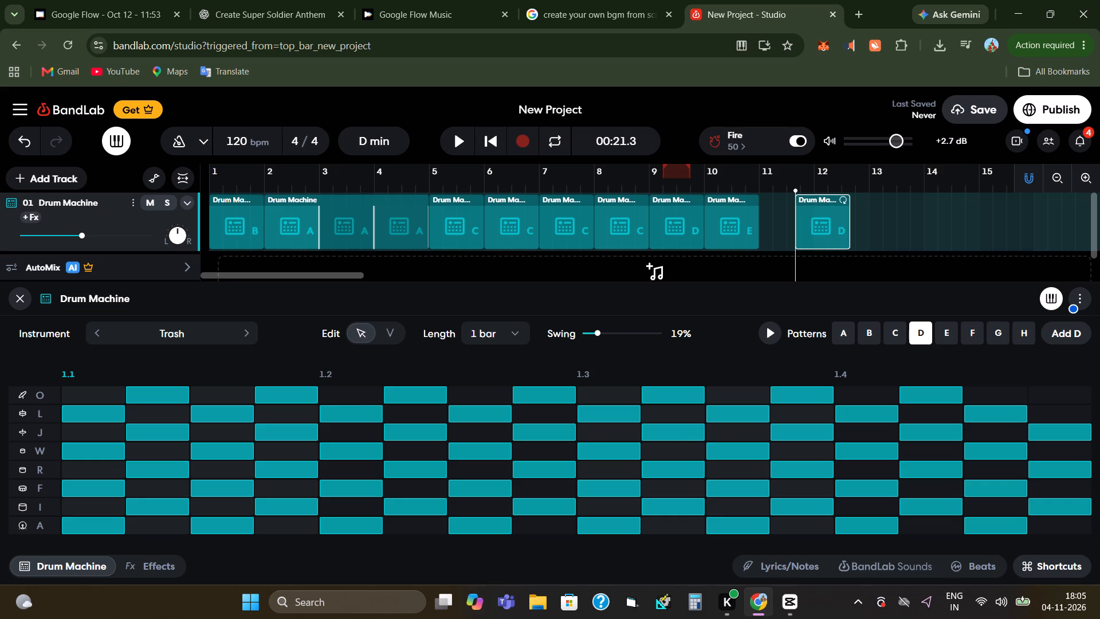
drag(815, 234, 767, 232)
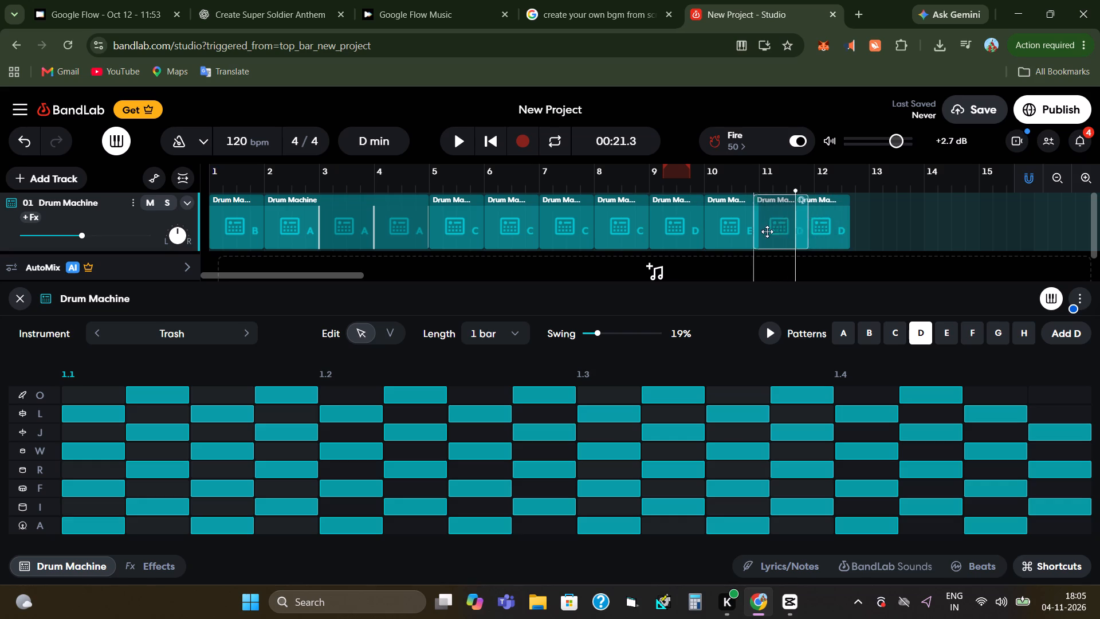
drag(767, 232, 779, 226)
Swap the last two regions so the copied pattern D sits at bar 10 and pattern E at bar 11.
drag(736, 225, 839, 234)
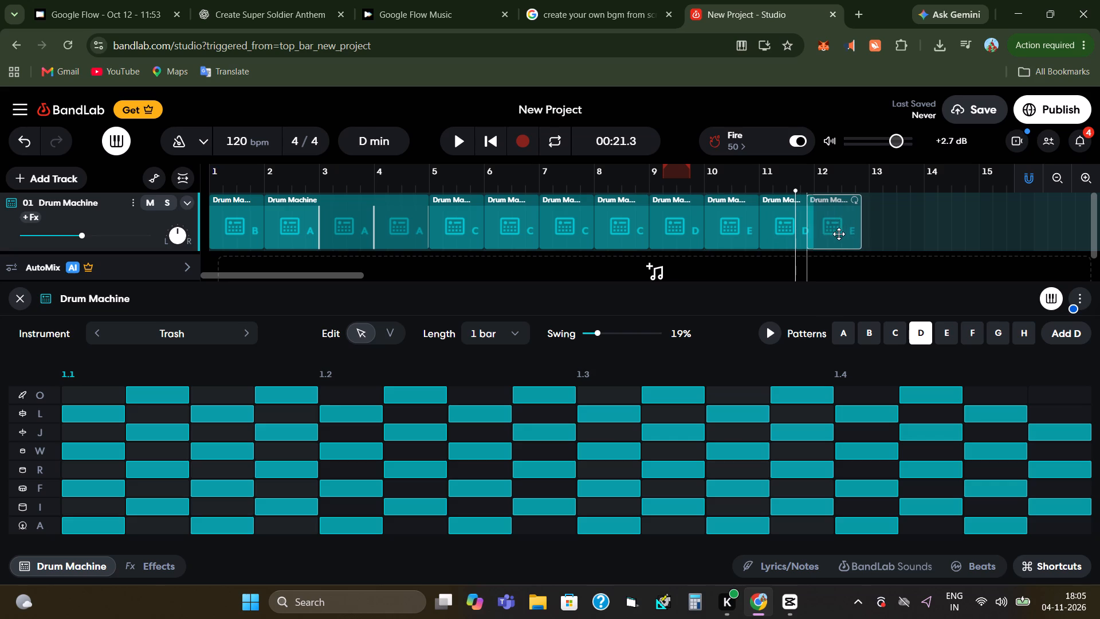
drag(839, 234, 847, 234)
drag(780, 225, 742, 220)
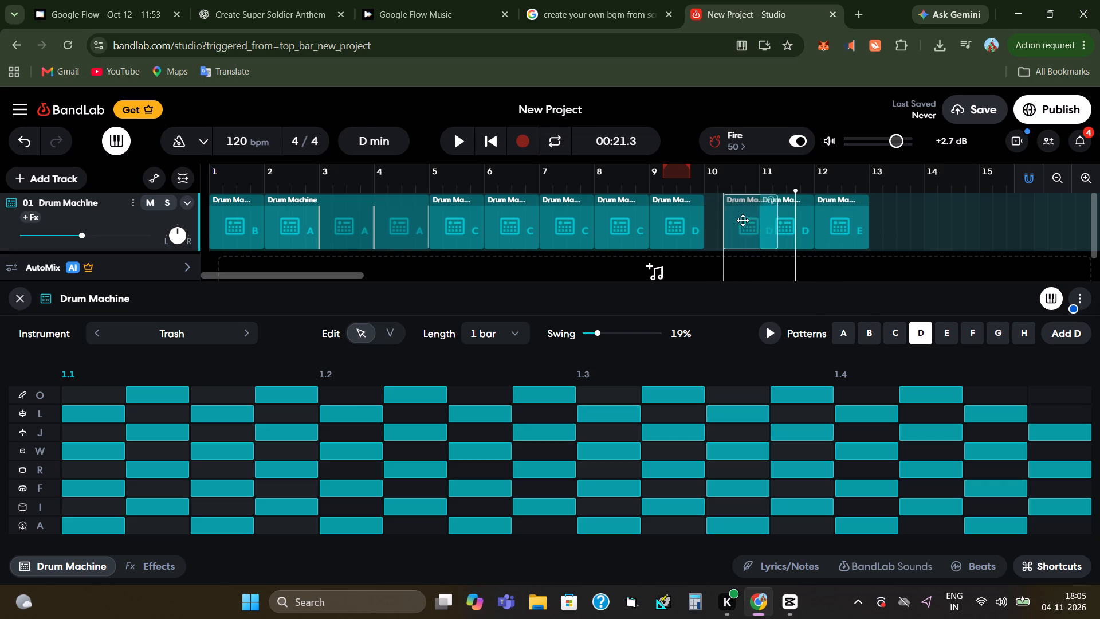
drag(742, 220, 726, 220)
drag(838, 221, 814, 222)
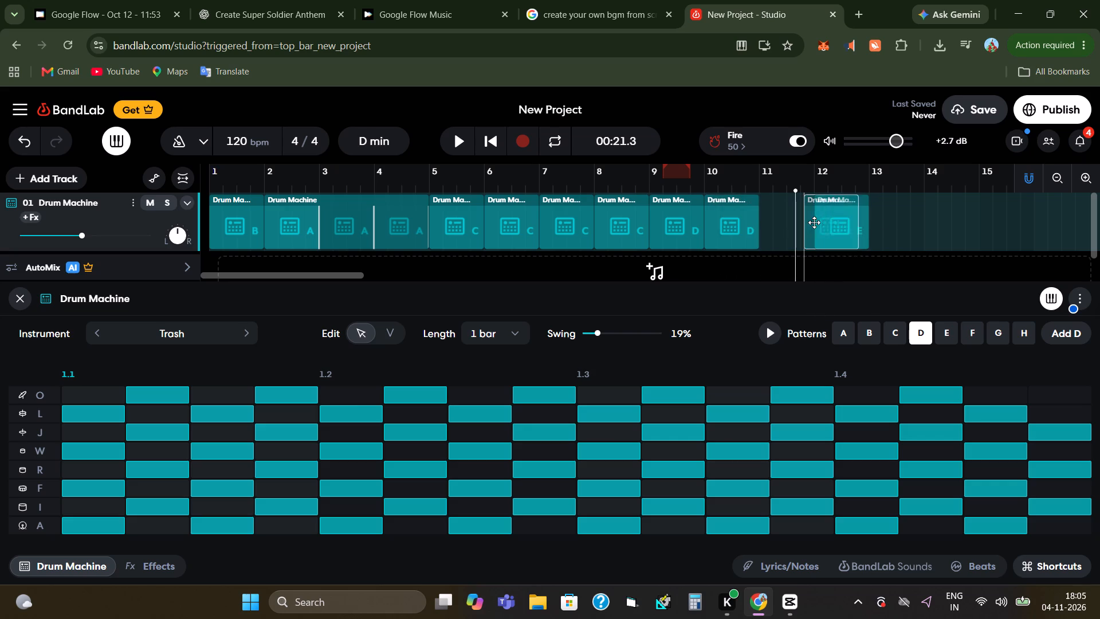
drag(814, 222, 786, 219)
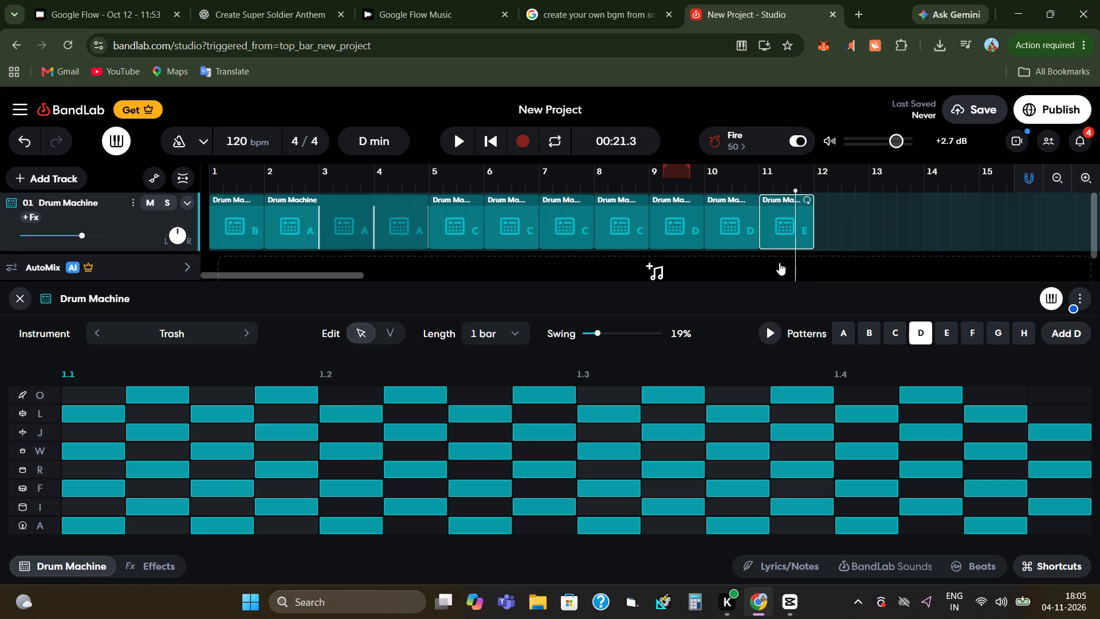
click(779, 263)
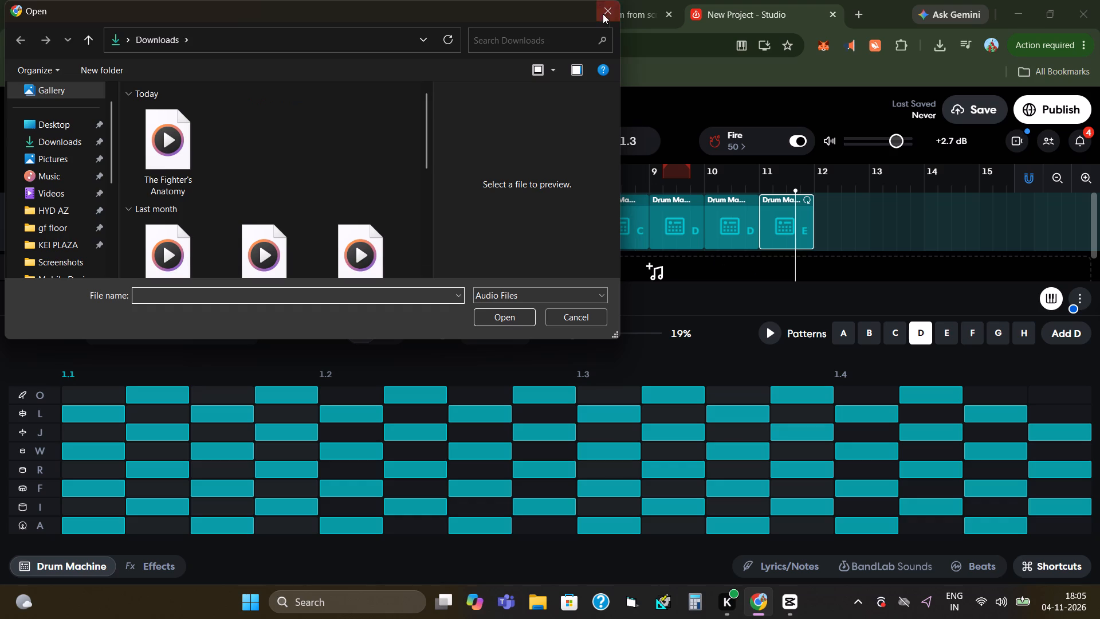
click(602, 9)
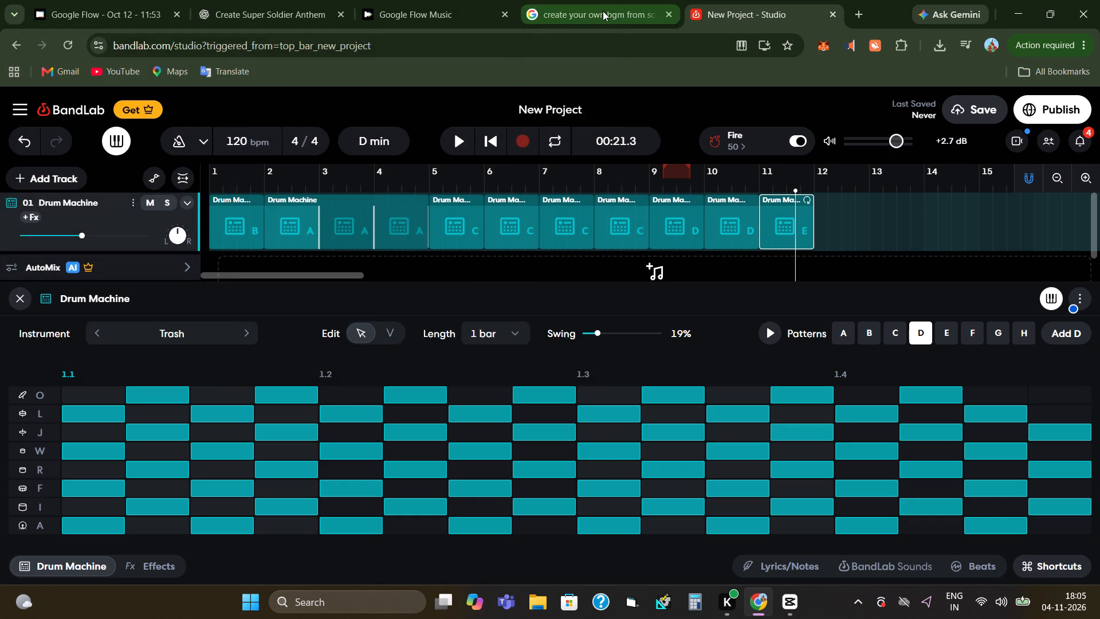
Play the whole arrangement from the start past the pattern E region, and stop playback.
click(498, 143)
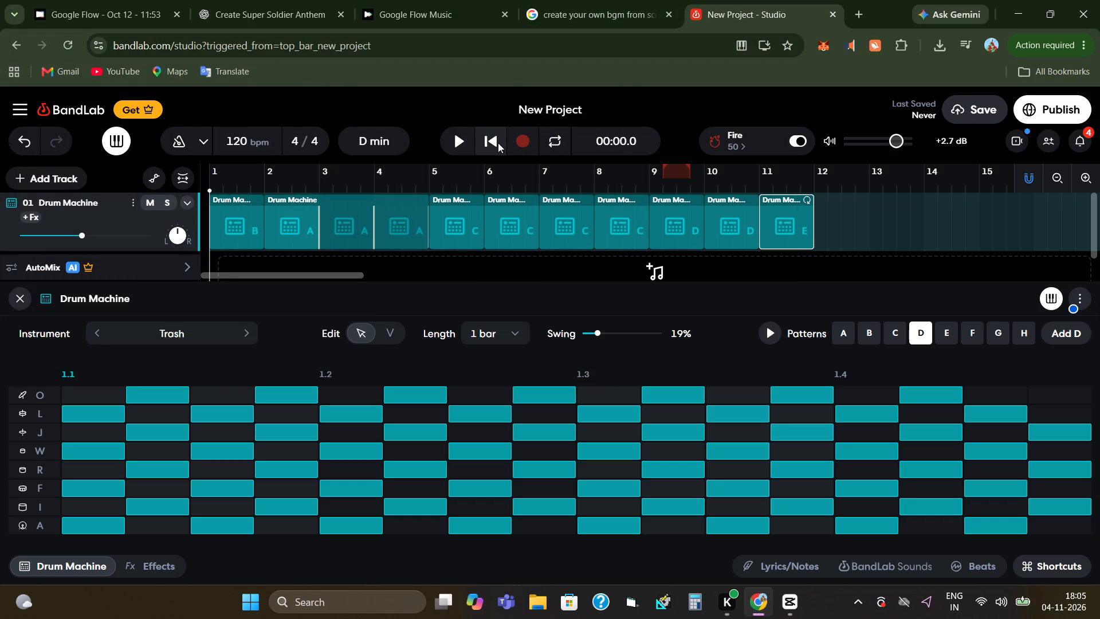
click(459, 139)
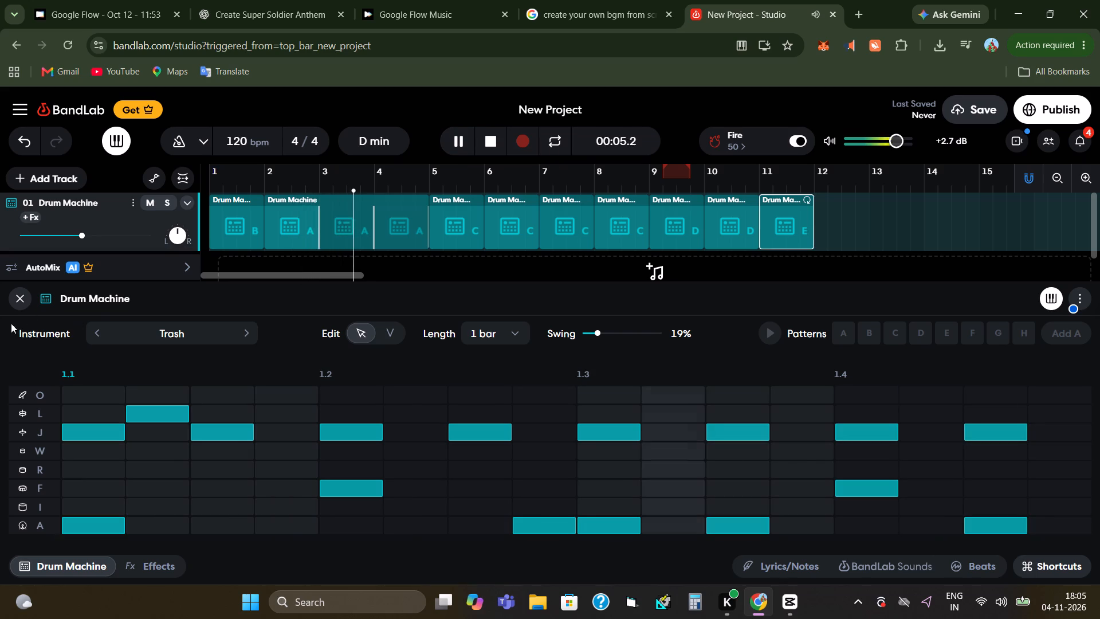
click(80, 305)
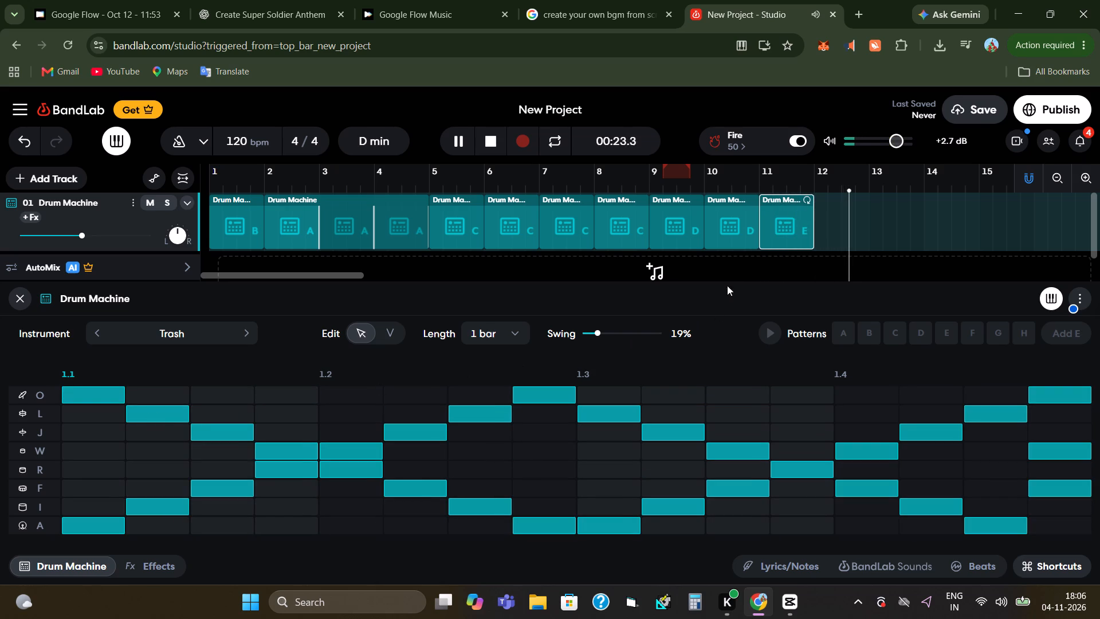
click(818, 260)
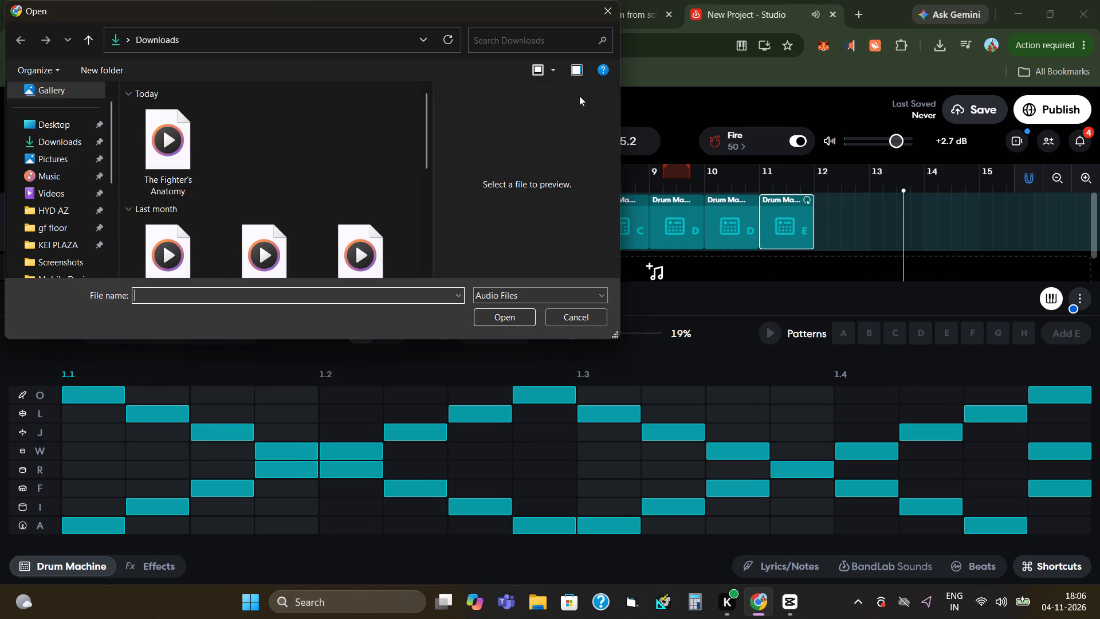
click(603, 0)
click(608, 2)
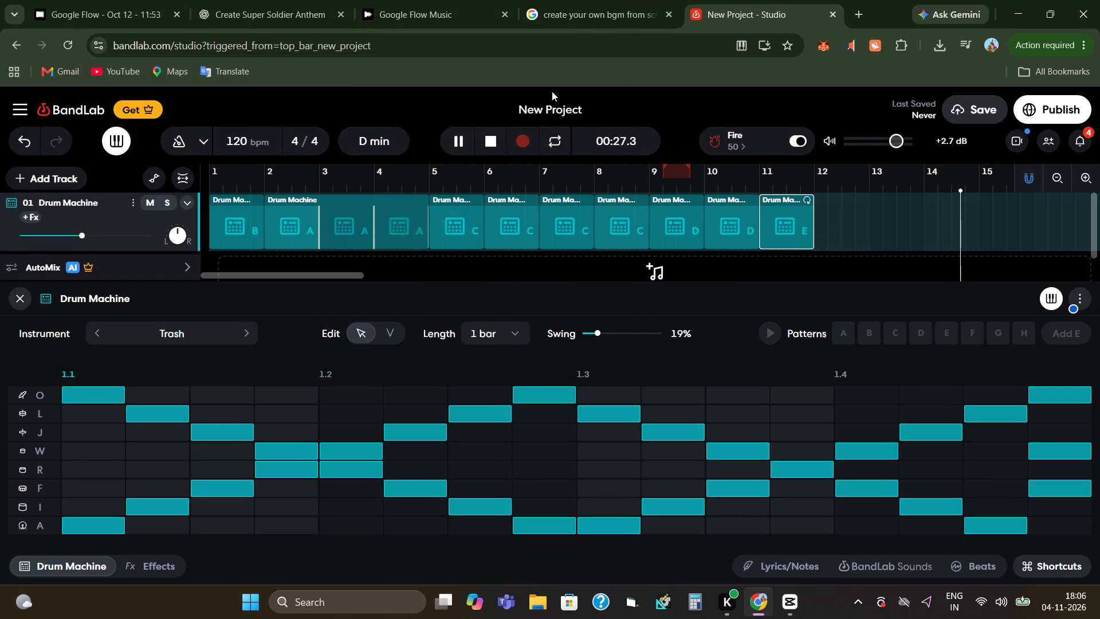
click(492, 144)
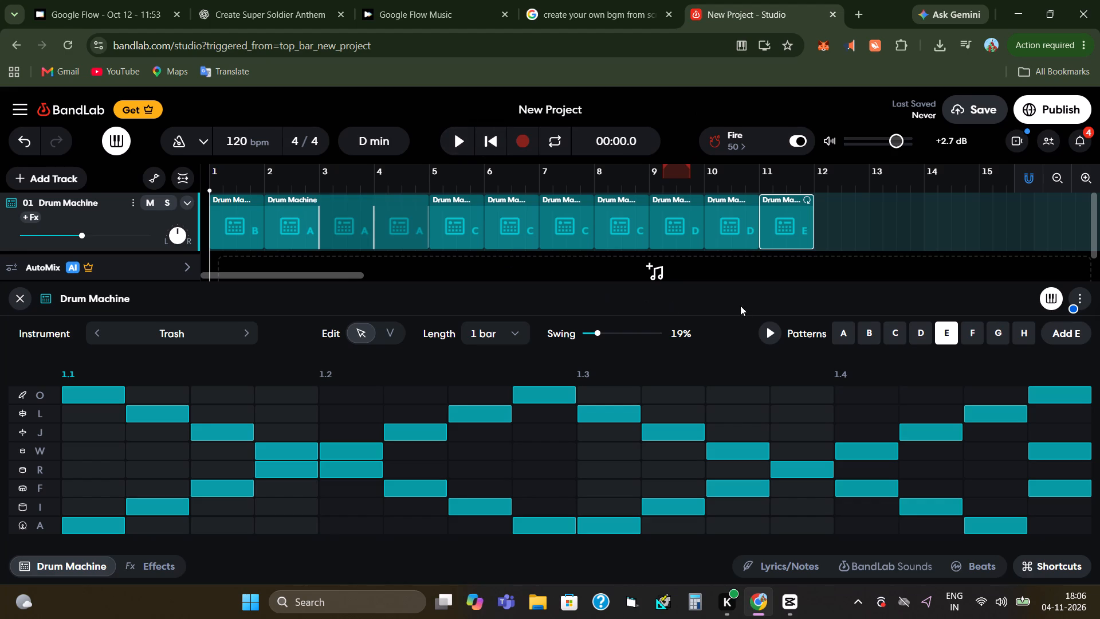
Switch to pattern F and replace the drum sound on row W with sound K.
click(969, 343)
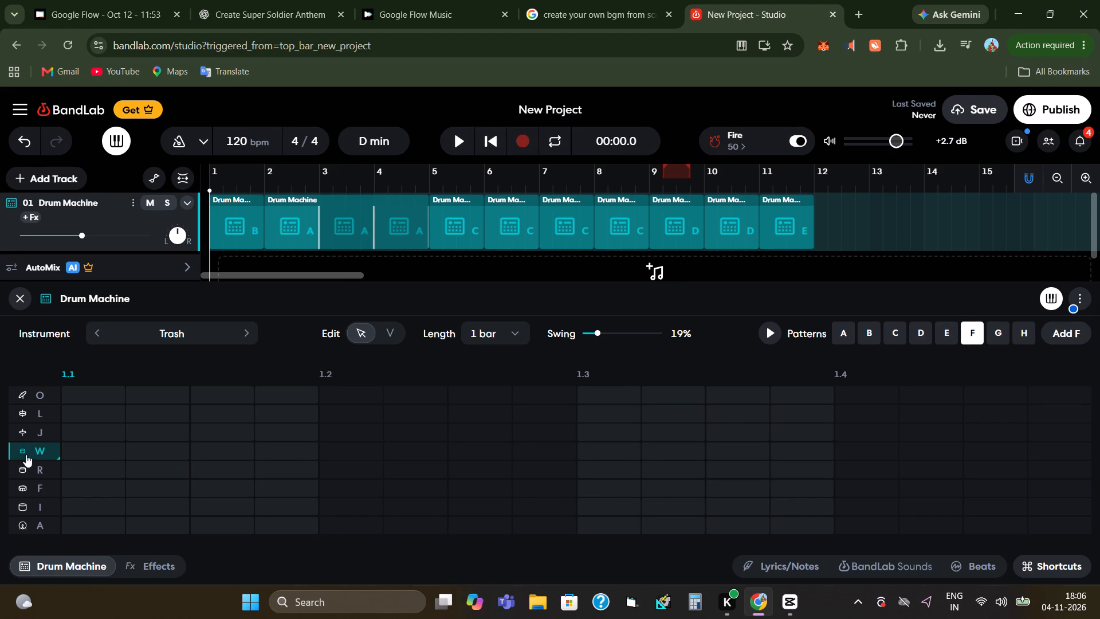
click(49, 453)
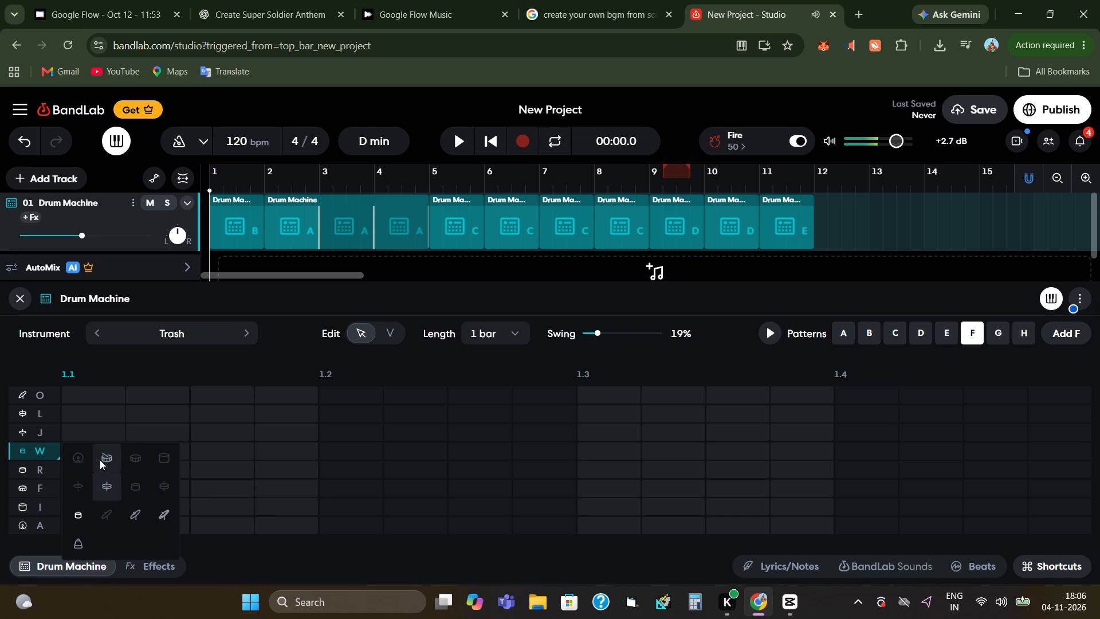
click(104, 481)
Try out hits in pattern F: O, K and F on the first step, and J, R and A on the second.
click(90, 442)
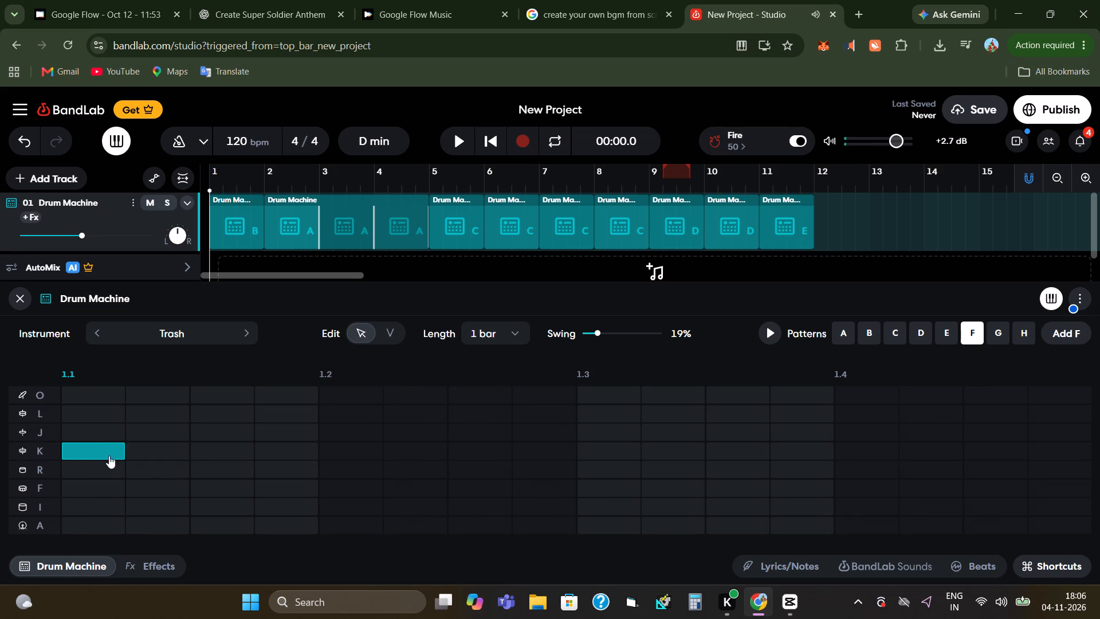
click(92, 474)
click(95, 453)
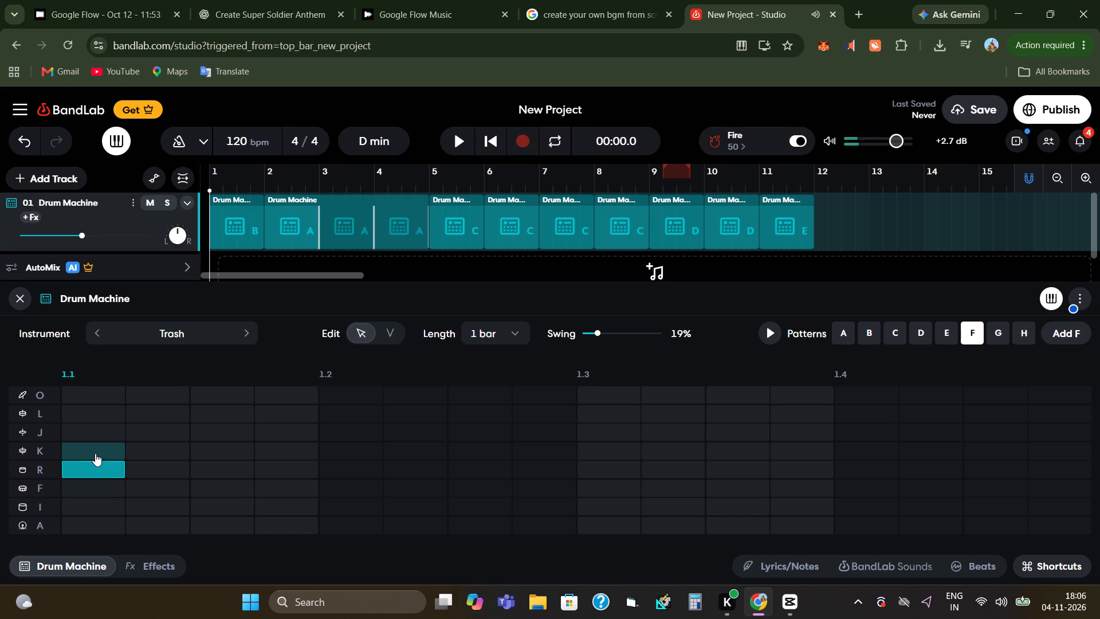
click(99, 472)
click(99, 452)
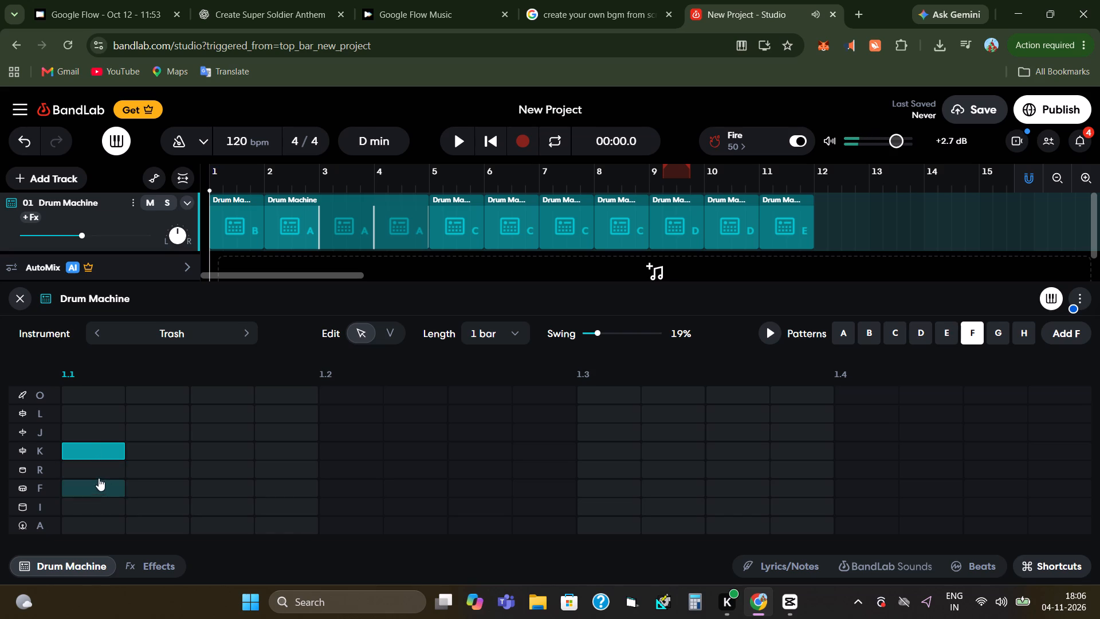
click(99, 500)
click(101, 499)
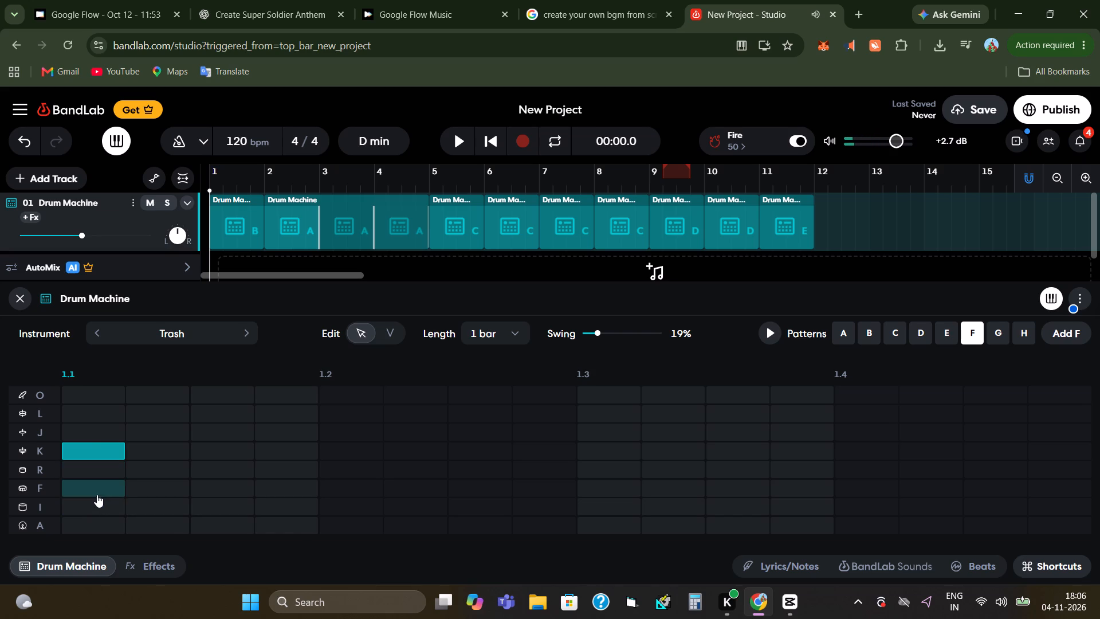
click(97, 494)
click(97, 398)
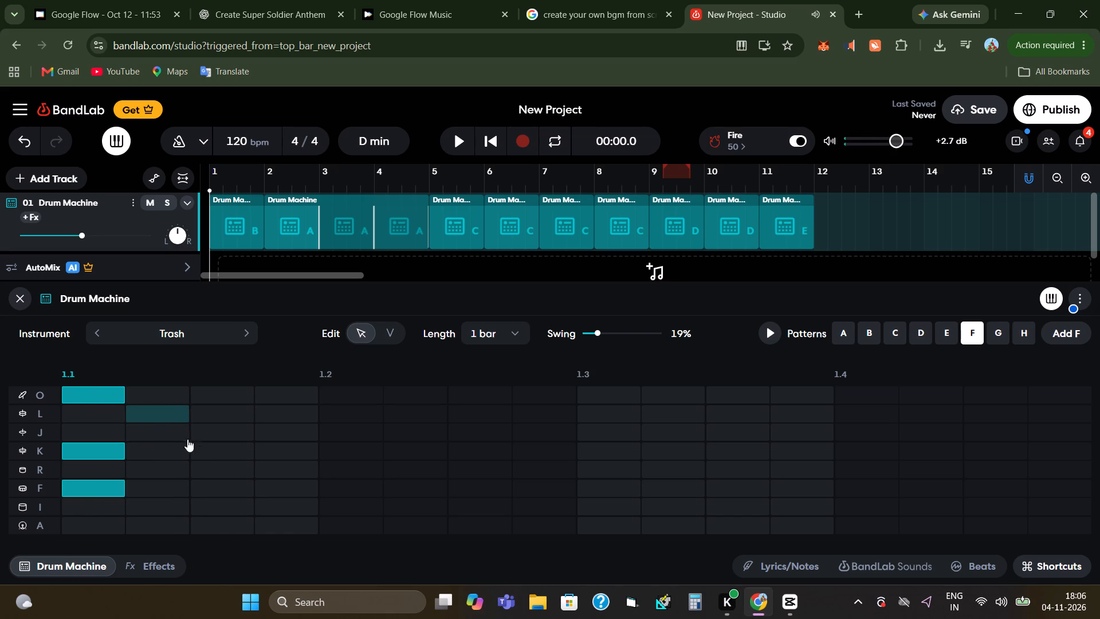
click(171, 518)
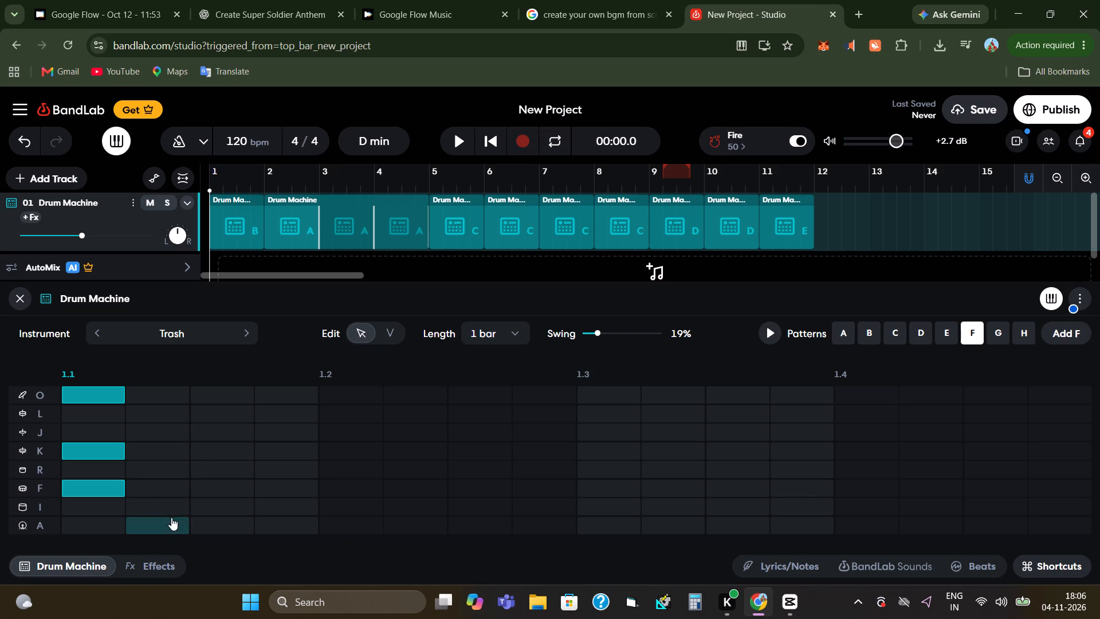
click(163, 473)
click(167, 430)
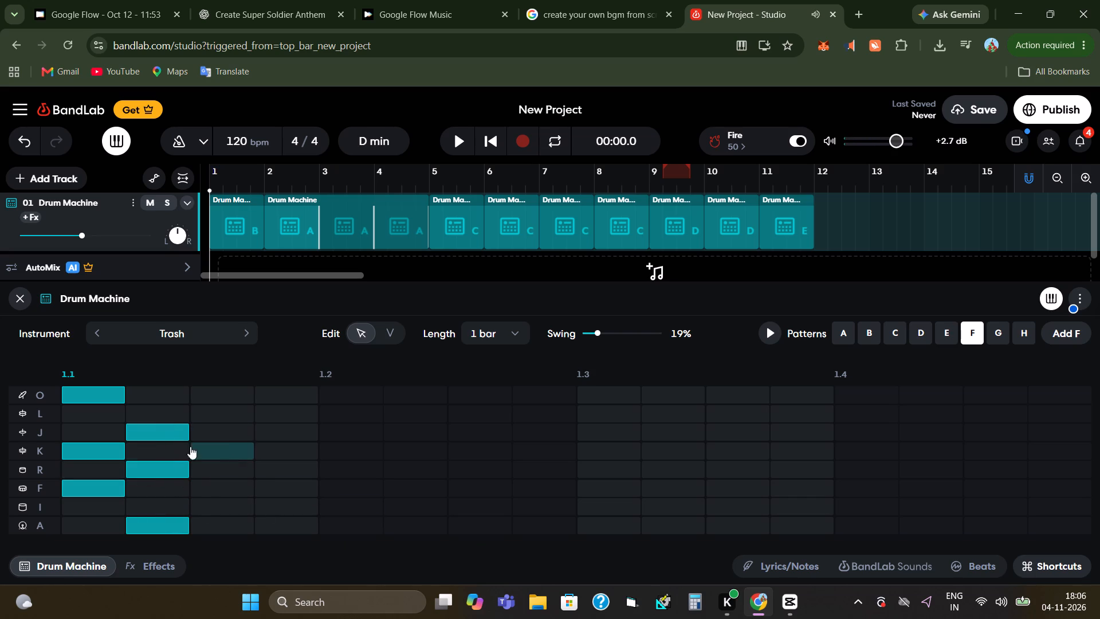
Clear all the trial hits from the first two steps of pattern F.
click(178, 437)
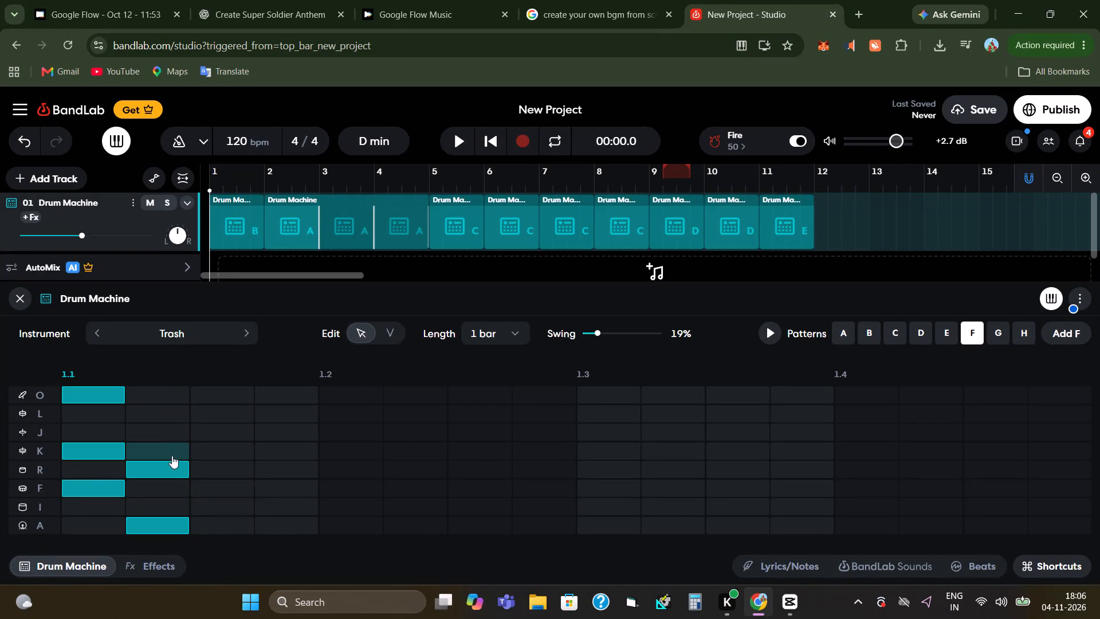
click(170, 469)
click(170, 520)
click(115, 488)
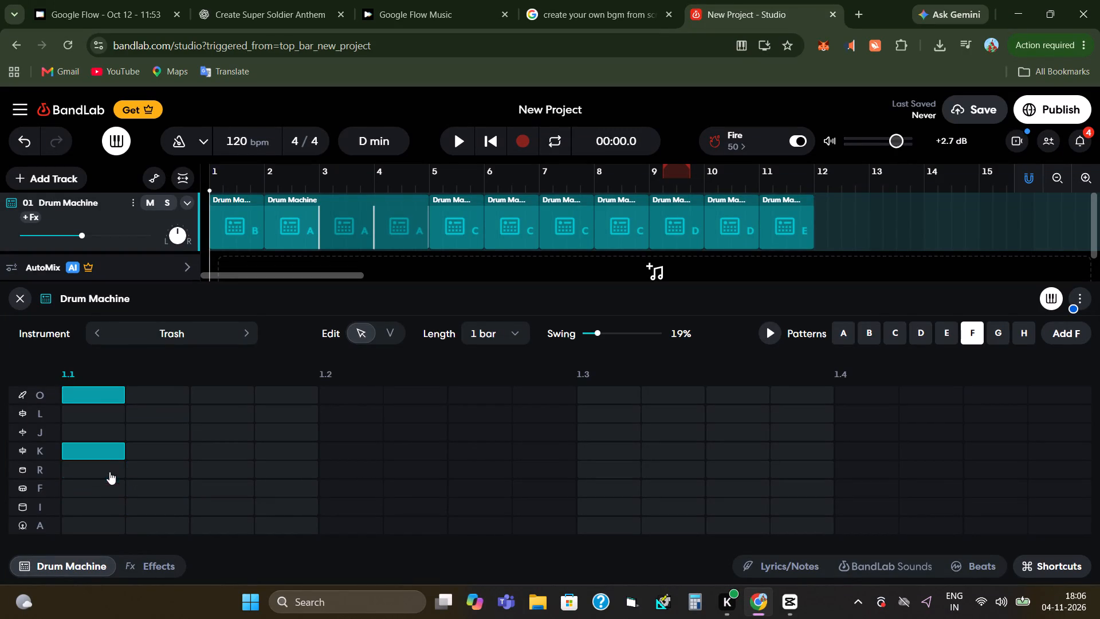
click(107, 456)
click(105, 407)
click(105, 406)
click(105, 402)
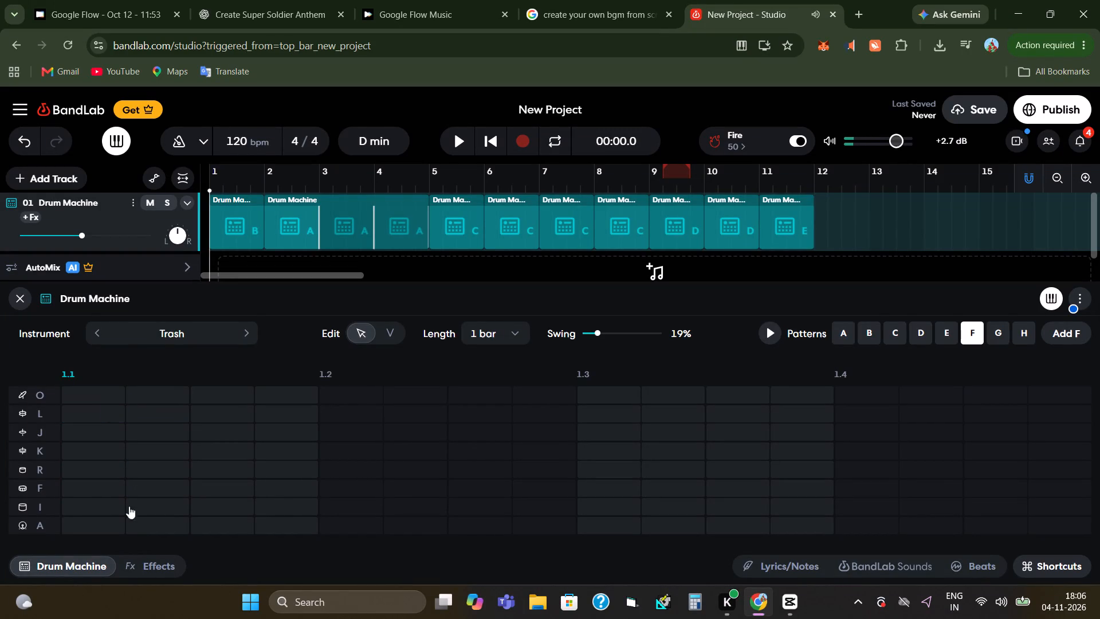
Add the Feedback Killer effect from the Polish category to the Drum Machine track.
click(168, 567)
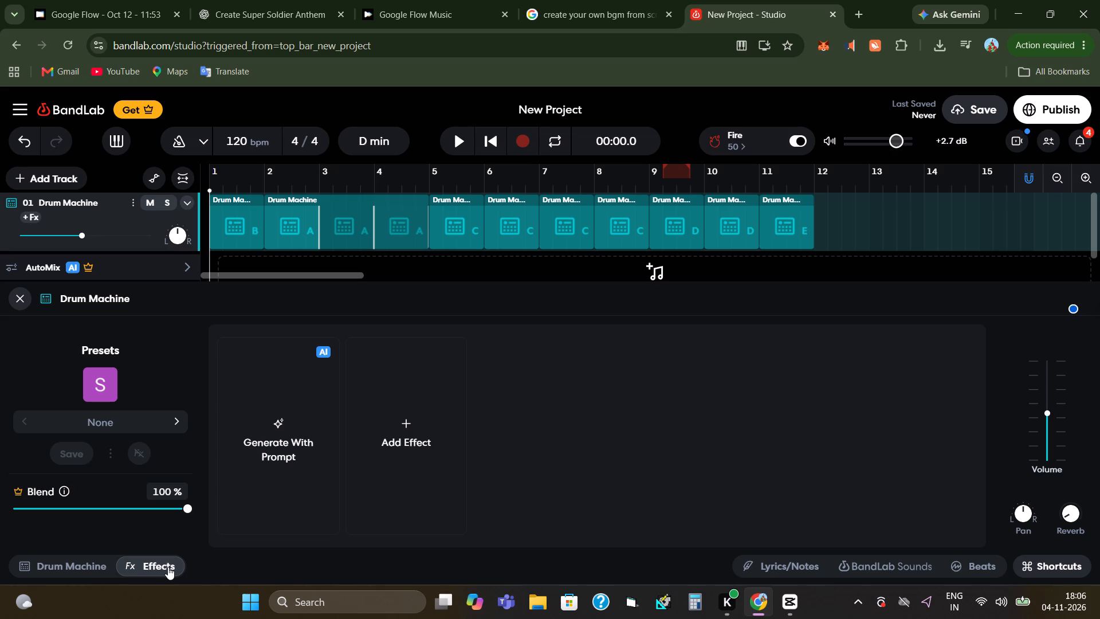
click(423, 456)
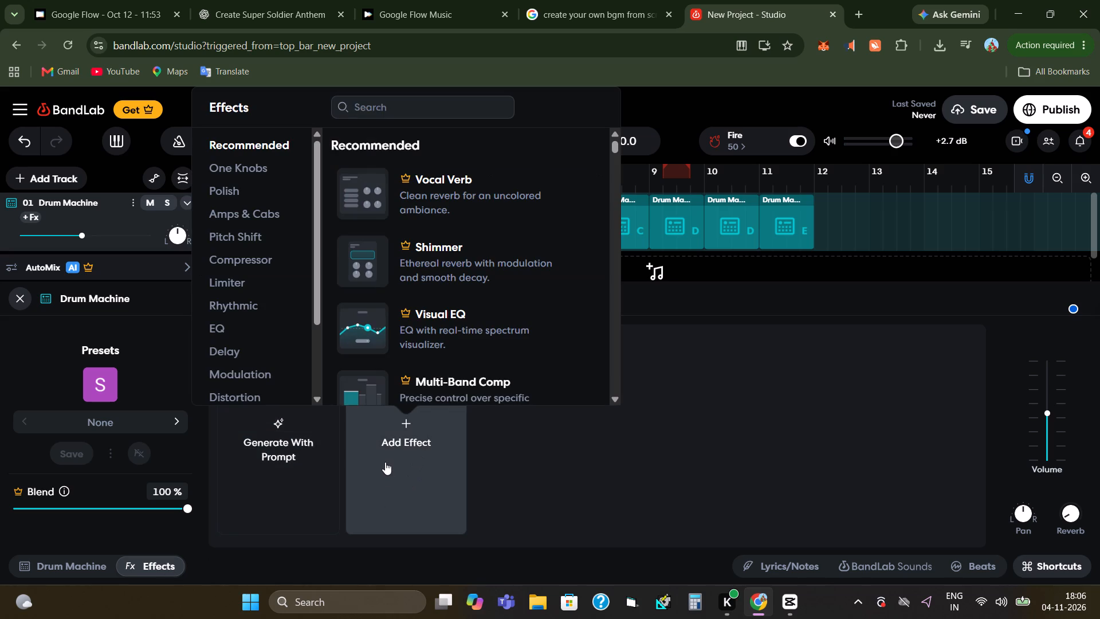
click(279, 202)
click(272, 191)
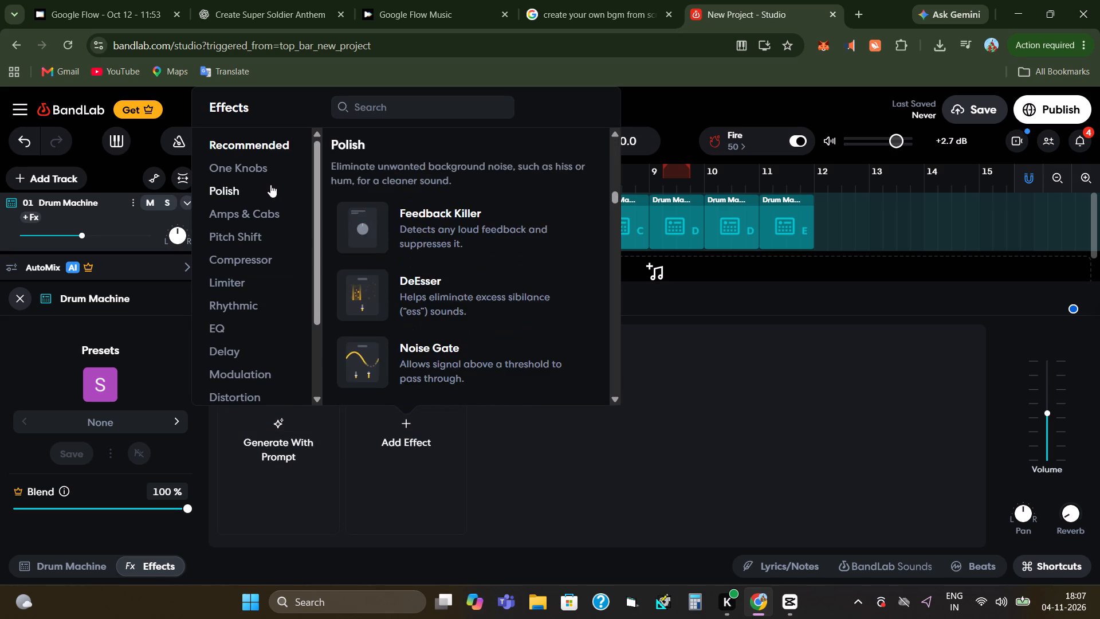
click(262, 164)
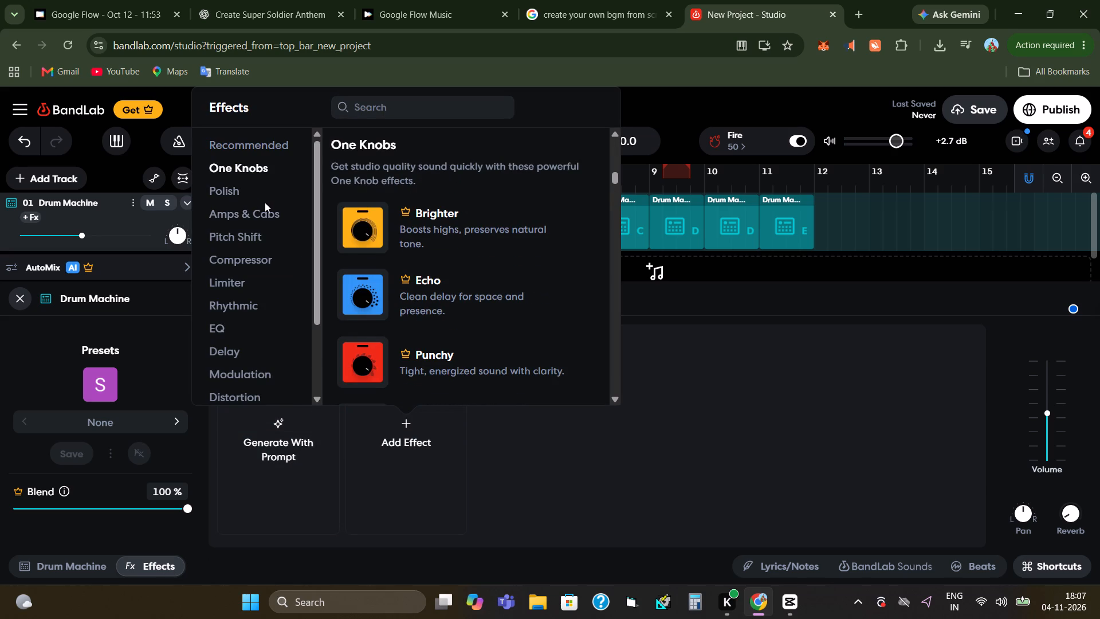
click(263, 201)
click(272, 197)
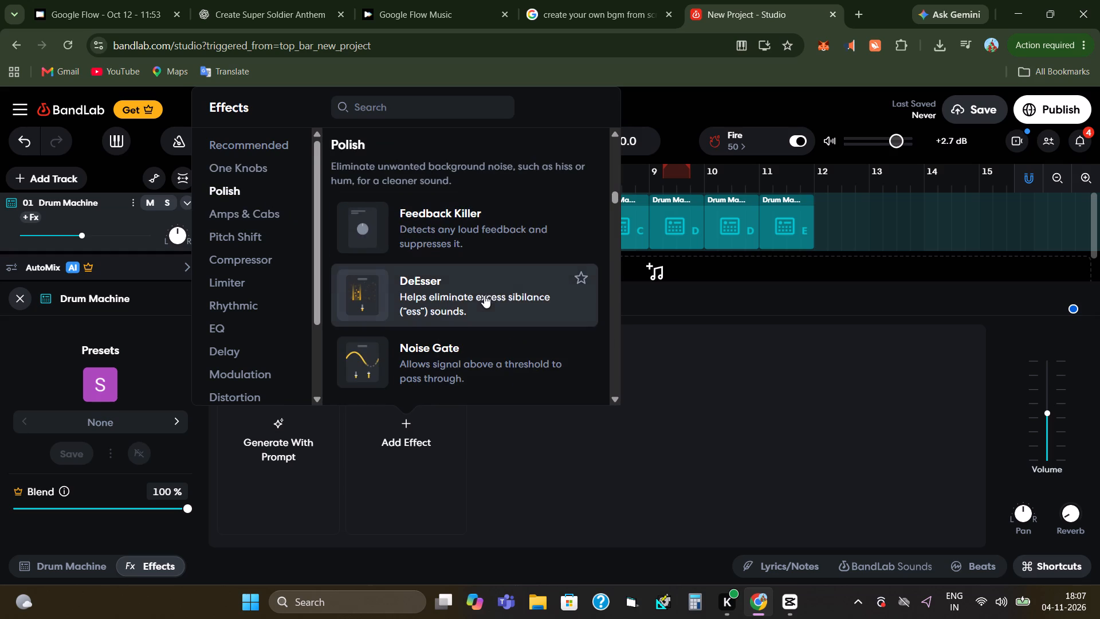
click(409, 248)
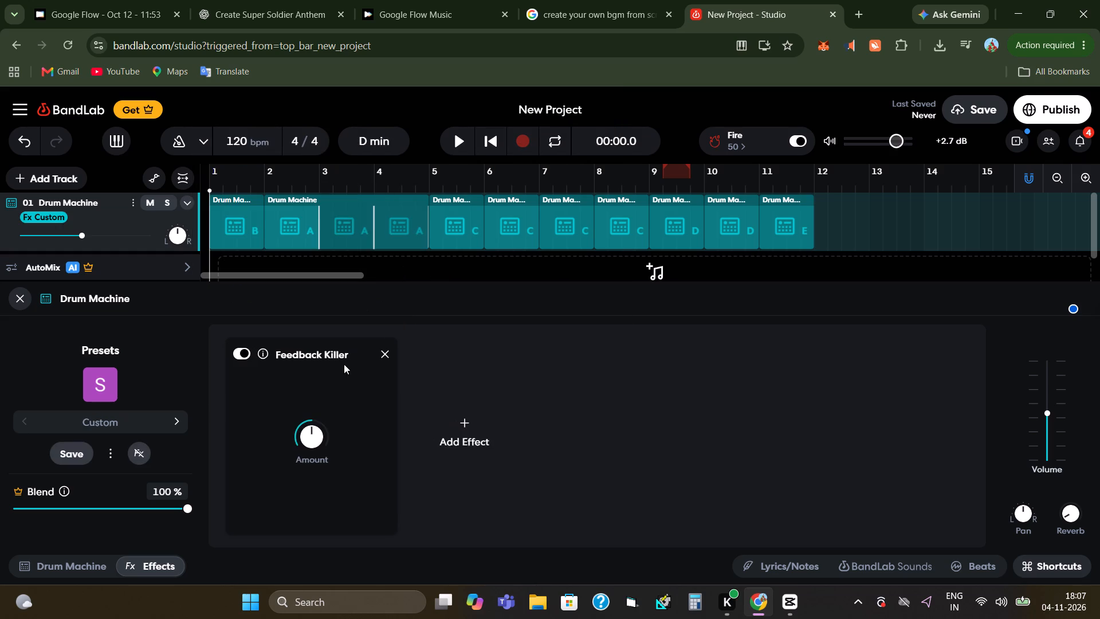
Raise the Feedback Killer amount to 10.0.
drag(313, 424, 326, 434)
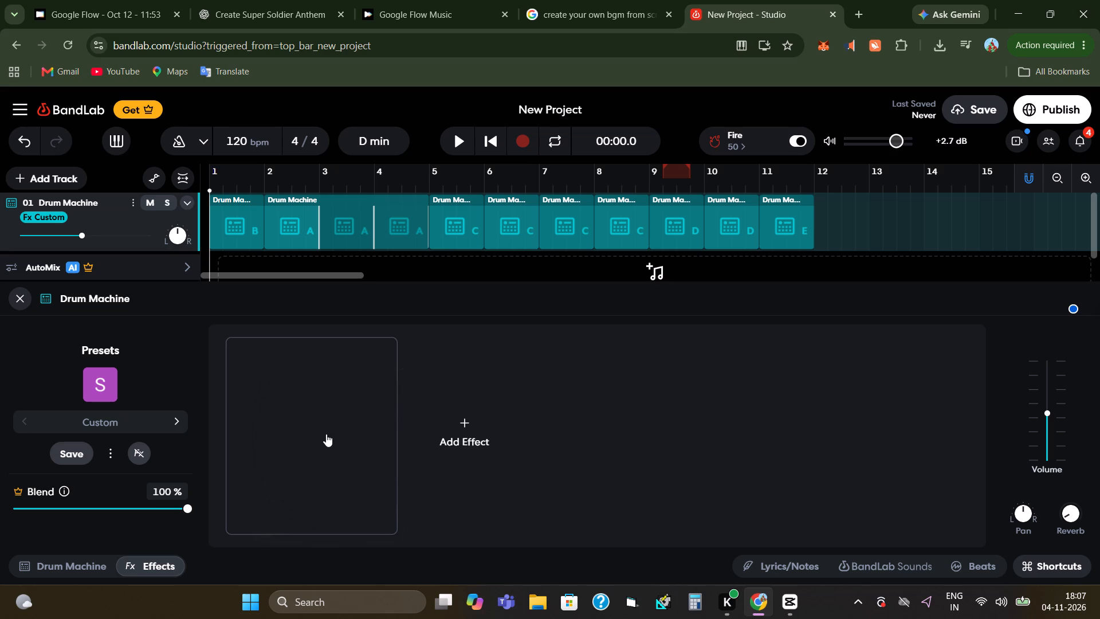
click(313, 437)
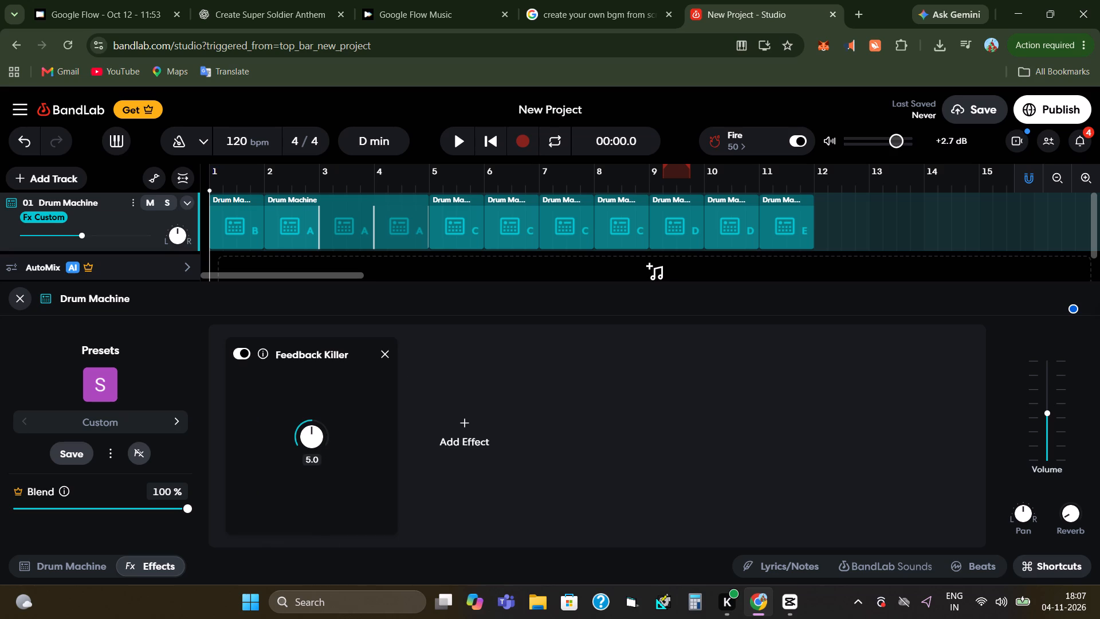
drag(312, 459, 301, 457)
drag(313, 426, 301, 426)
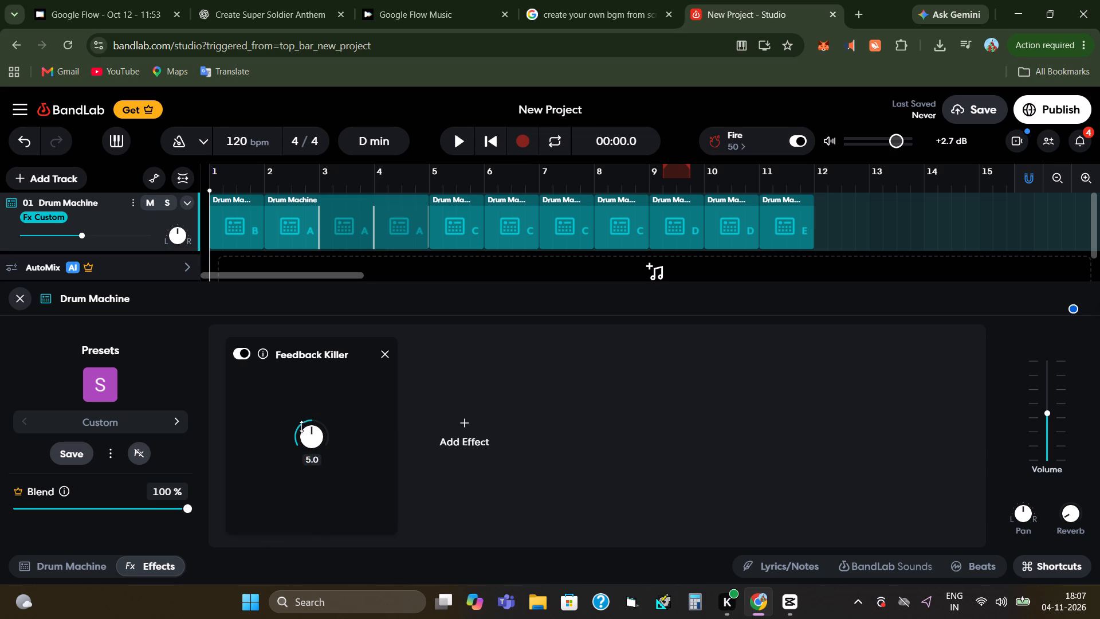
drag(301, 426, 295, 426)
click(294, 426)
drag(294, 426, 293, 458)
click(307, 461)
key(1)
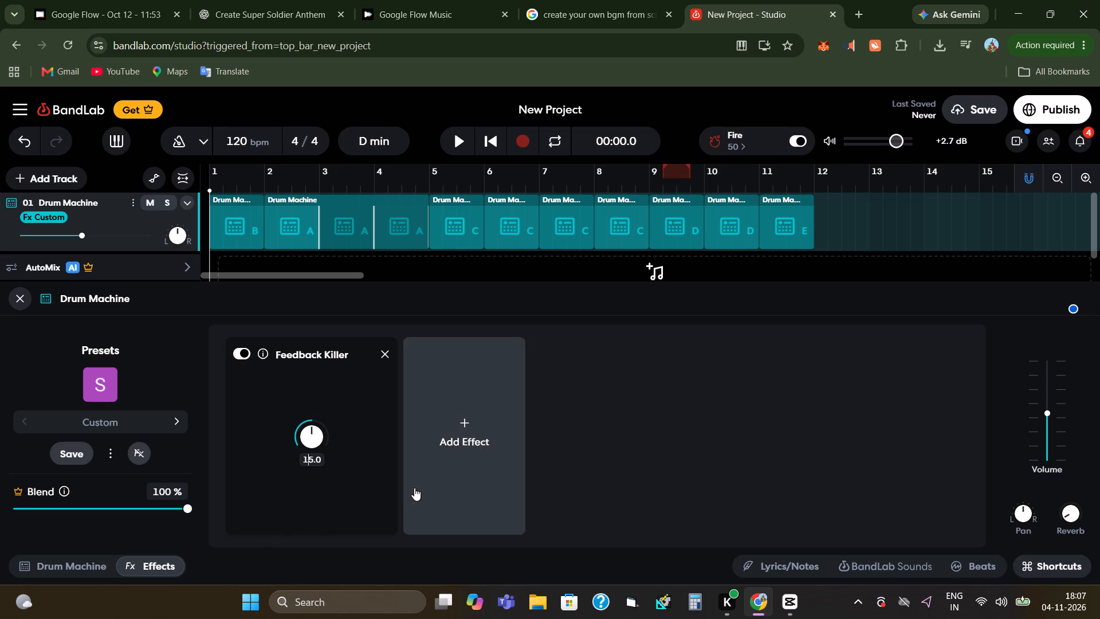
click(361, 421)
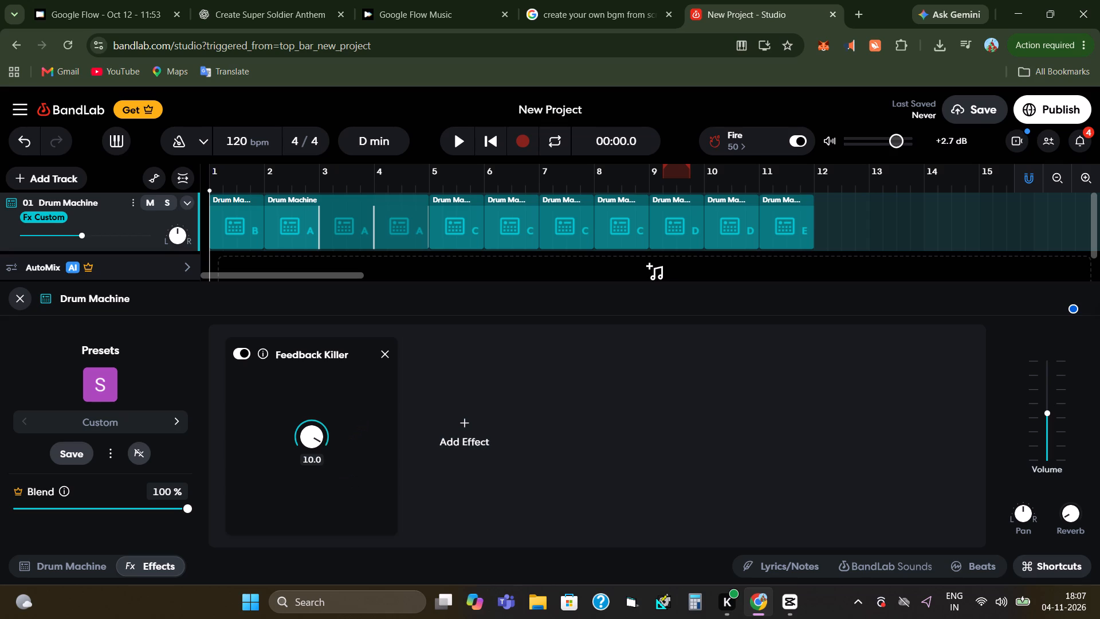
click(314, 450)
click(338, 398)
Lower the Drum Machine track's volume slightly and add a small amount of reverb.
click(1048, 434)
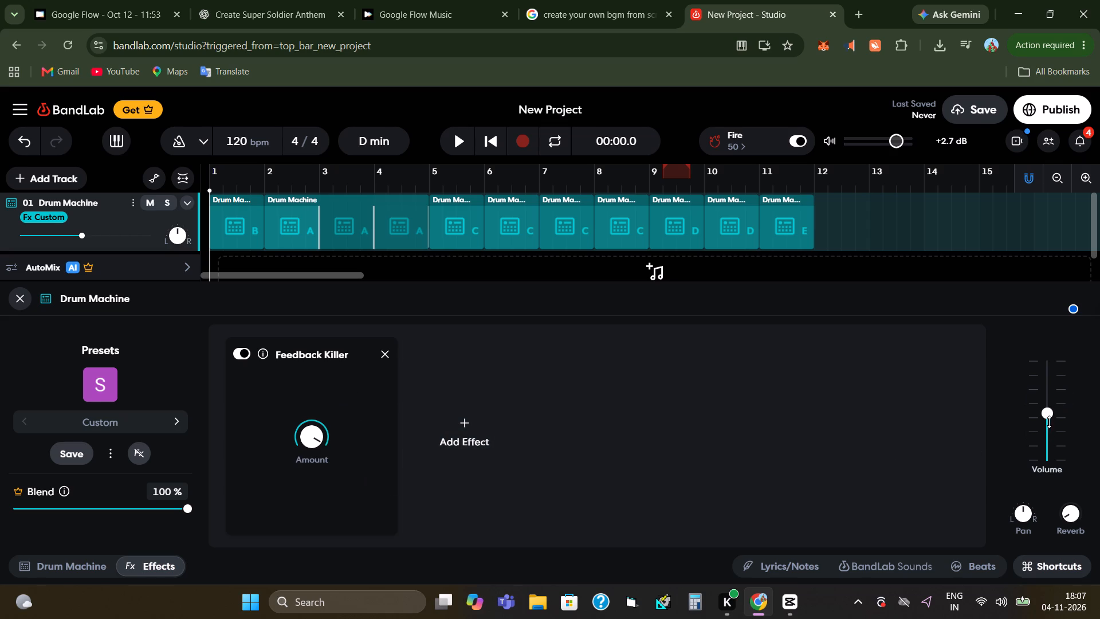
click(1043, 418)
click(1024, 516)
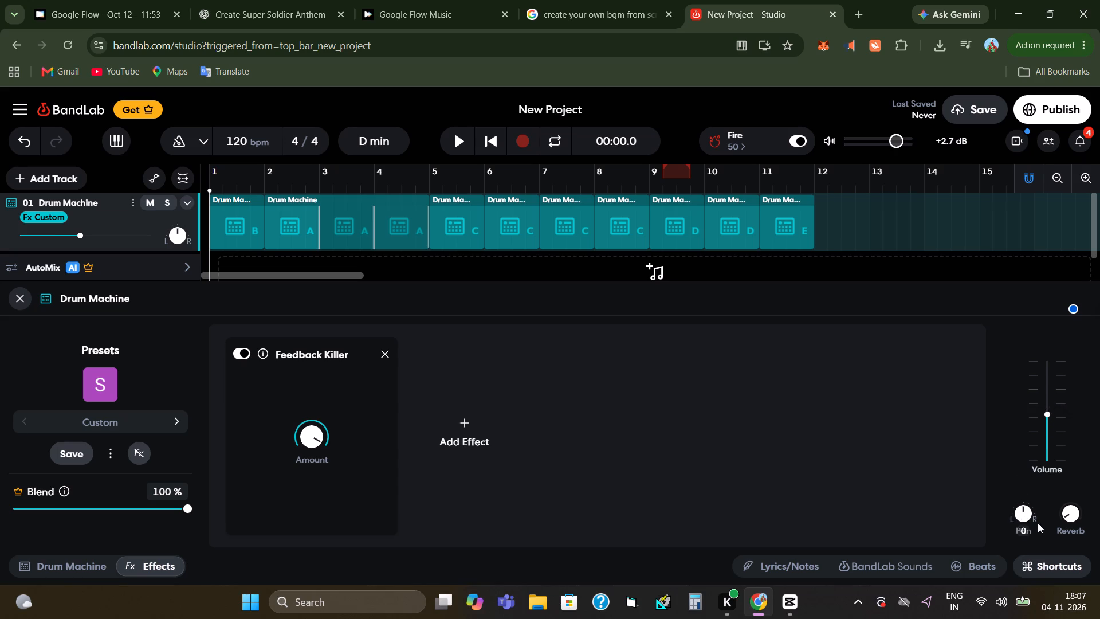
drag(1027, 511, 1041, 515)
drag(1067, 513, 1065, 506)
Play the beat and set the Feedback Killer amount to 5.0 while listening.
click(459, 149)
click(455, 144)
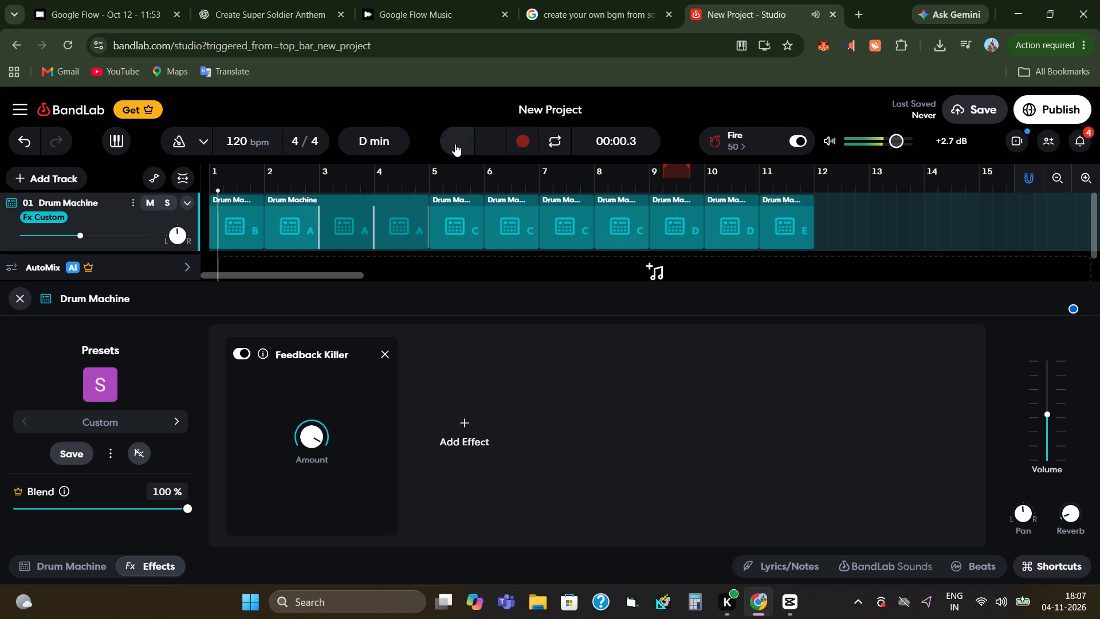
click(455, 144)
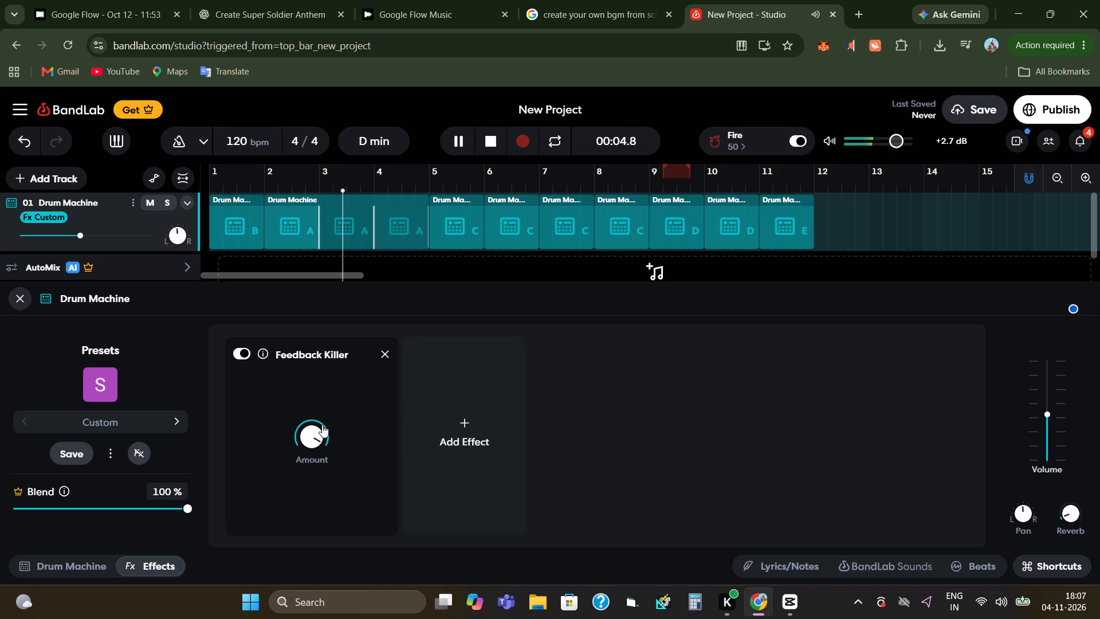
click(307, 461)
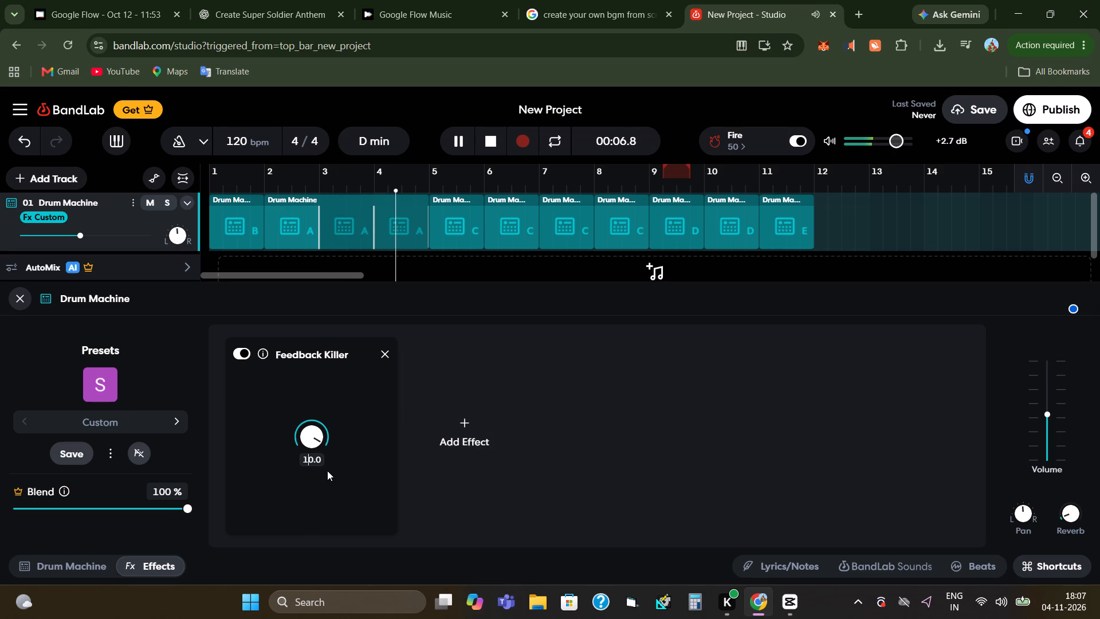
key(BackSpace)
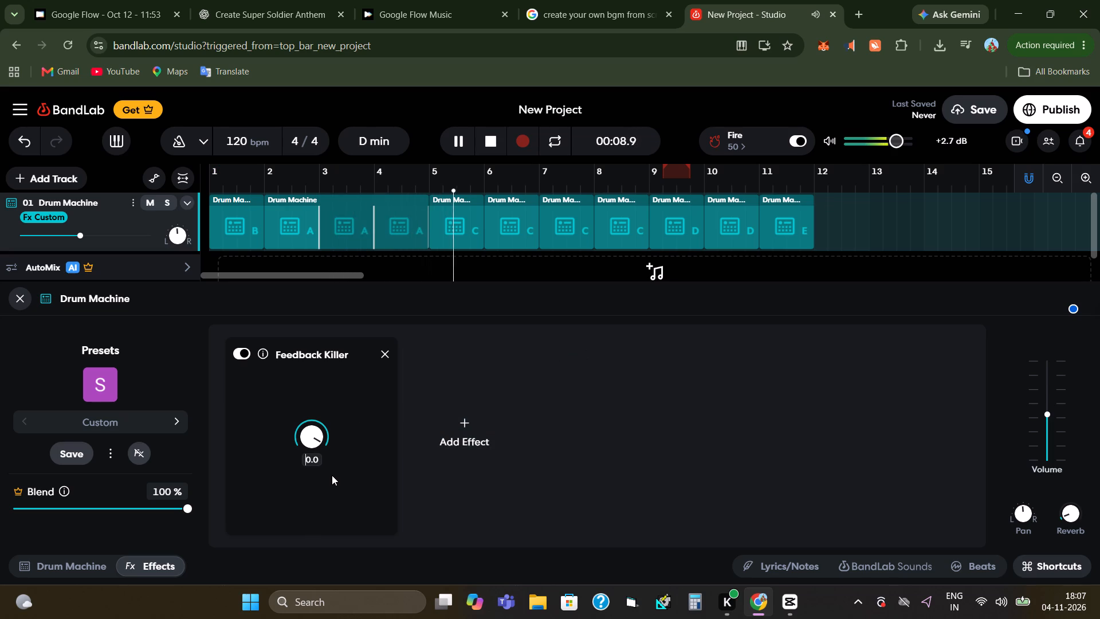
key(5)
key(Delete)
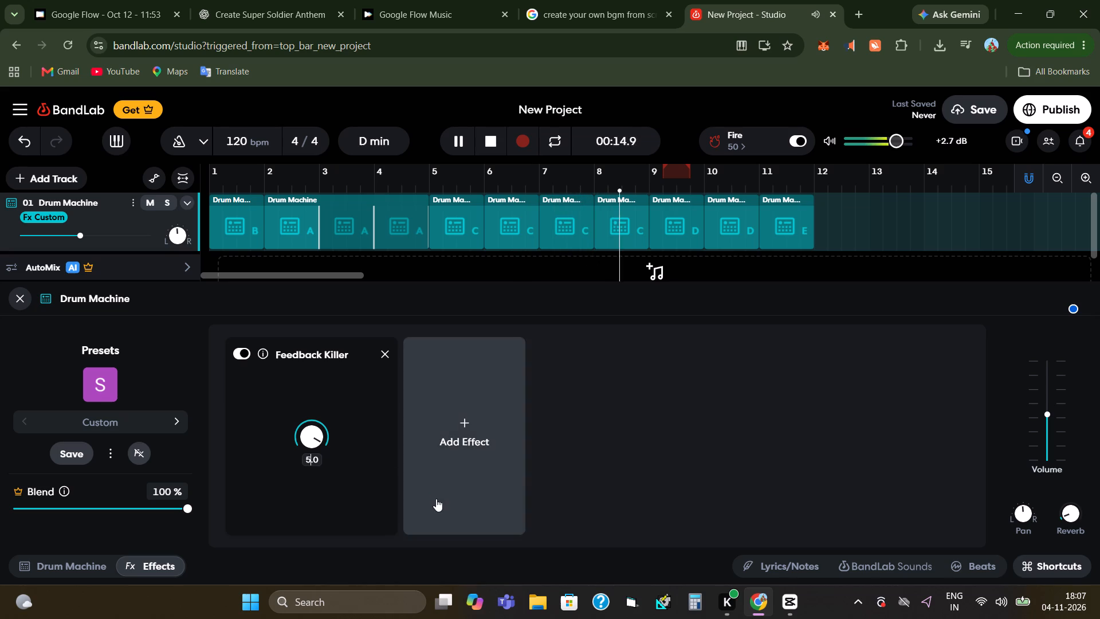
click(394, 299)
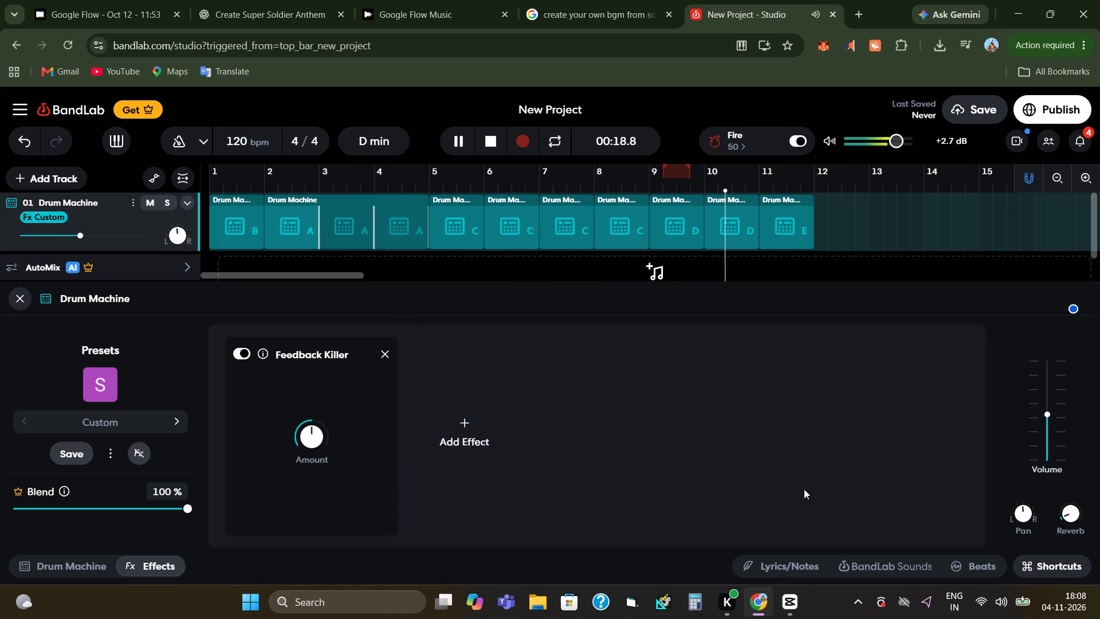
Turn the Drum Machine track's reverb down to 0 %, raise it slightly again, and stop playback.
drag(1069, 514, 1075, 526)
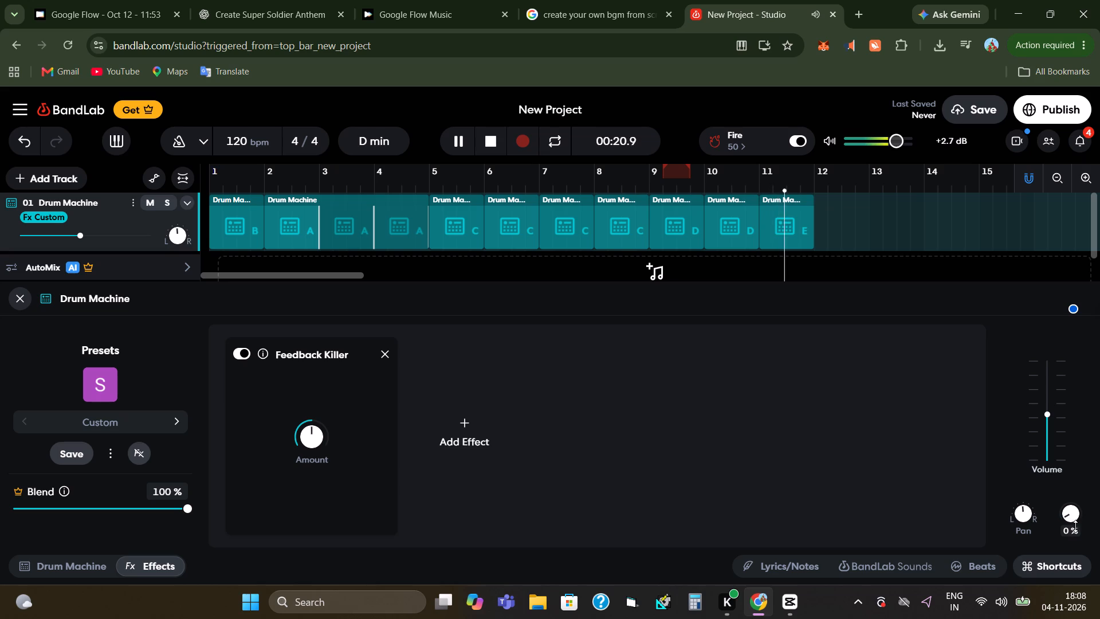
drag(1075, 526, 1061, 509)
click(482, 147)
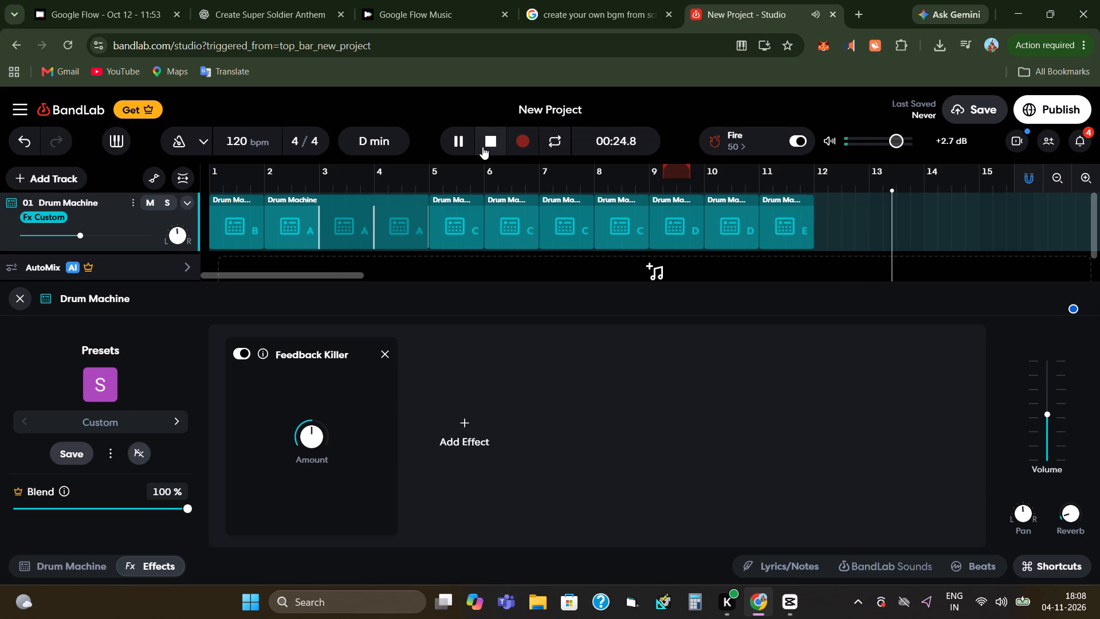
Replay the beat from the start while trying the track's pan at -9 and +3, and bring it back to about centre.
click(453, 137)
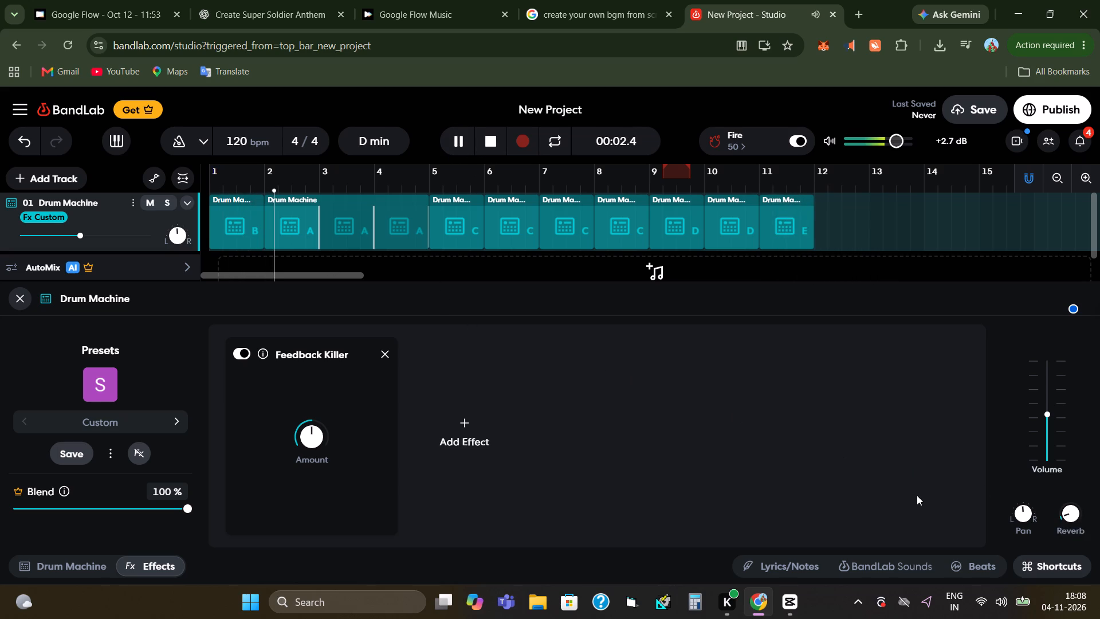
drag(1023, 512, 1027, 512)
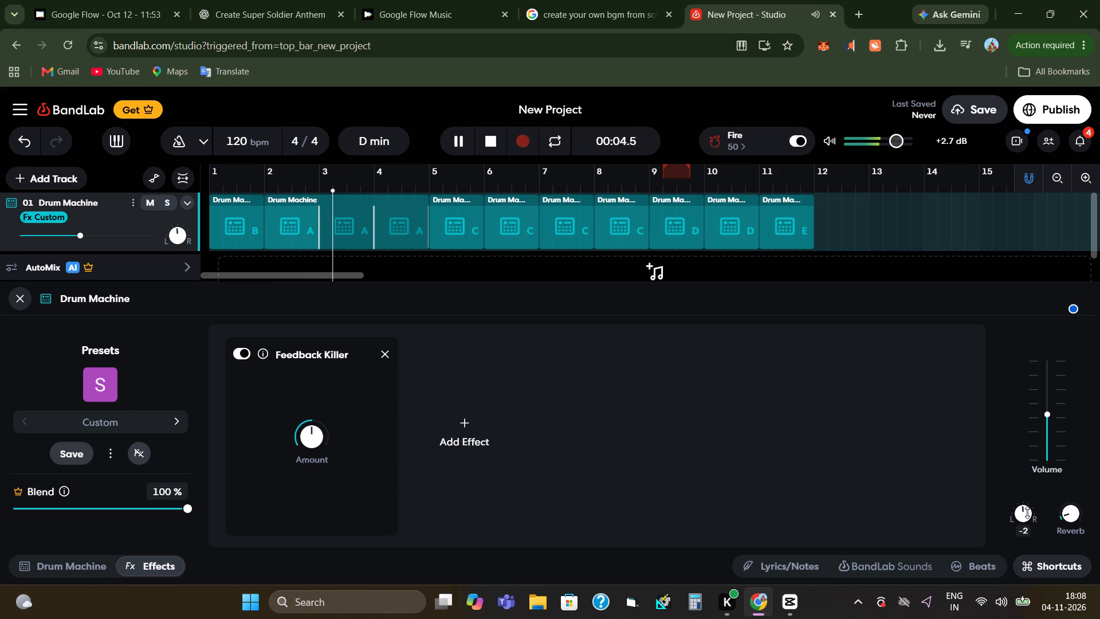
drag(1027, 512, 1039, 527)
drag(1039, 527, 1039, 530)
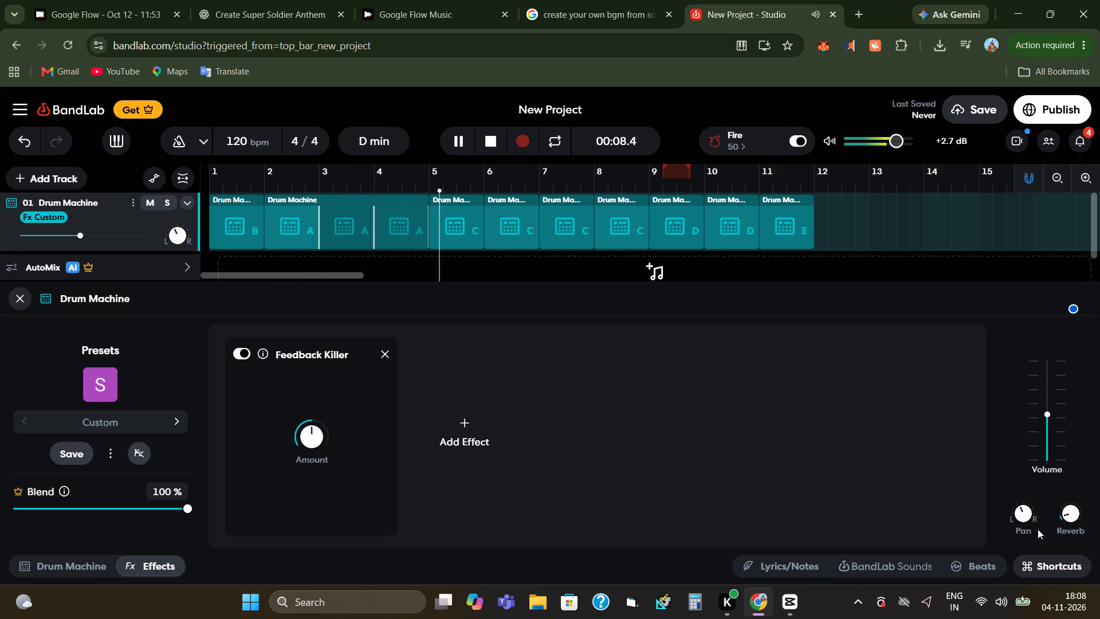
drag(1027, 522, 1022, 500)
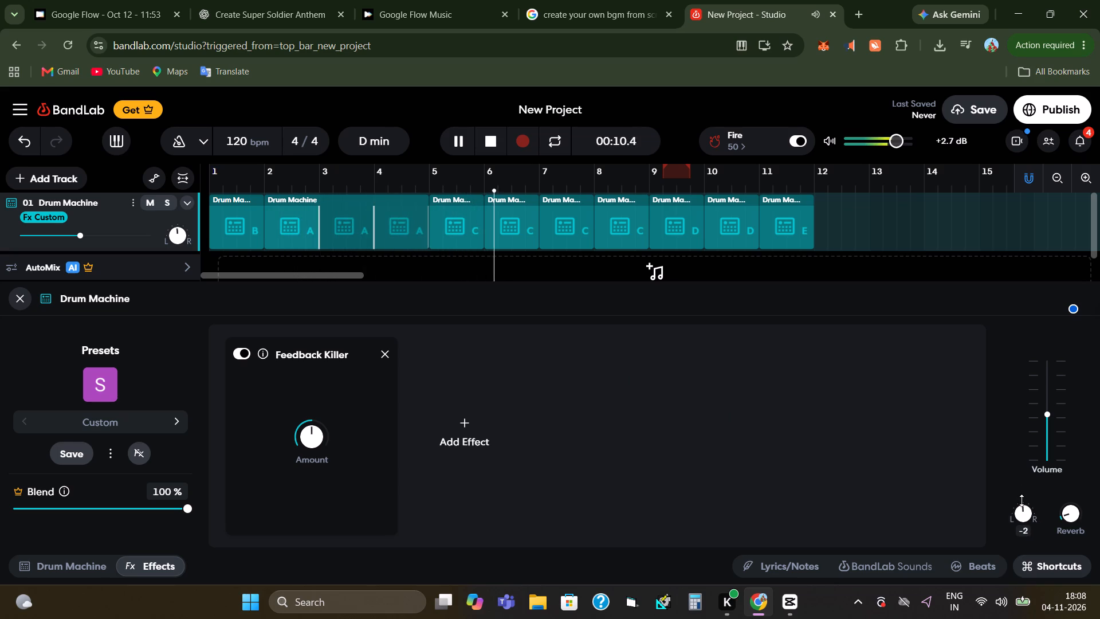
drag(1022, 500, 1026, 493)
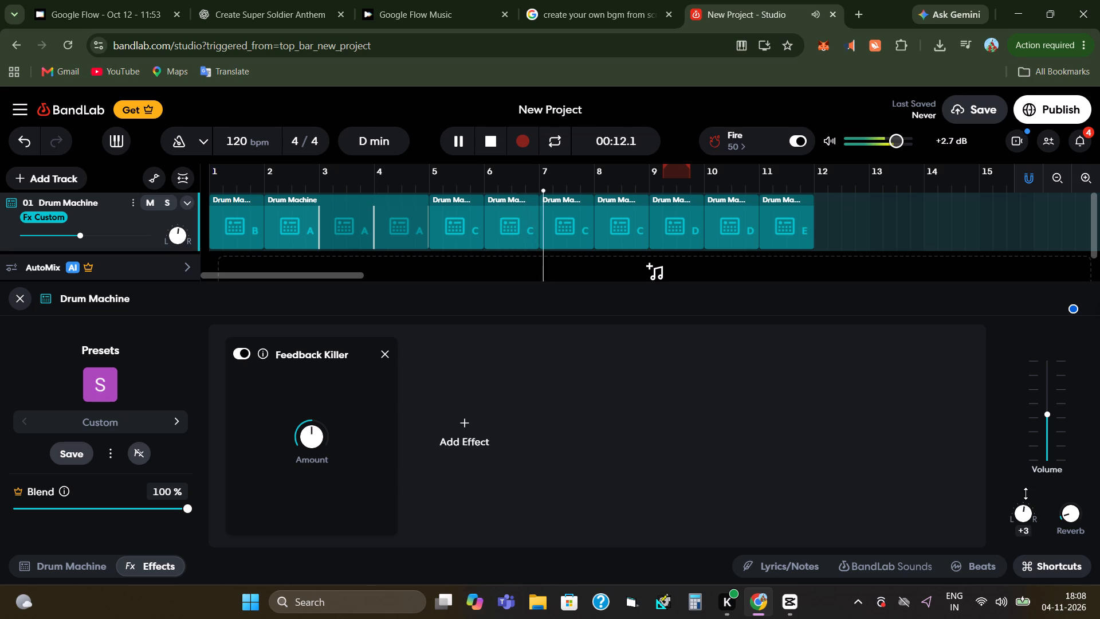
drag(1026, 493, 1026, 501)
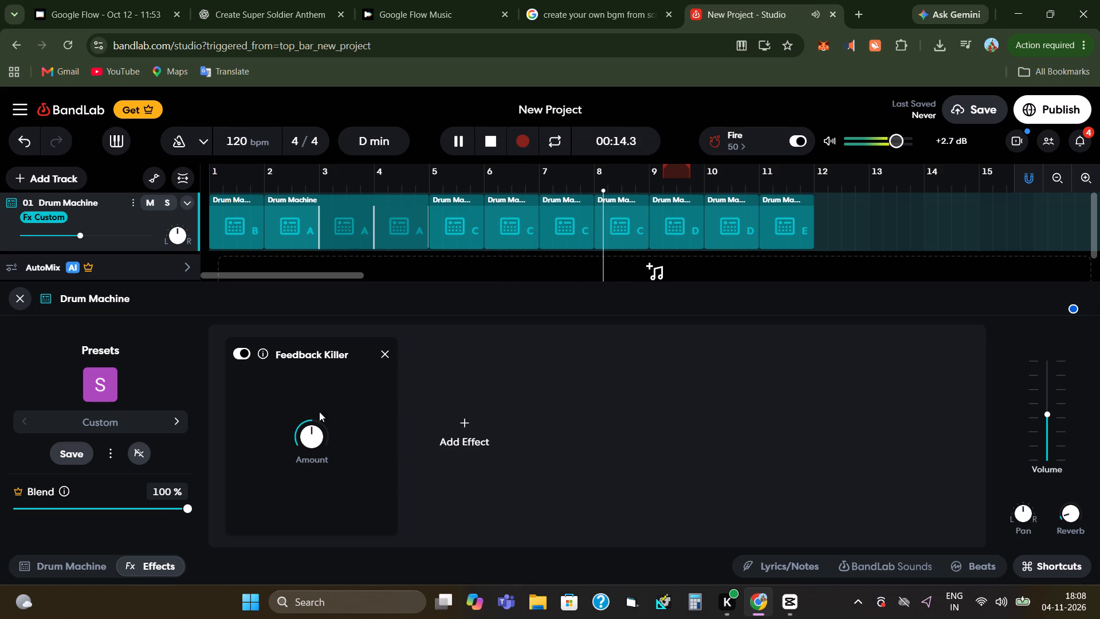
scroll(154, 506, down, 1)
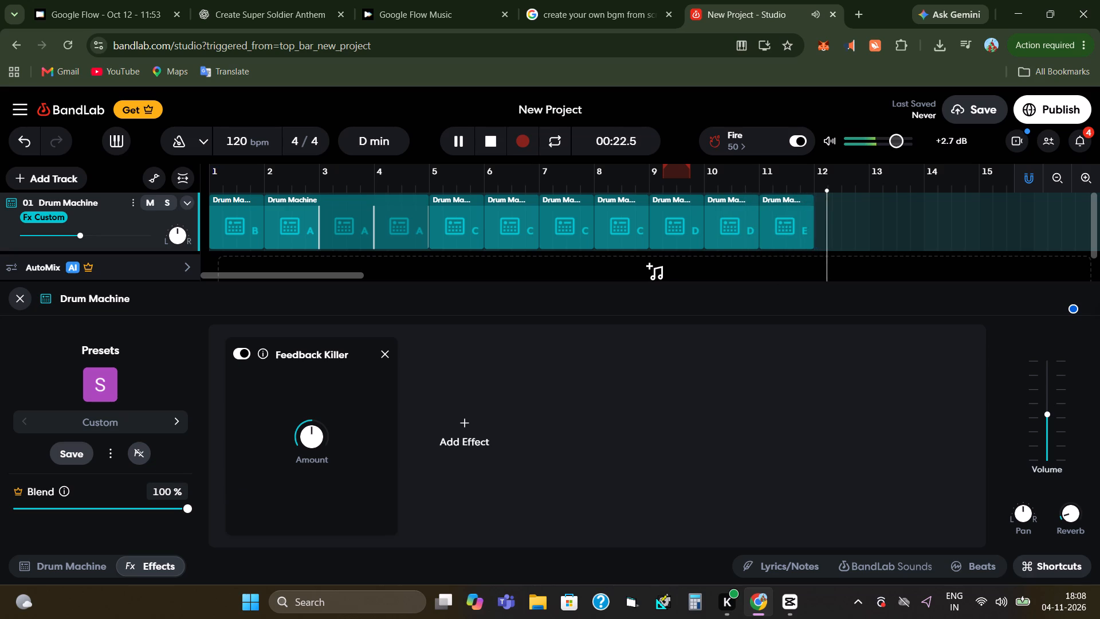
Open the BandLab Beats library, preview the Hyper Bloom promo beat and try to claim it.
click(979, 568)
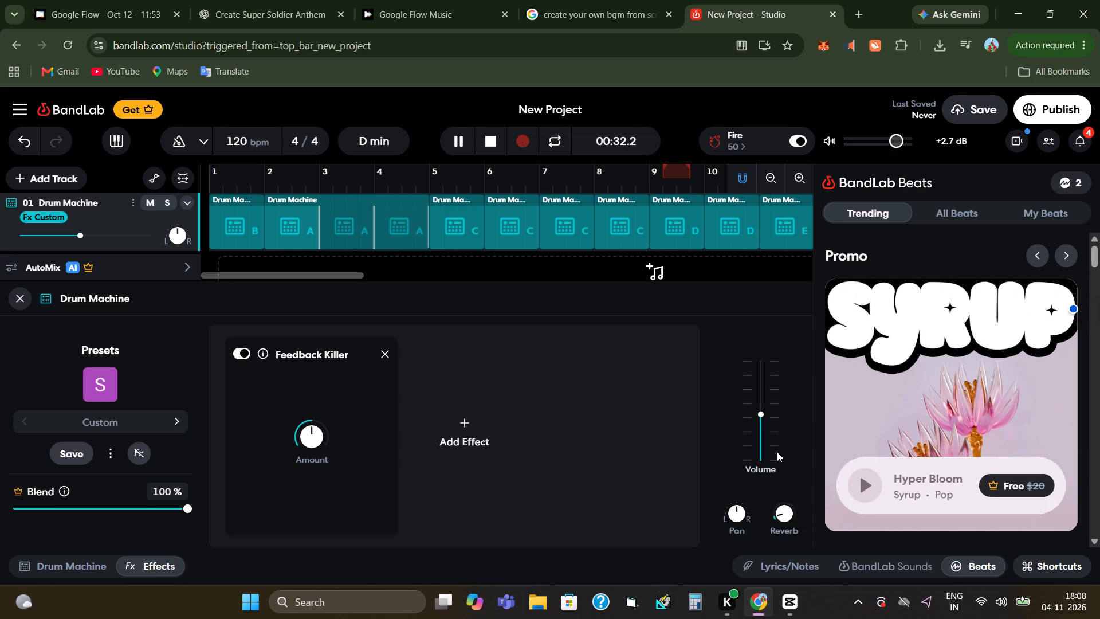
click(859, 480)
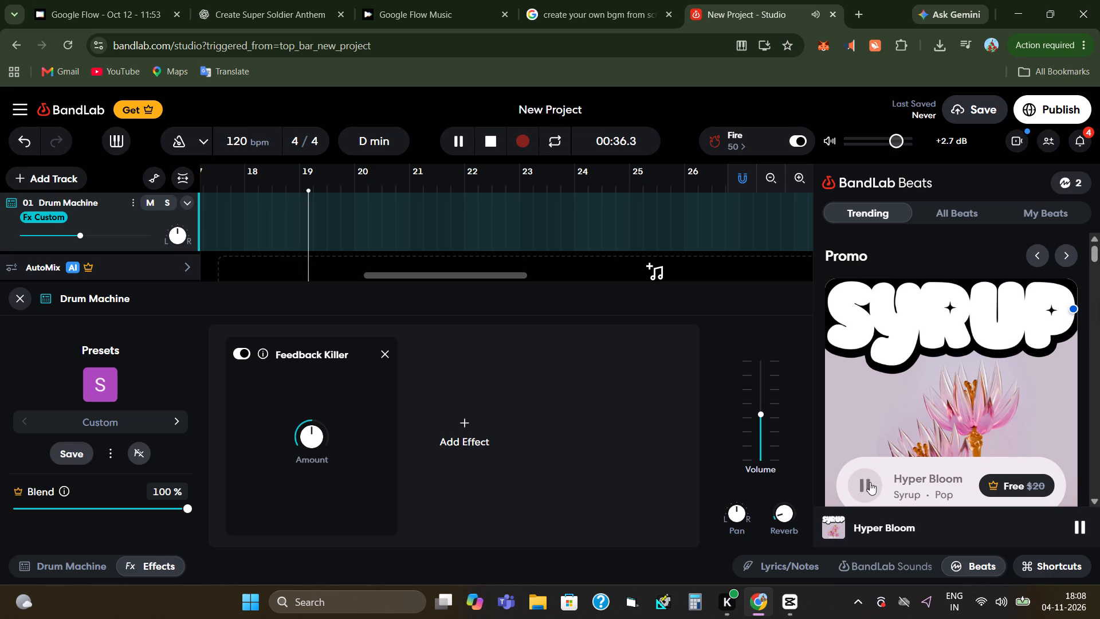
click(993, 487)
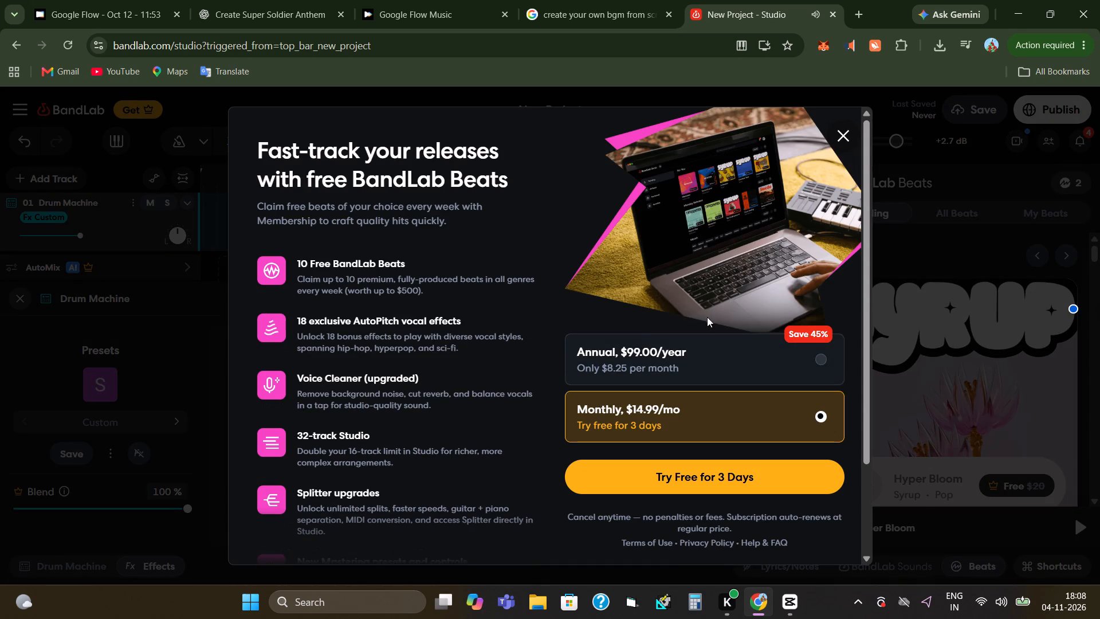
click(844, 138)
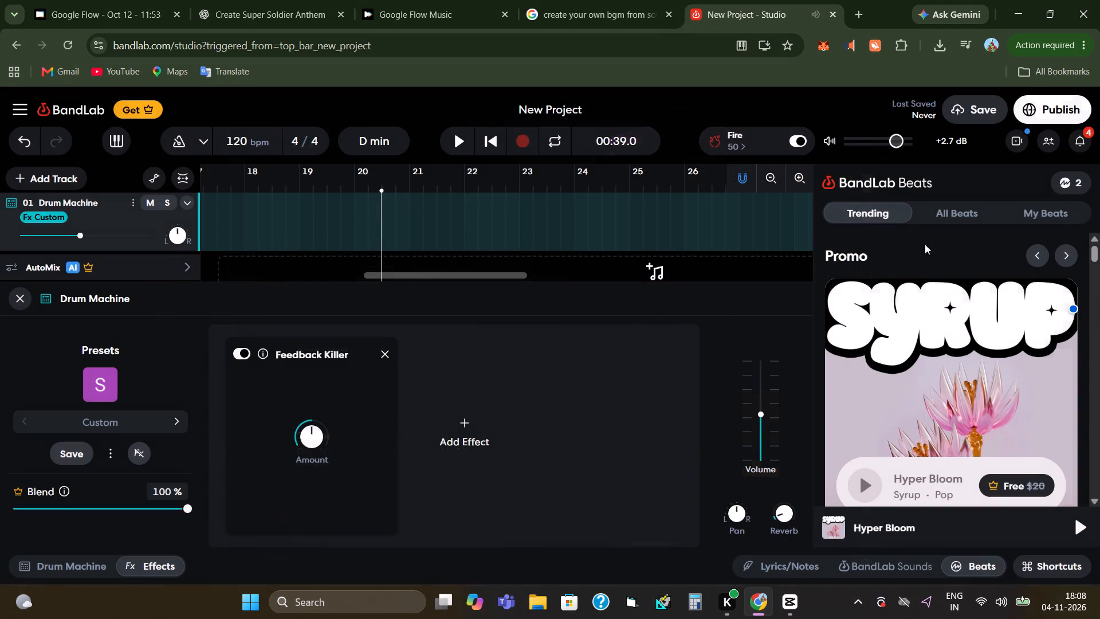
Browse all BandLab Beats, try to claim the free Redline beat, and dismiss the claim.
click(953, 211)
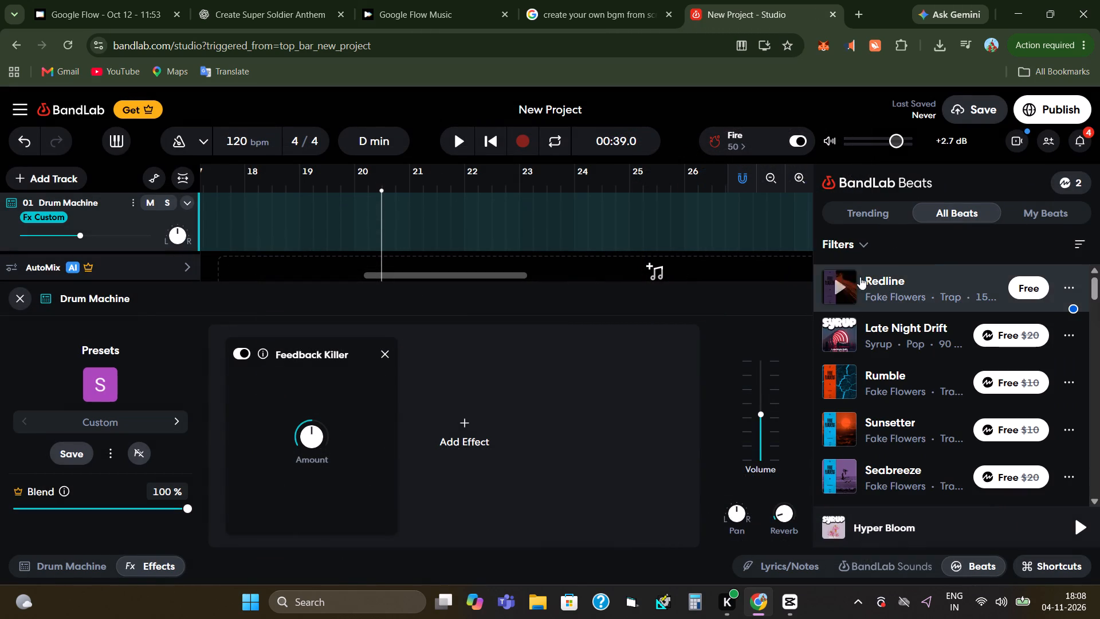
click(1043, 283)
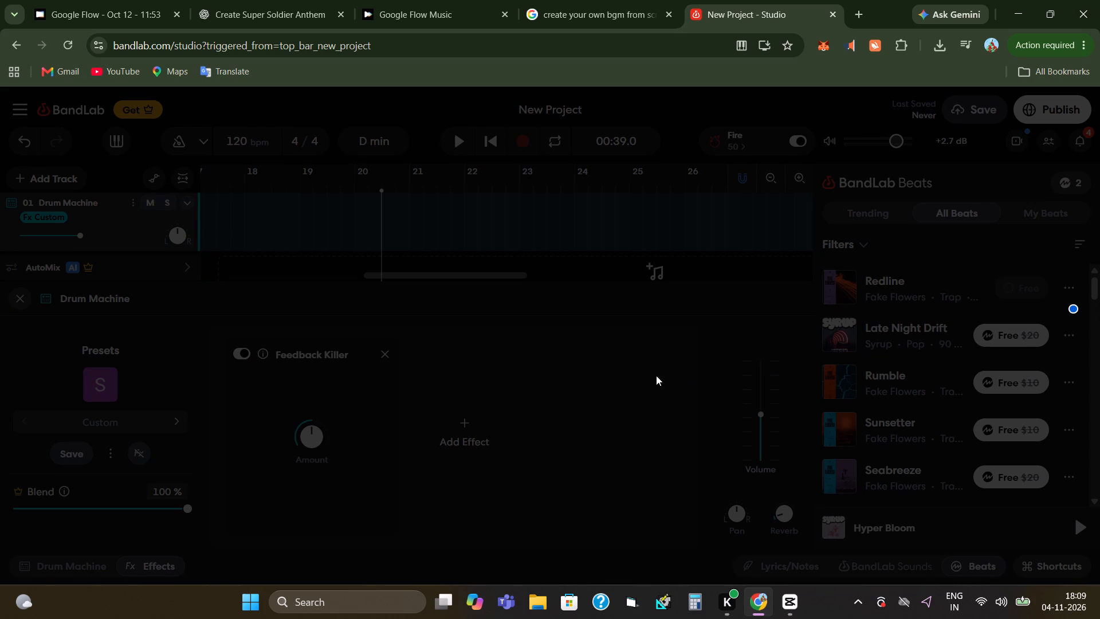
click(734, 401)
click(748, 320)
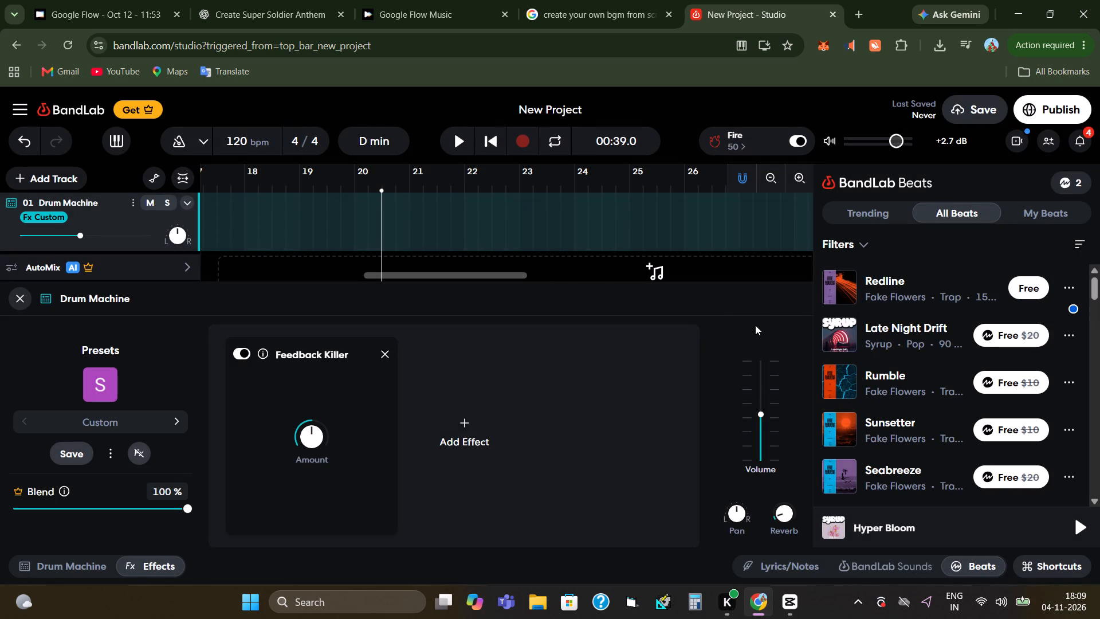
Close the Beats library and look over BandLab Sounds and the project's lyrics and notes.
click(956, 560)
click(928, 561)
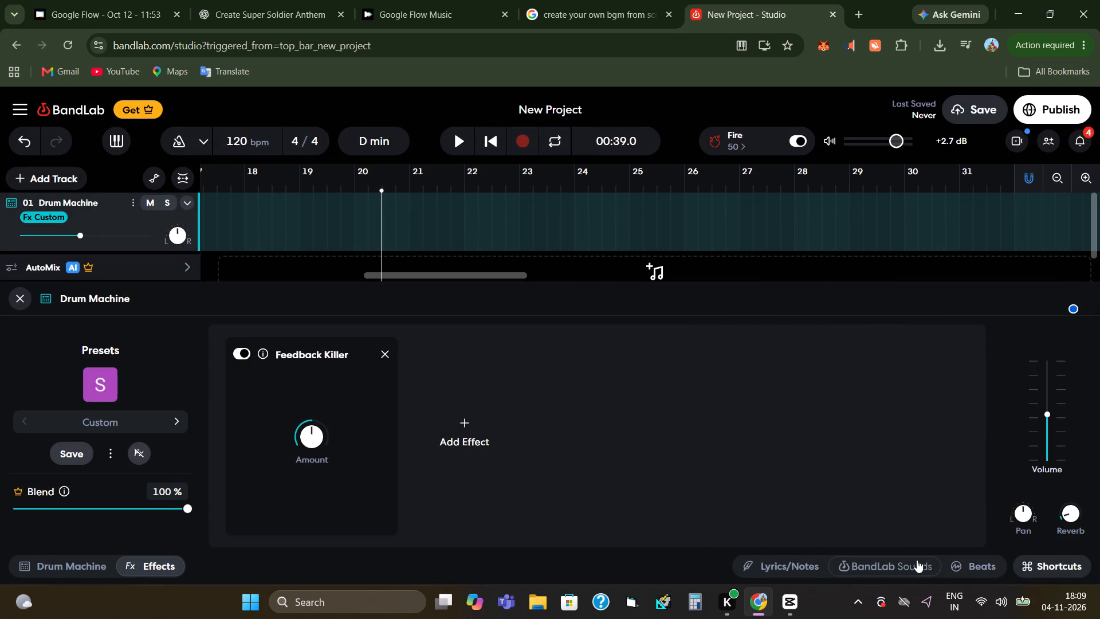
click(861, 562)
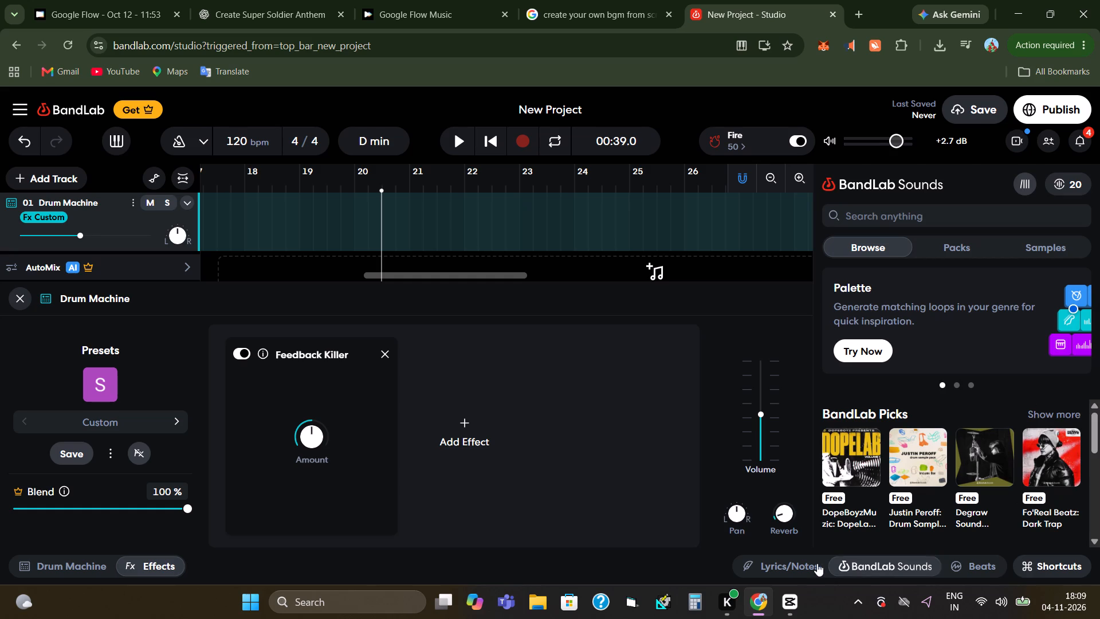
click(811, 562)
click(811, 562)
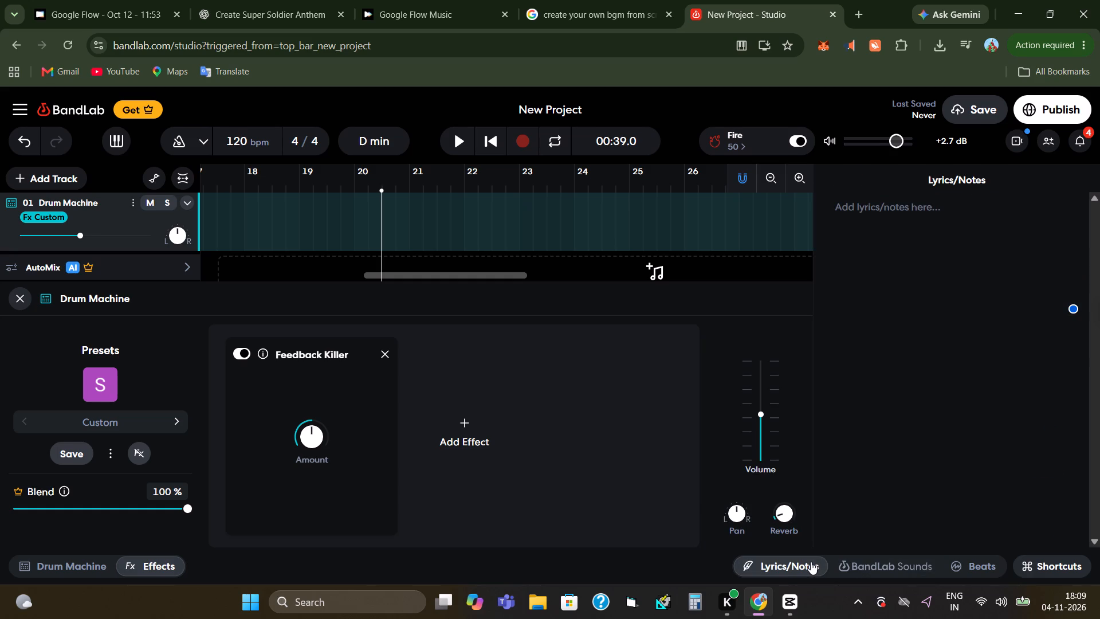
Open the Drum Machine's empty pattern F, try an O hit on its first step, and remove it.
click(77, 567)
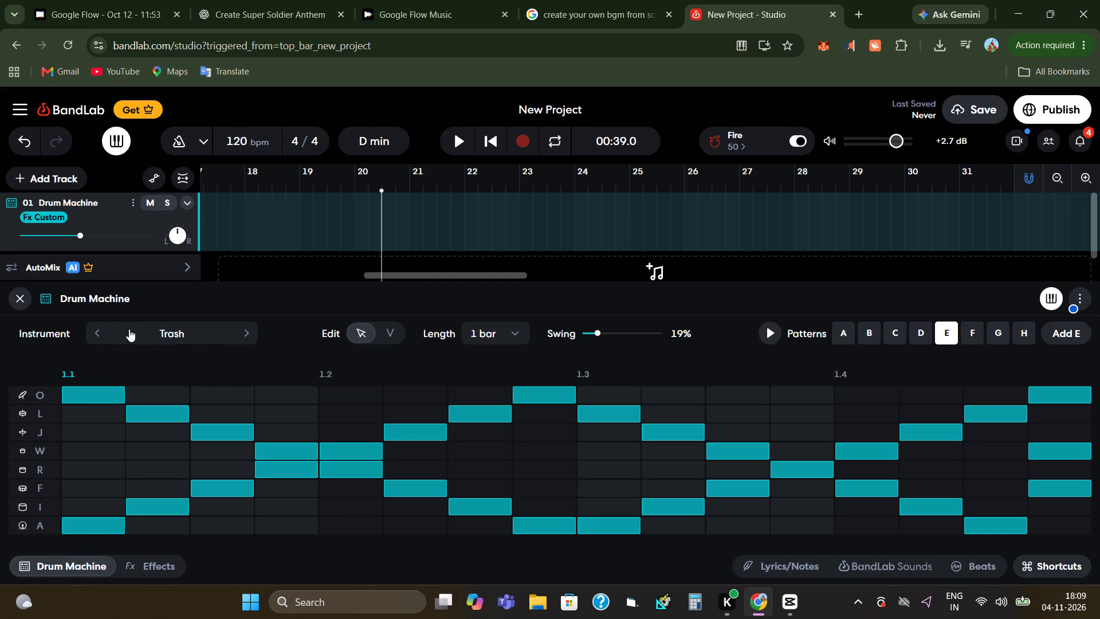
click(88, 295)
click(976, 334)
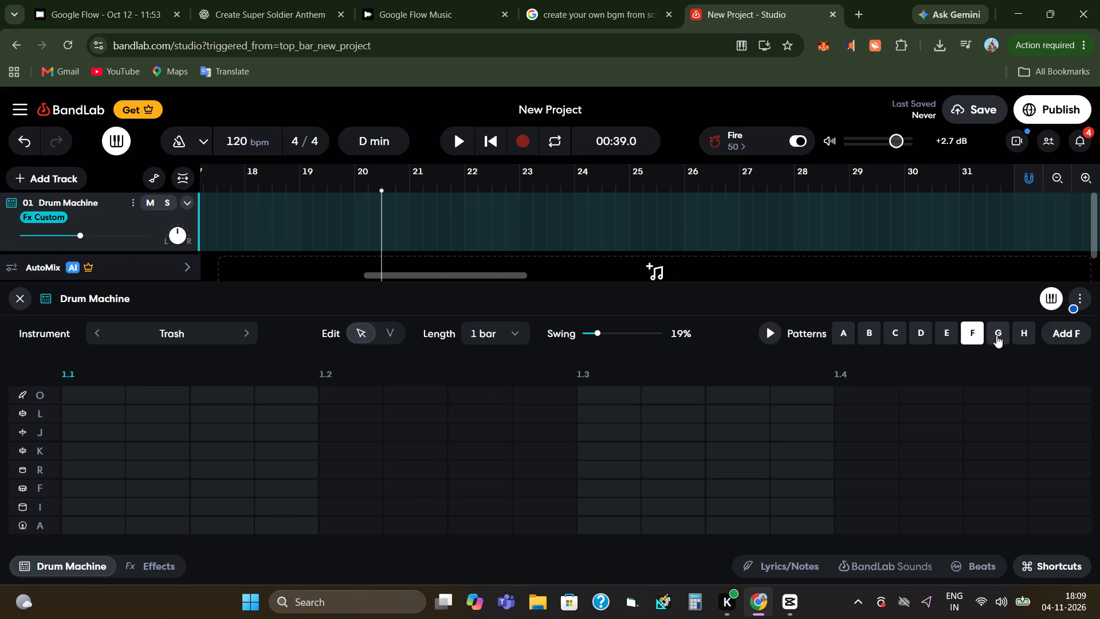
click(105, 402)
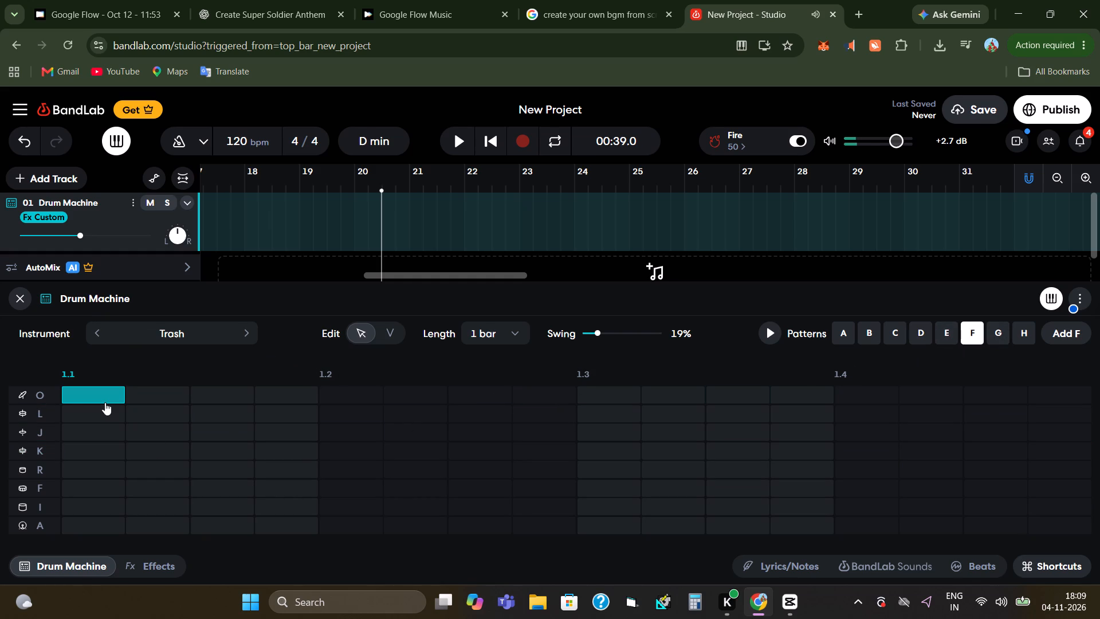
click(105, 402)
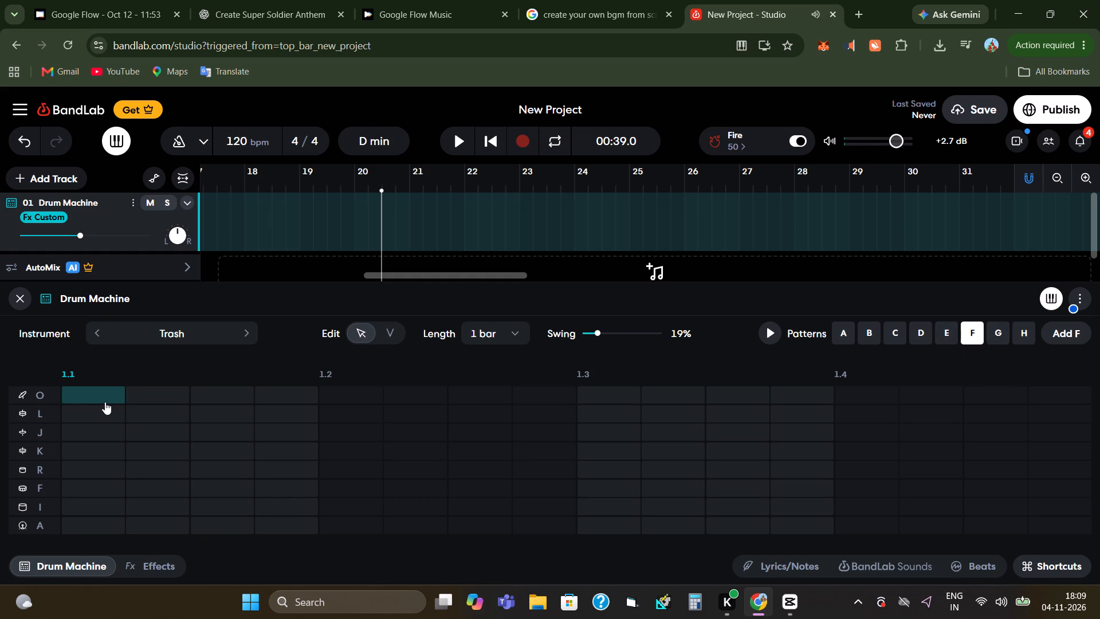
Audition the Trash kit's sounds with musical typing, repeating the F sound and ending with K and L.
text(lkdrtg)
key(h)
text(gf)
text(kl)
key(f)
key(f)
key(f)
key(f)
key(f)
key(f)
key(f)
key(f)
key(f)
key(f)
text(kl)
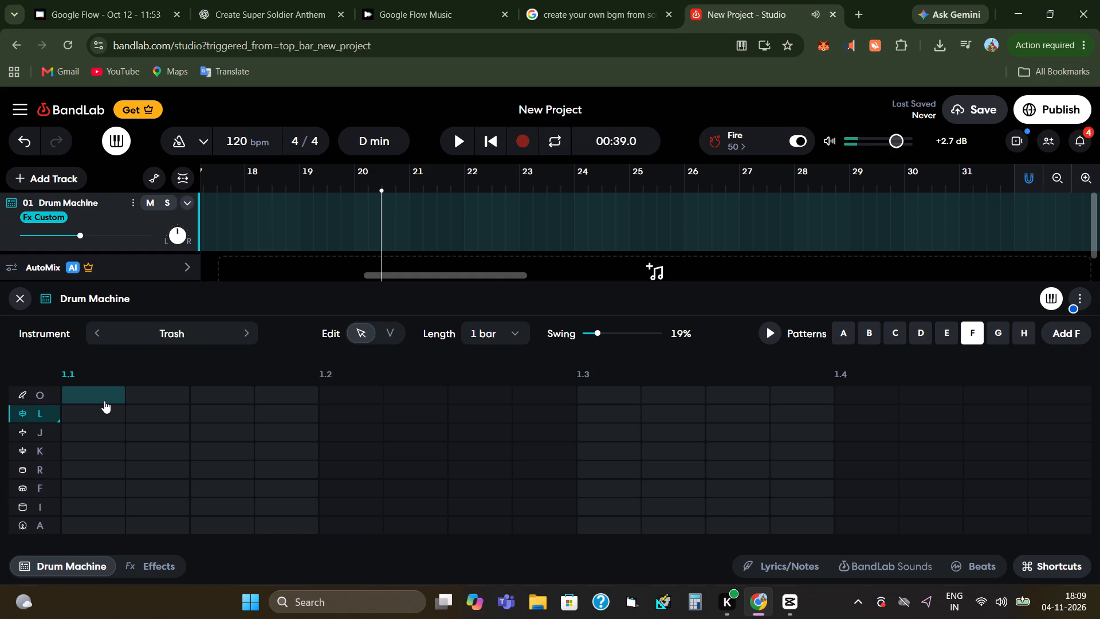
Add F, K and L hits on the first step of pattern F at beat 1.1.
click(104, 482)
click(93, 457)
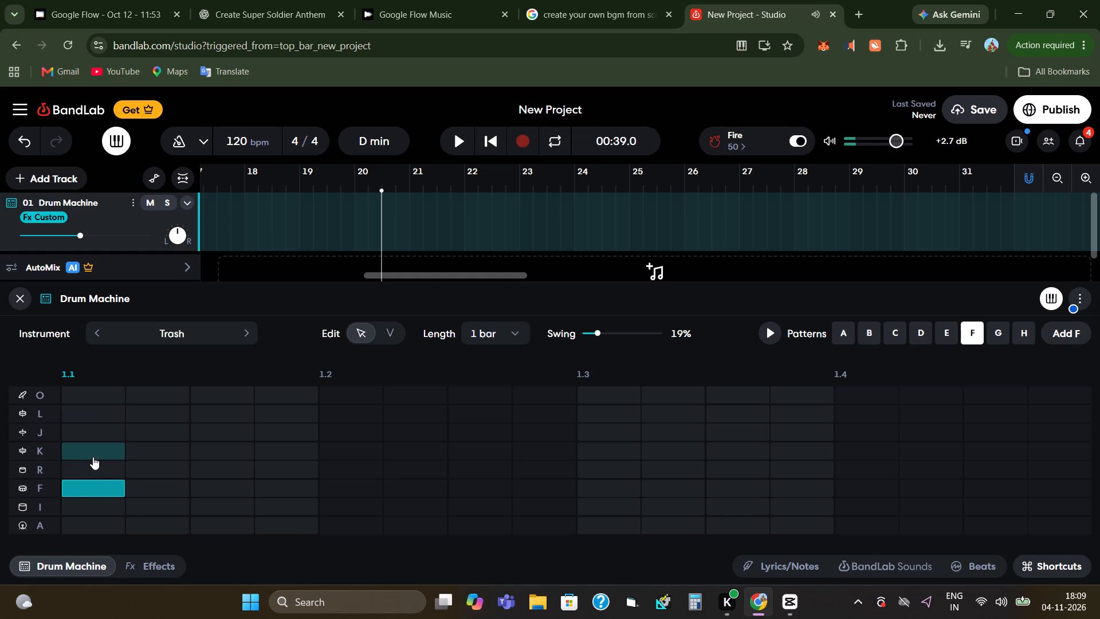
click(88, 425)
click(87, 425)
click(80, 418)
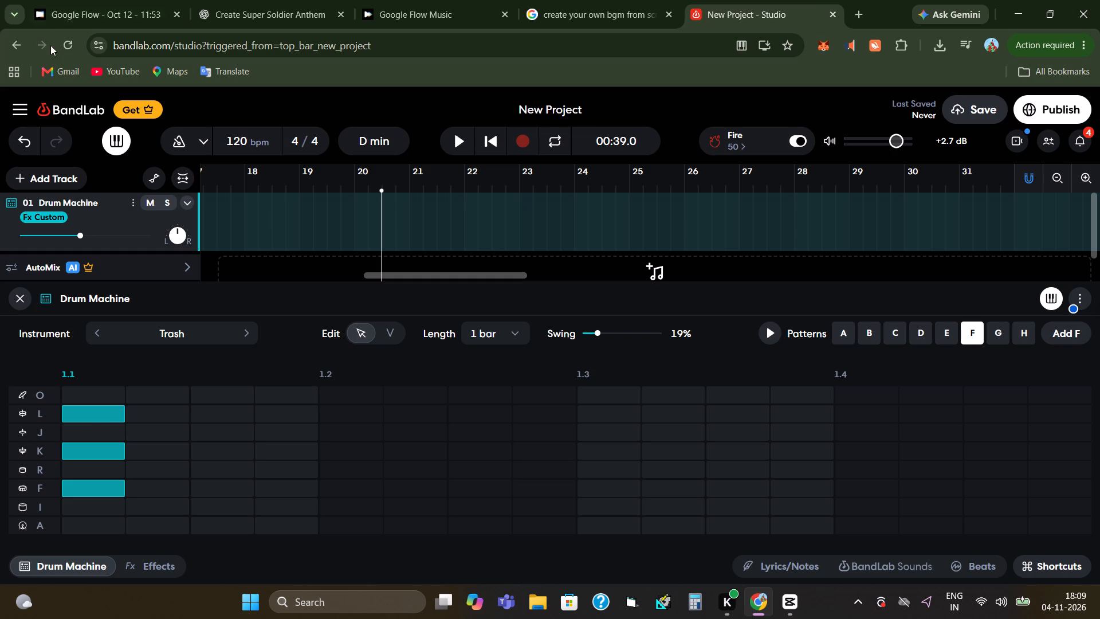
Audition the Trash kit's I, A and L sounds one after another as repeated hits.
key(i)
key(i)
key(i)
key(i)
key(i)
key(i)
key(i)
key(i)
key(i)
key(i)
key(i)
key(i)
key(i)
key(i)
key(i)
key(i)
key(i)
key(i)
key(i)
key(i)
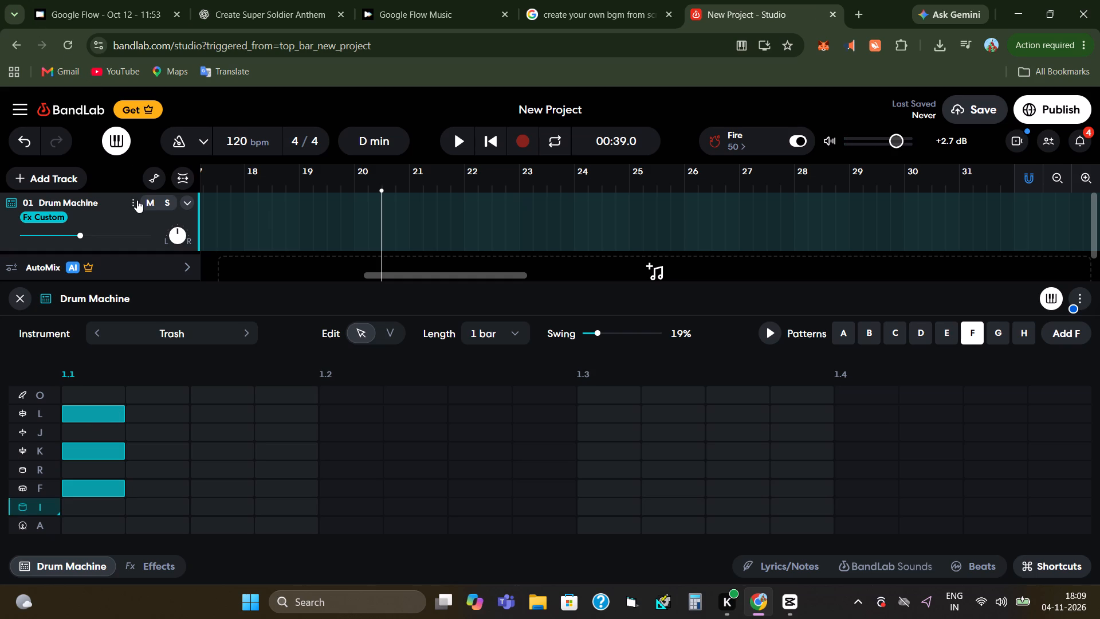
key(a)
key(a)
key(a)
key(a)
key(a)
key(a)
key(a)
key(a)
key(a)
key(a)
key(a)
key(a)
key(a)
key(a)
key(a)
key(a)
key(a)
key(a)
key(a)
key(a)
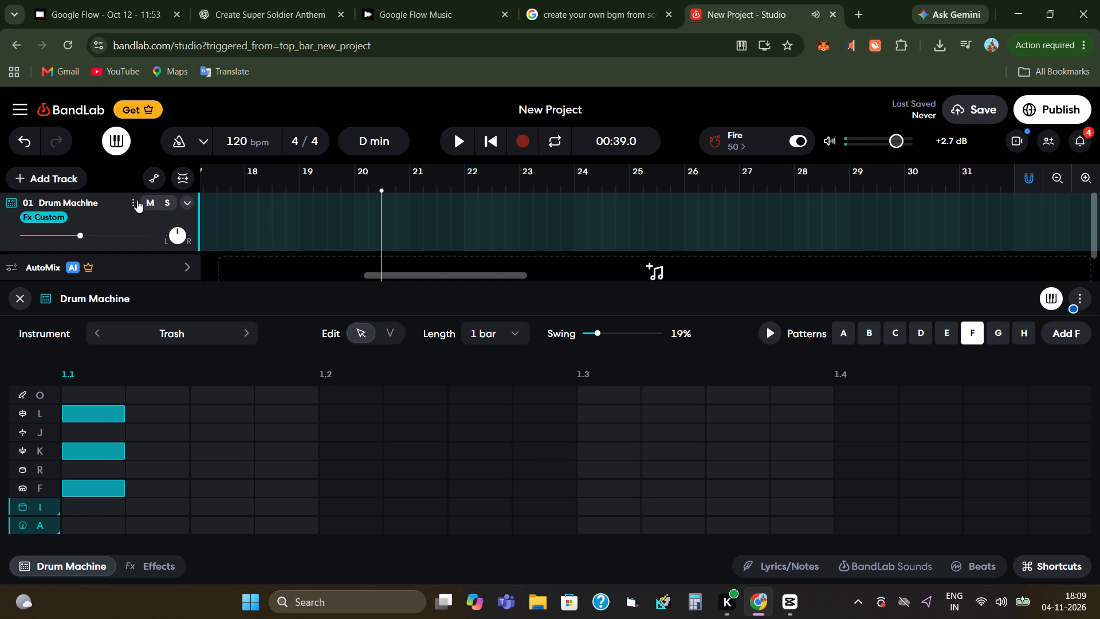
key(l)
key(l)
key(l)
key(l)
key(l)
key(l)
key(l)
key(l)
key(l)
key(l)
key(l)
key(l)
key(l)
key(l)
key(l)
key(l)
key(l)
key(l)
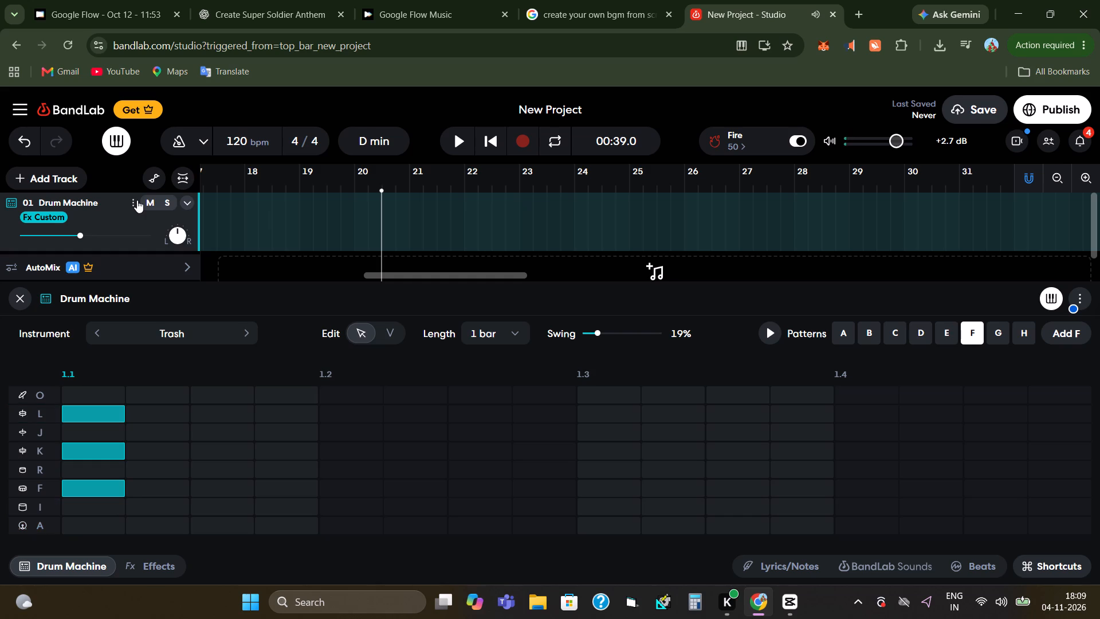
Improvise rhythms with the Trash kit, combining its O, K, L, A, I, F, R and J sounds.
text(ok)
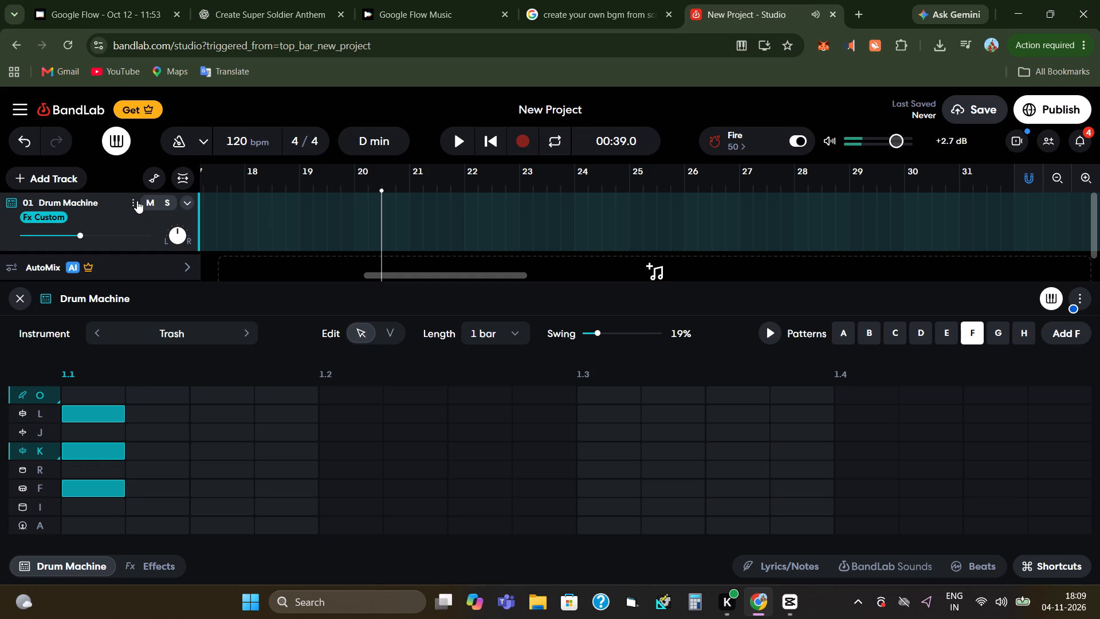
key(o)
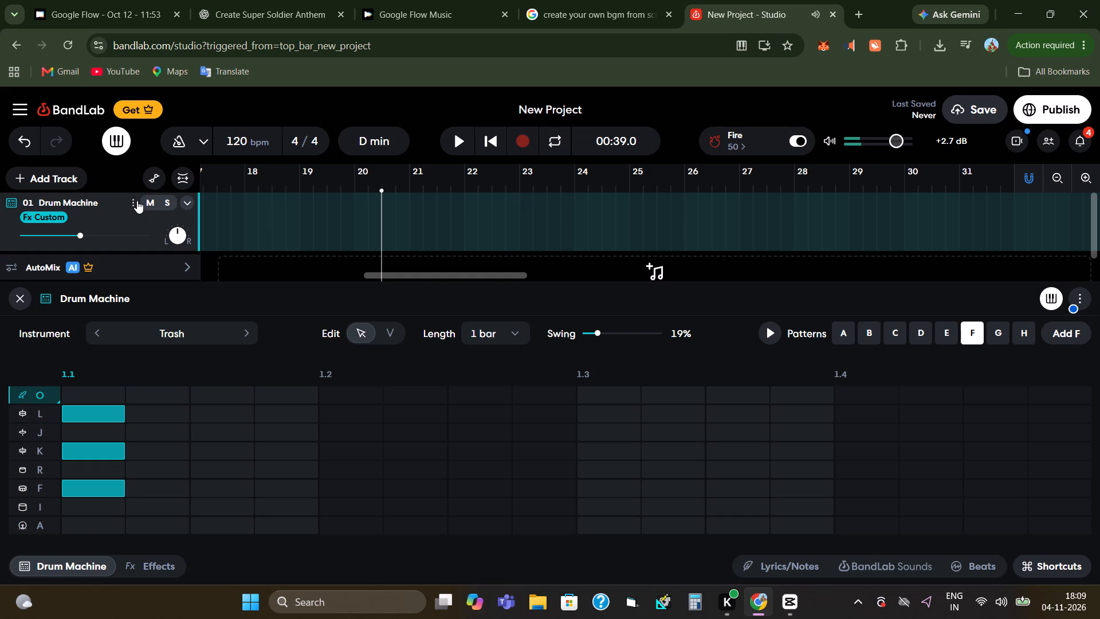
text(kl)
text(lokl)
text(loki)
text(loki)
text(lokaak)
text(aka)
text(aoaoaalal)
text(alalala)
text(la)
key(q)
text(www)
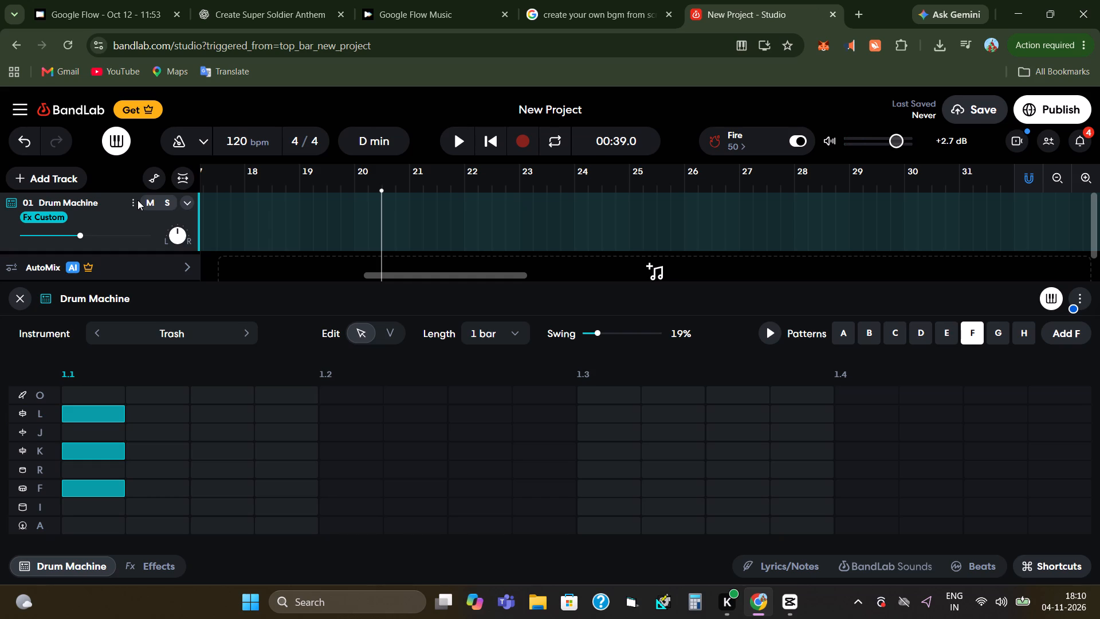
text(ia)
text(ia)
key(i)
key(f)
text(ifiririri)
text(jijijjajjajajljljjj)
text(jljlj)
text(ljoljoljojlkjlkljlkjlj)
scroll(137, 199, up, 1)
text(kjkjlkjlkjlklkjlkj)
key(l)
key(k)
key(j)
key(l)
key(j)
key(k)
key(l)
key(j)
key(k)
key(l)
key(j)
key(l)
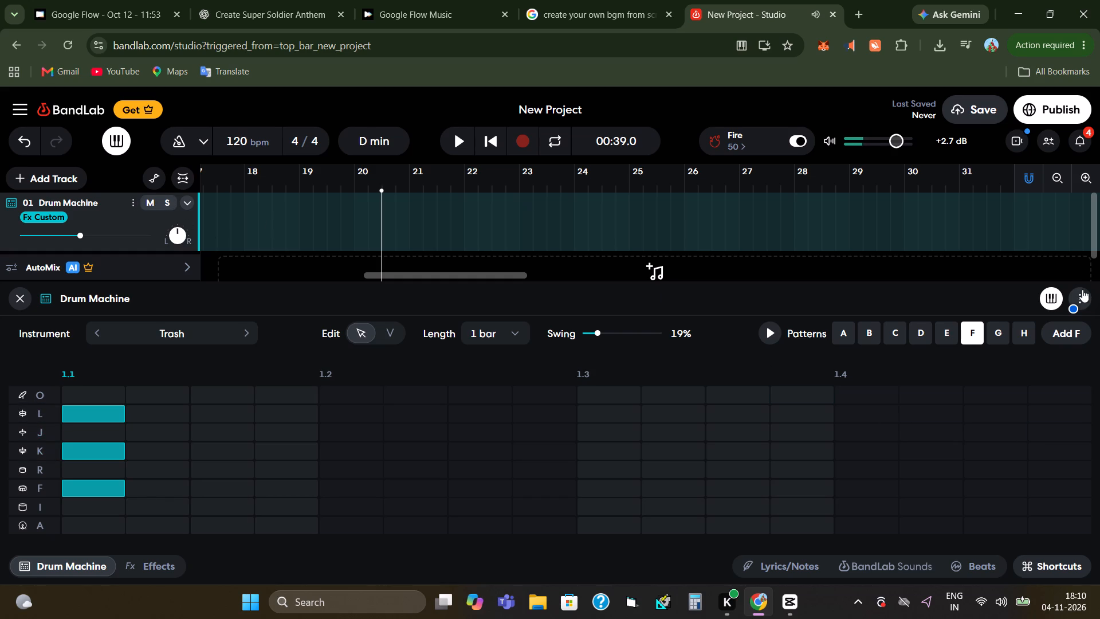
Toggle musical typing briefly and check the Drum Machine's MIDI device setting.
click(1080, 302)
click(1044, 297)
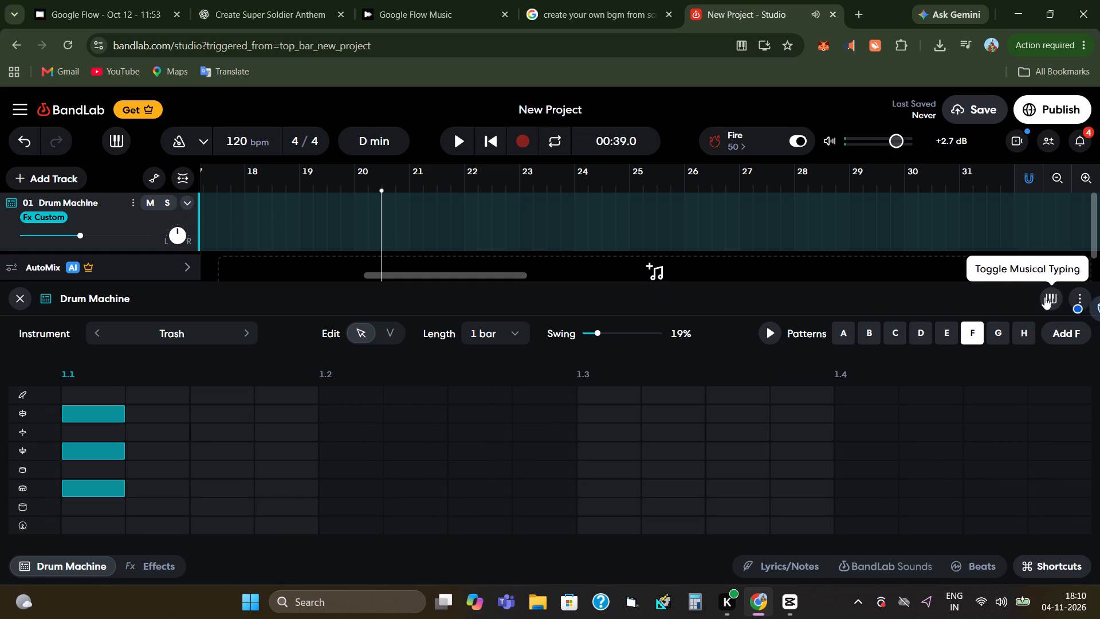
click(1080, 290)
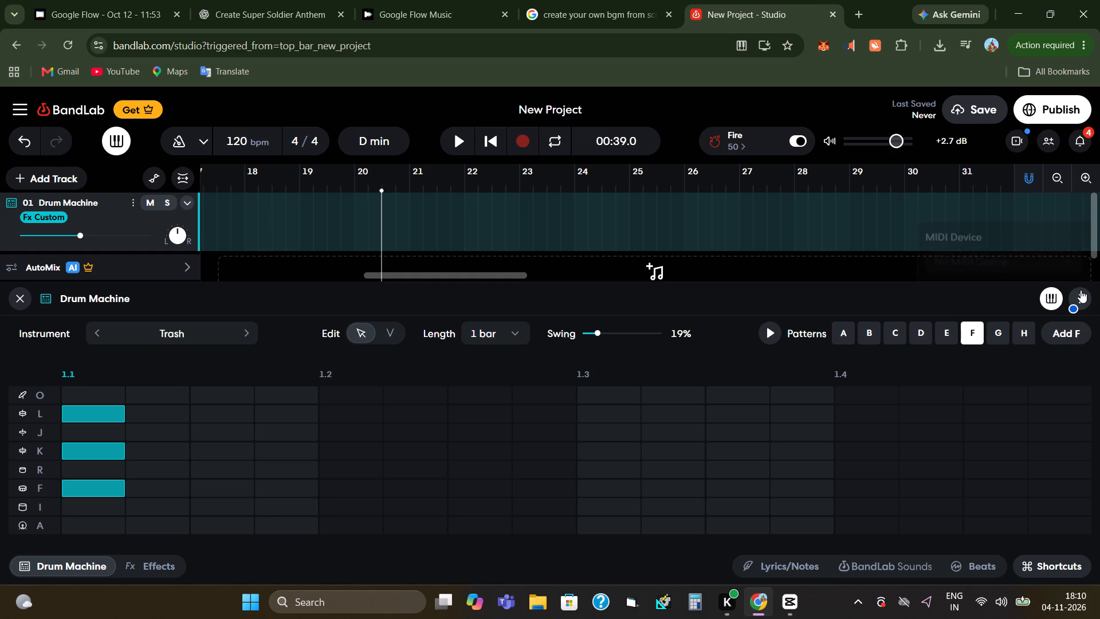
click(1072, 256)
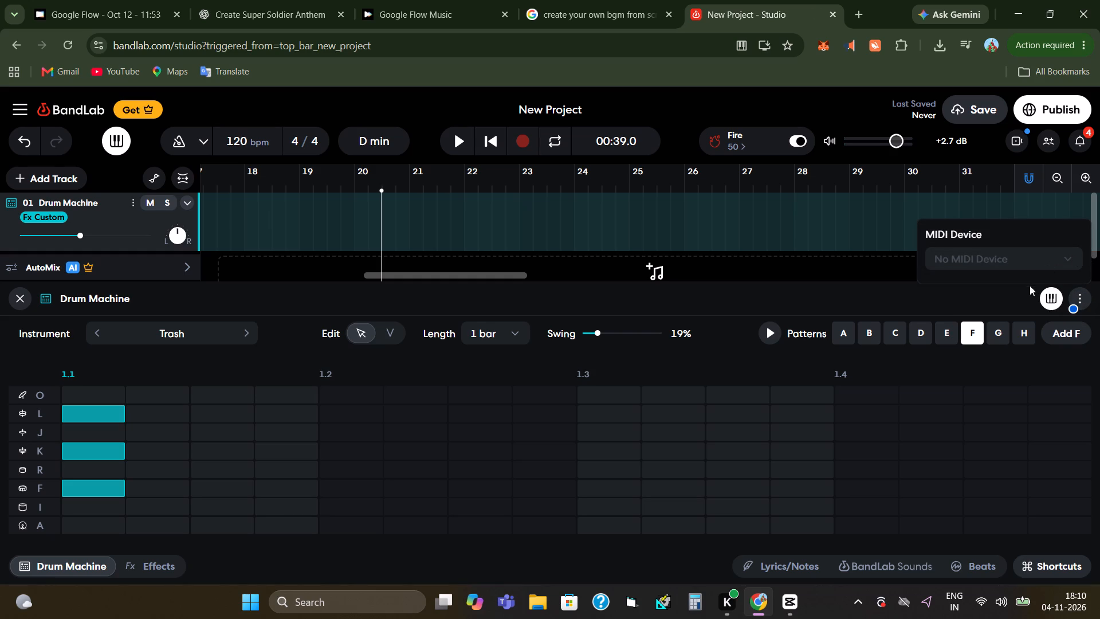
click(1015, 296)
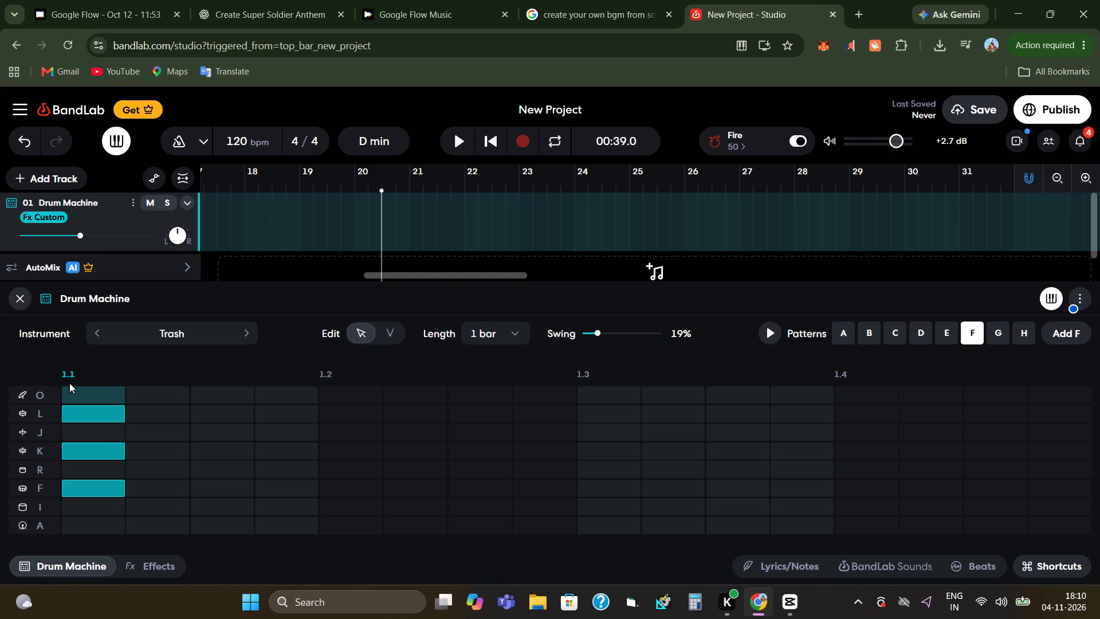
Try a J hit on the second step of pattern F, and add O, A and R hits there instead.
double_click(171, 431)
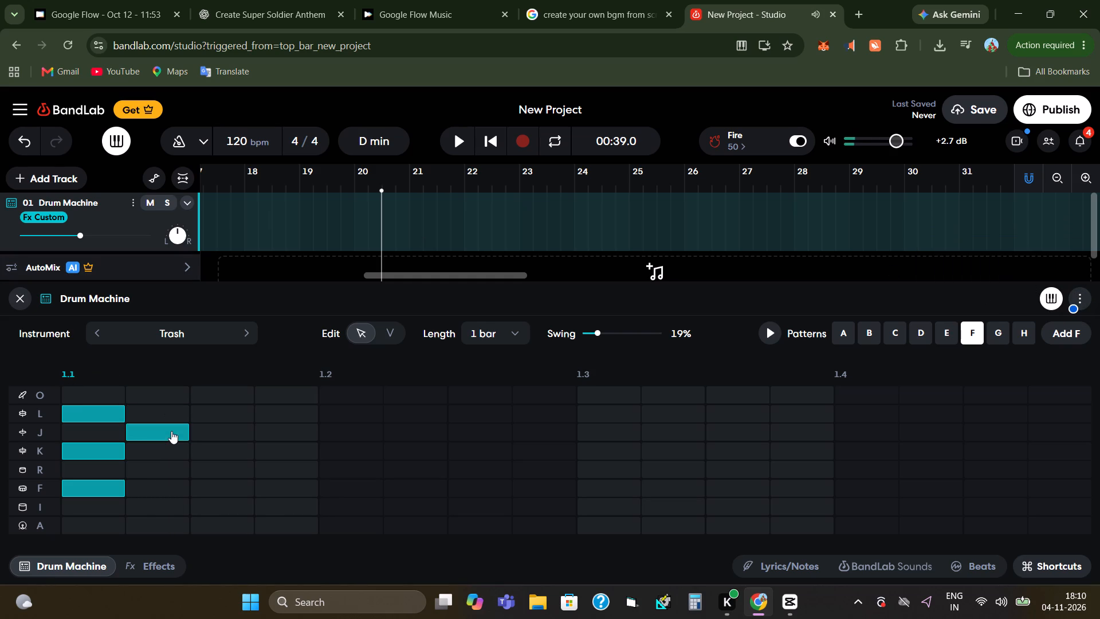
click(158, 397)
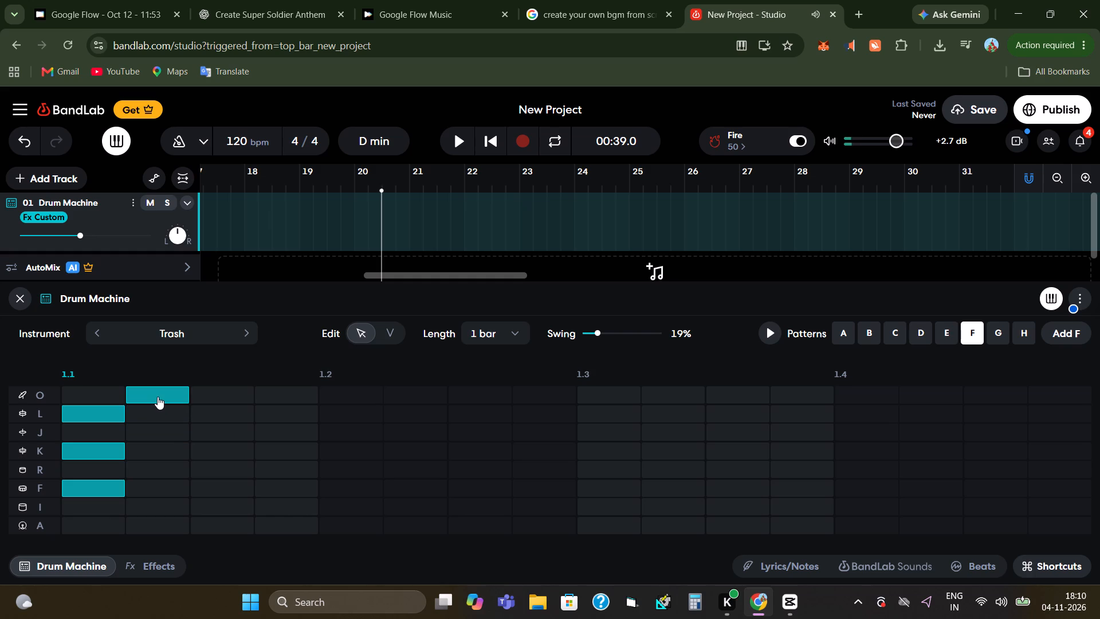
click(166, 526)
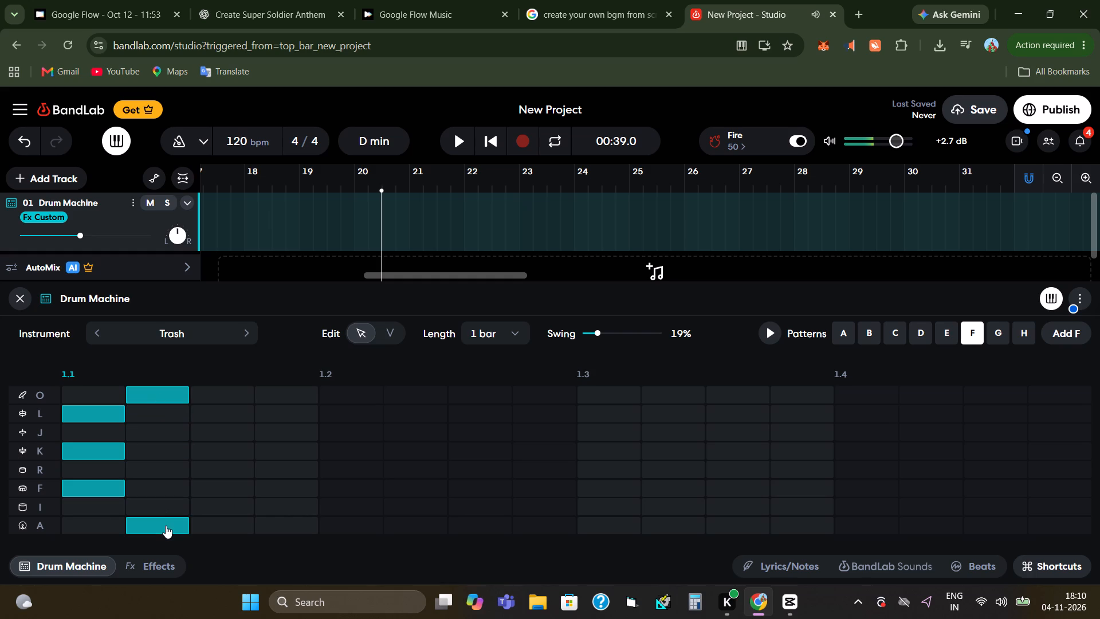
click(167, 475)
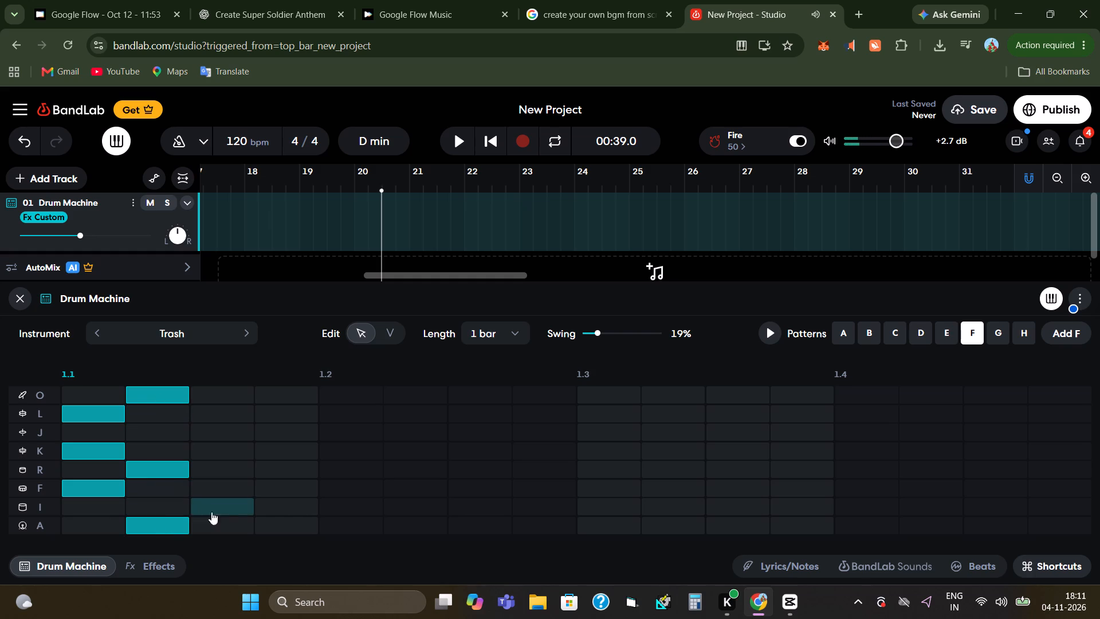
Add I, K and L hits on the third step of pattern F, and L and F hits on the fourth.
click(227, 513)
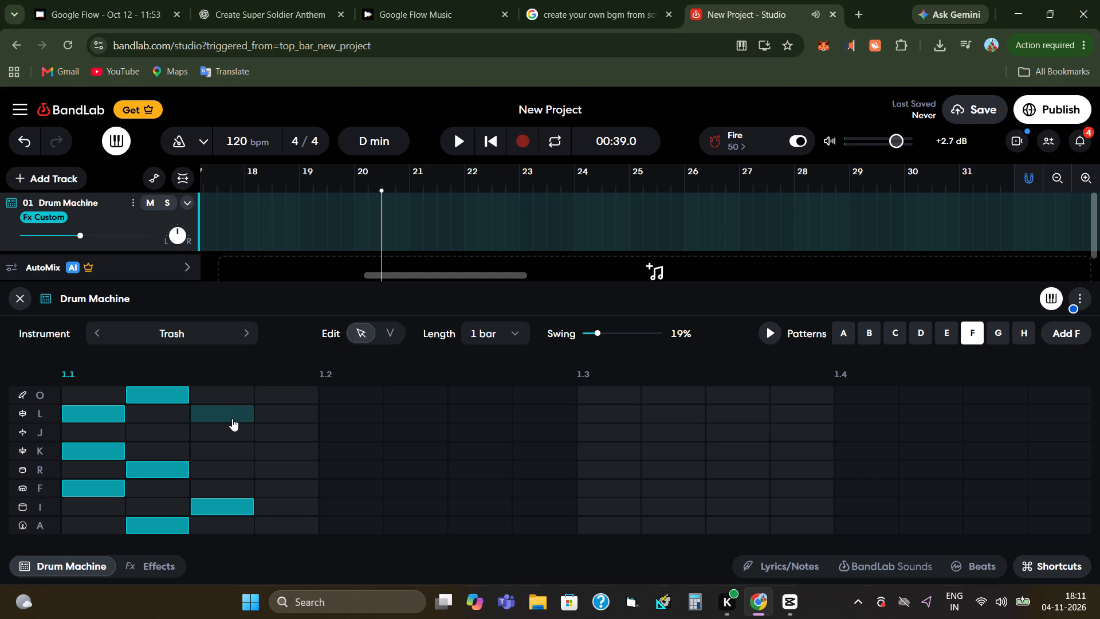
text(lk)
key(l)
key(l)
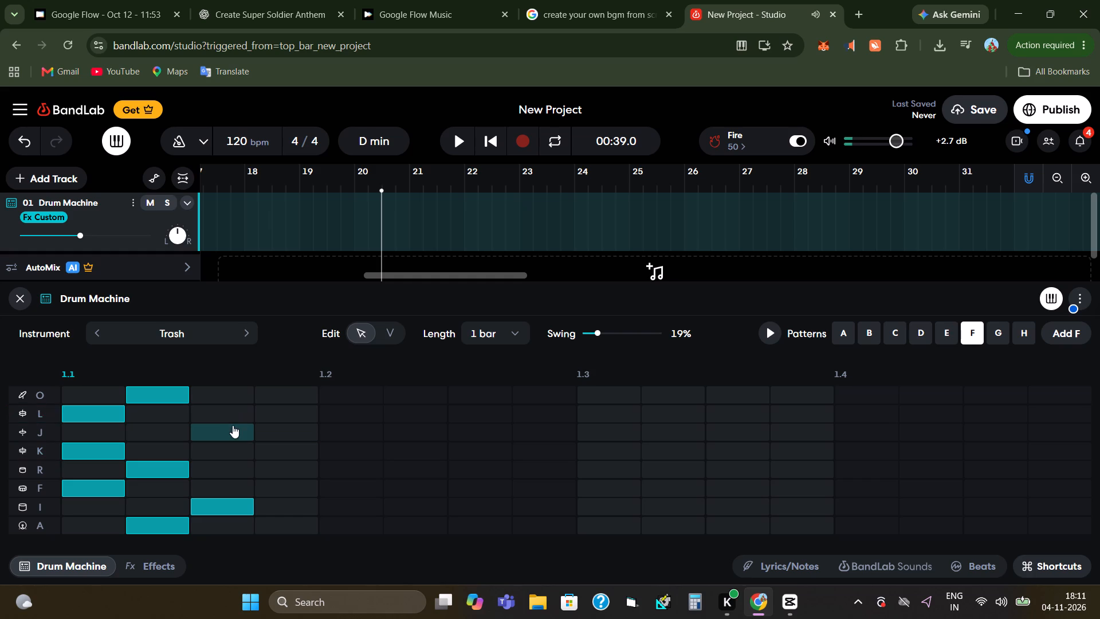
click(230, 443)
click(229, 410)
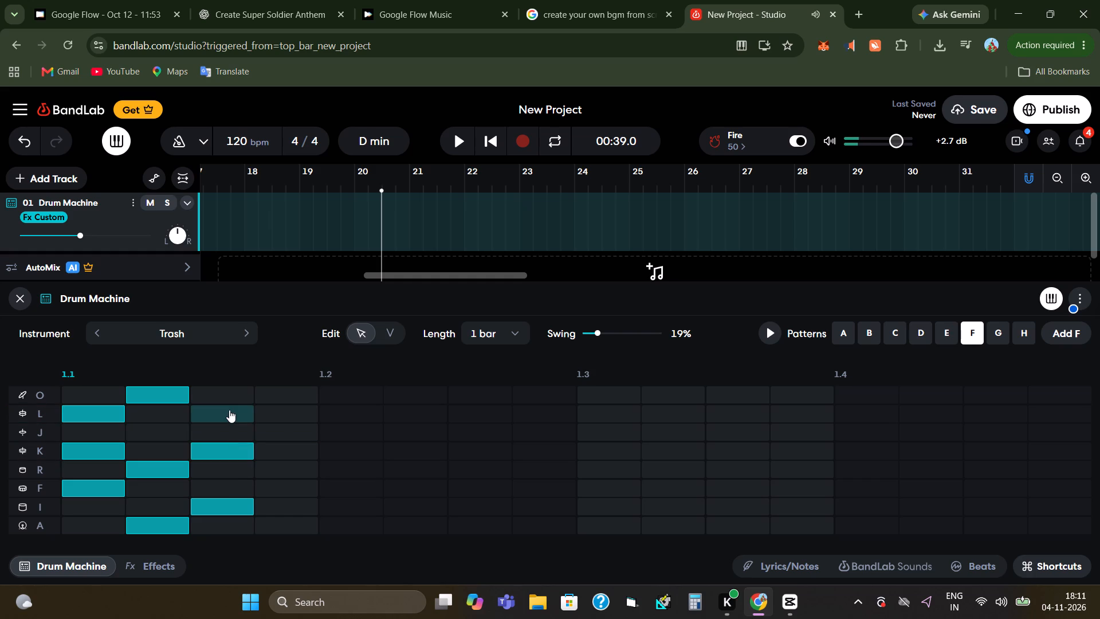
click(281, 421)
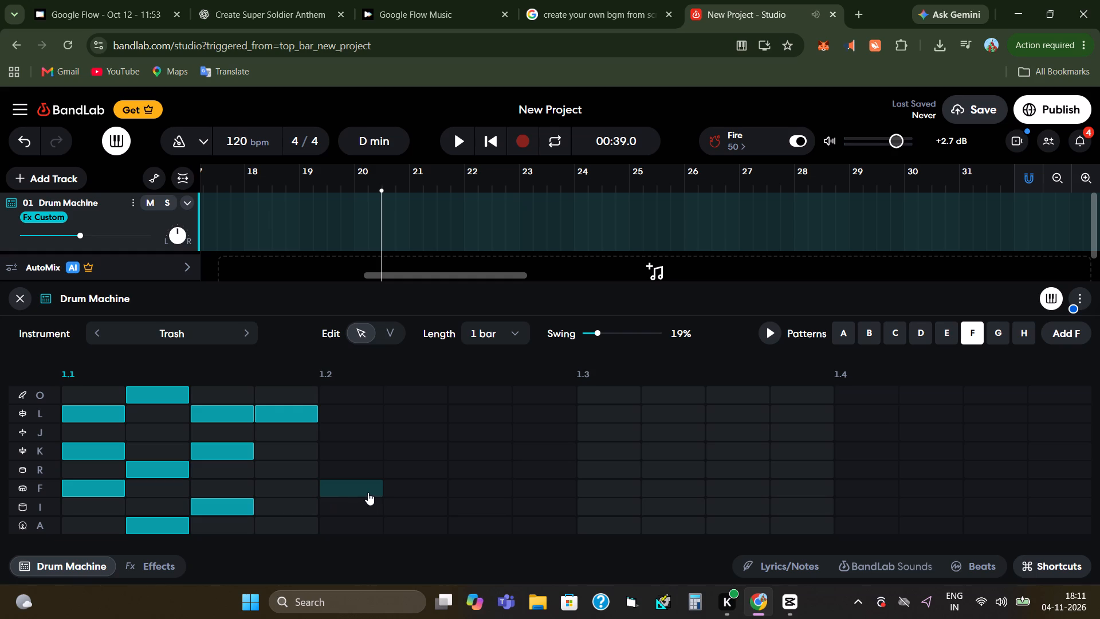
click(307, 493)
Add K and O hits on the fifth step of pattern F, and F, J and A hits on the sixth.
click(367, 456)
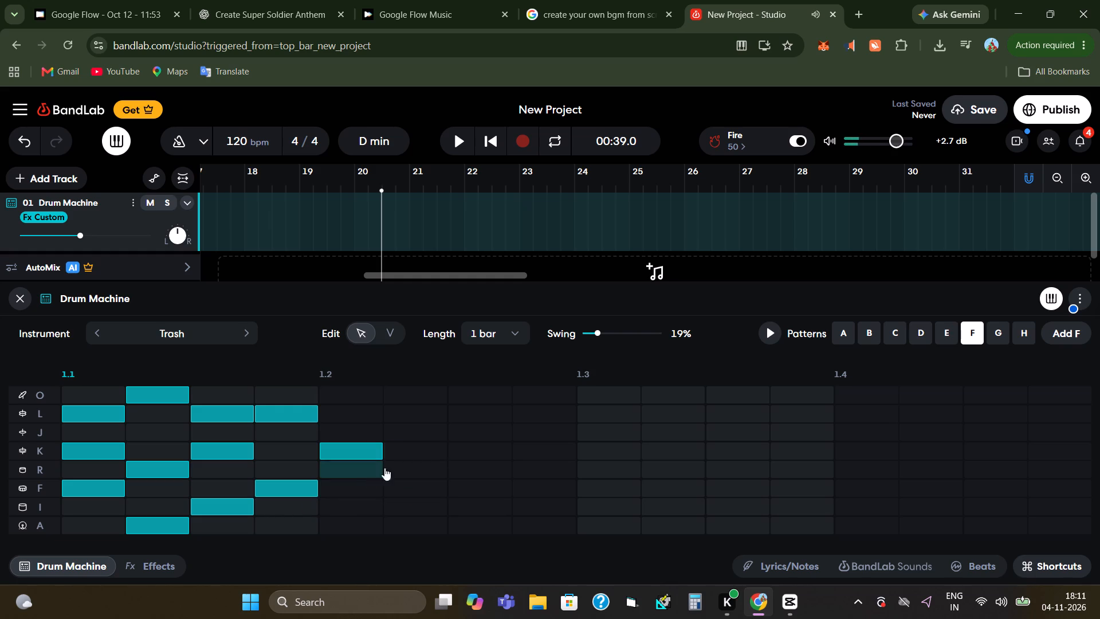
click(371, 406)
click(371, 406)
click(371, 393)
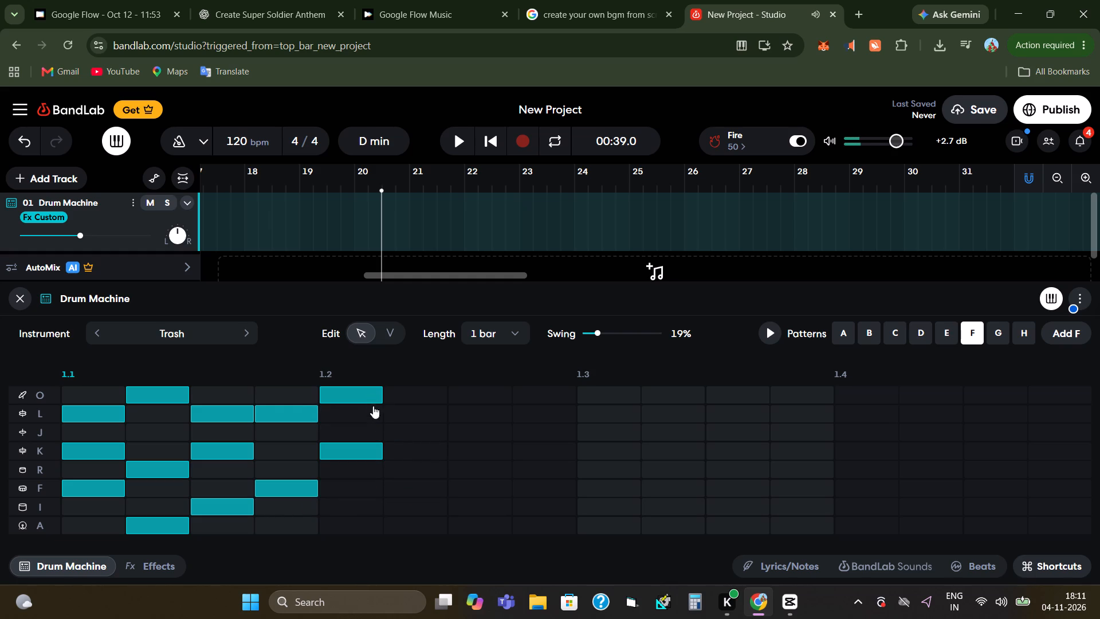
click(429, 491)
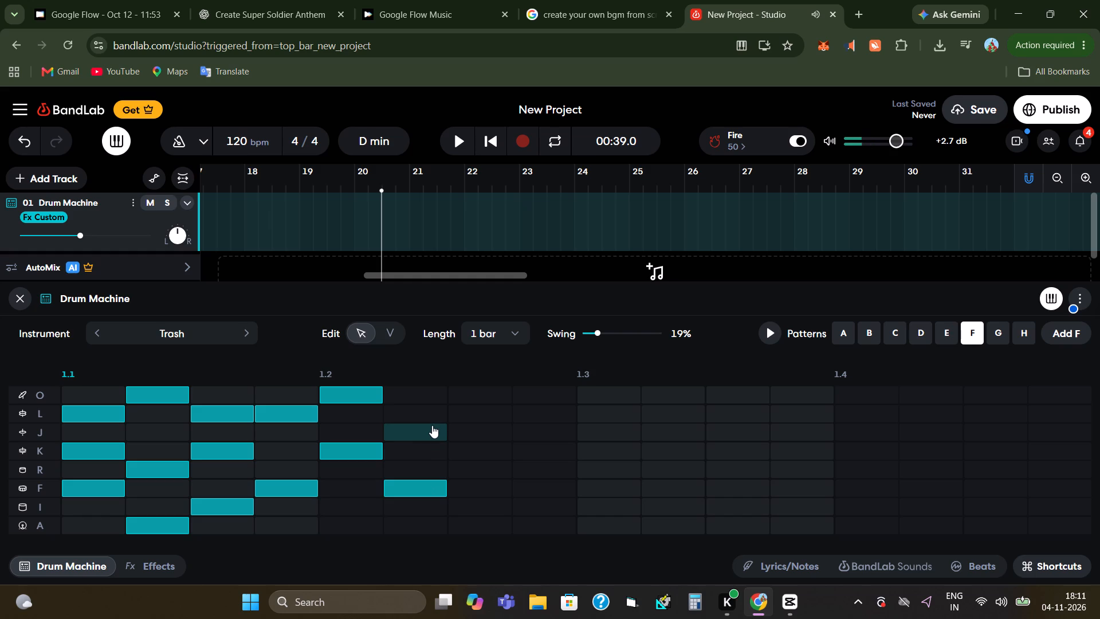
click(432, 425)
click(437, 523)
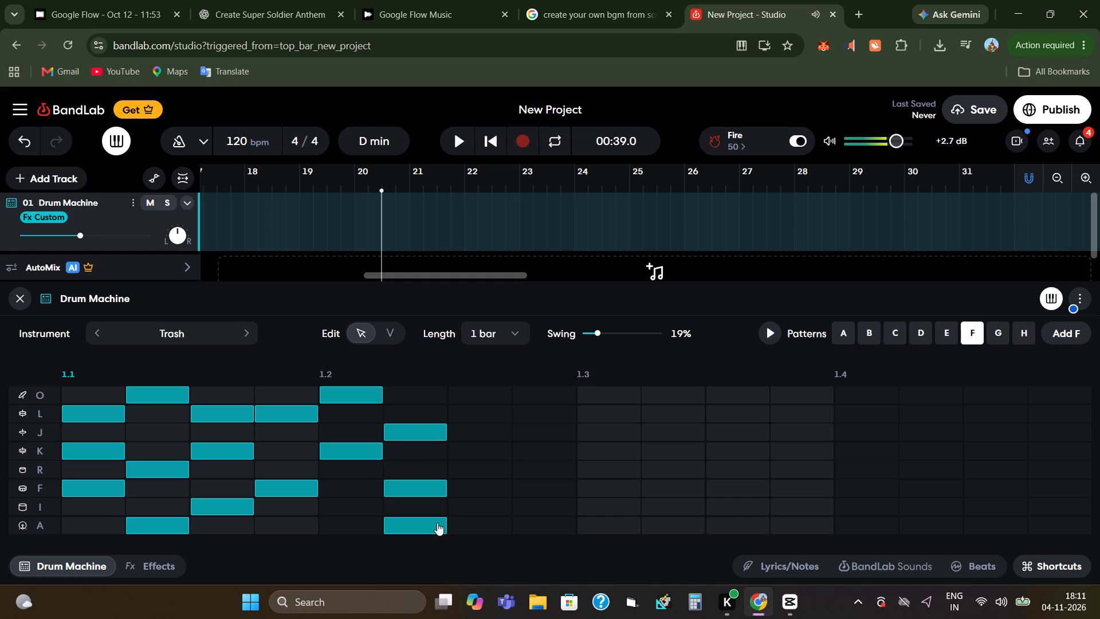
Add R and J hits on pattern F's eighth step, A and O on the ninth, and F and J on the tenth.
click(603, 517)
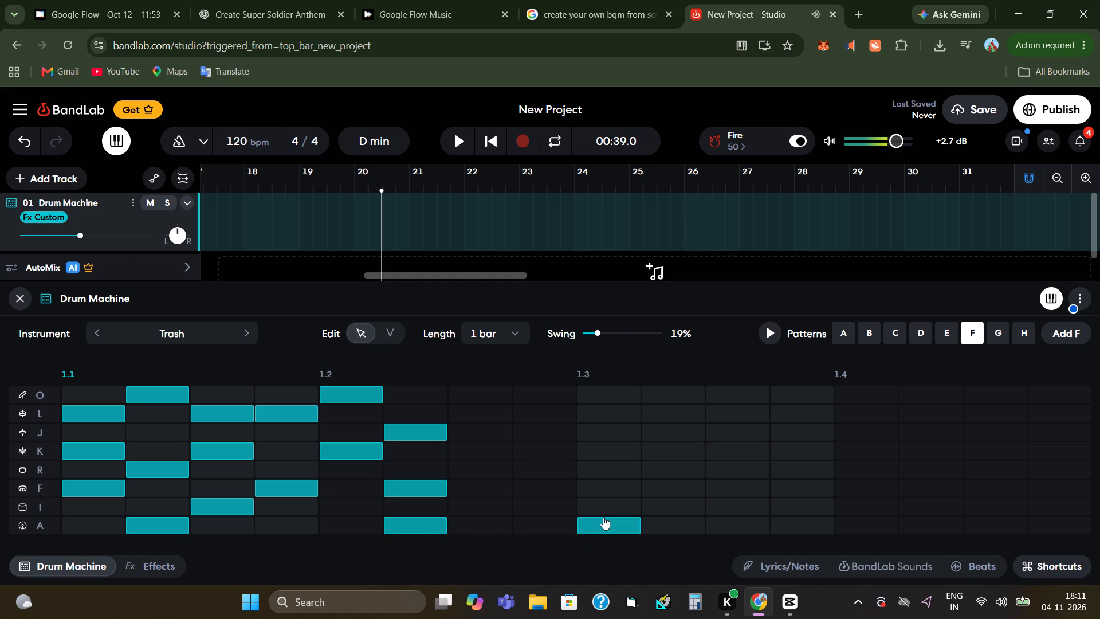
click(561, 465)
click(555, 434)
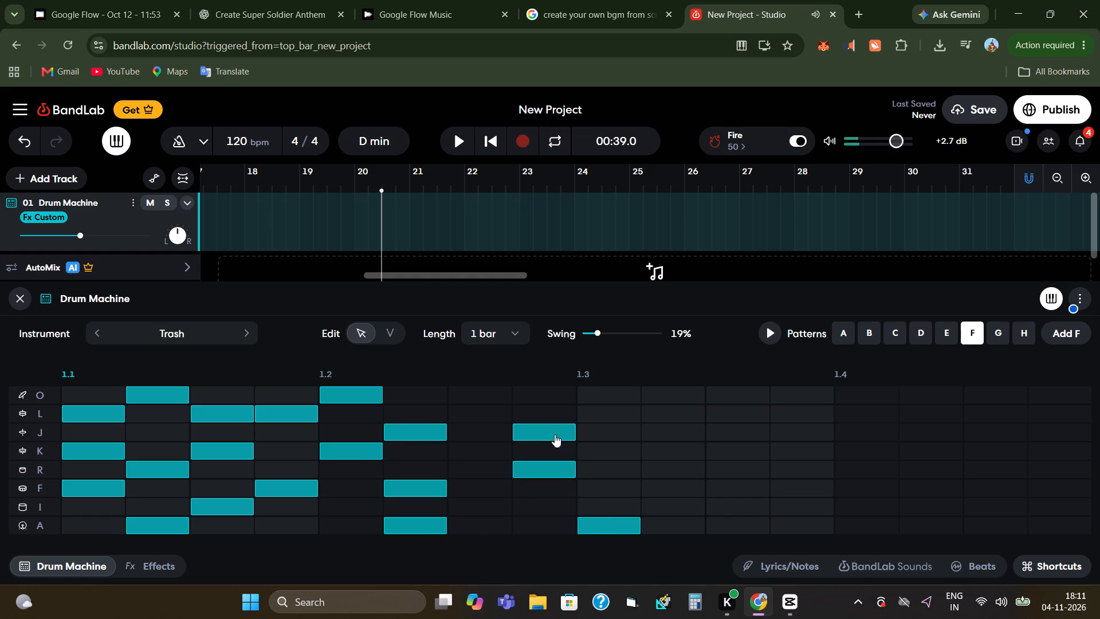
click(680, 484)
click(675, 426)
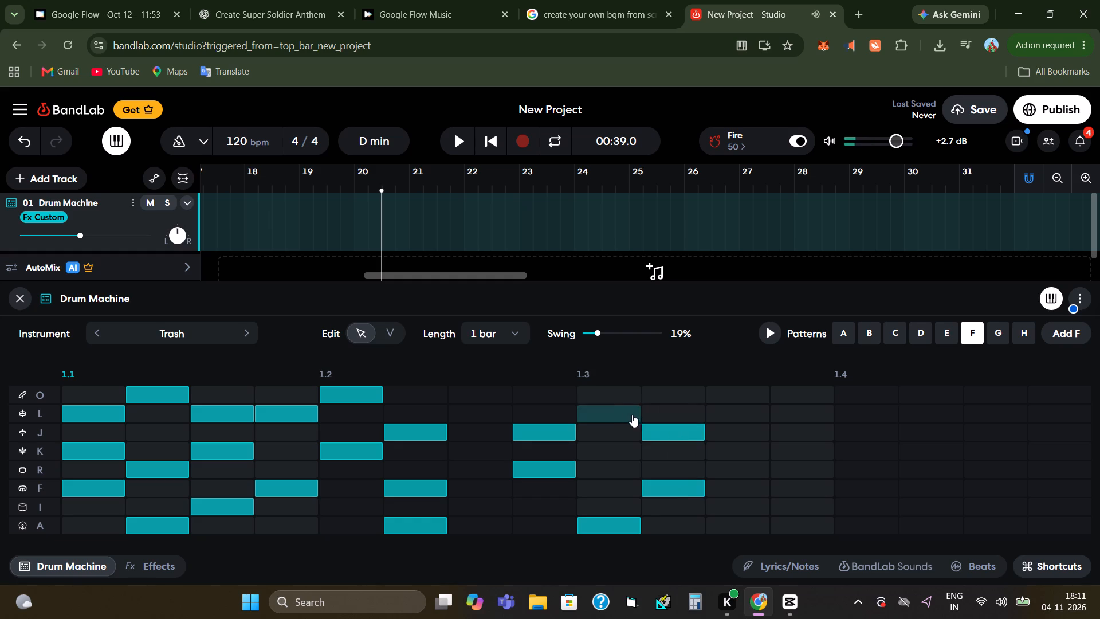
click(617, 401)
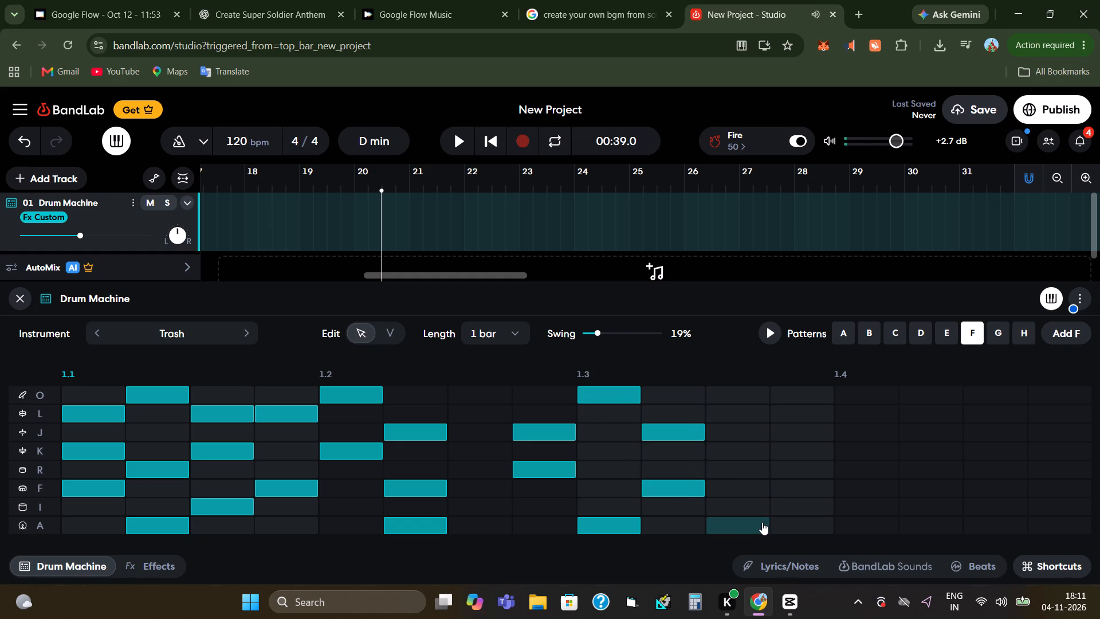
Add I and R hits on the eleventh step of pattern F, and J and L hits on the twelfth.
click(756, 510)
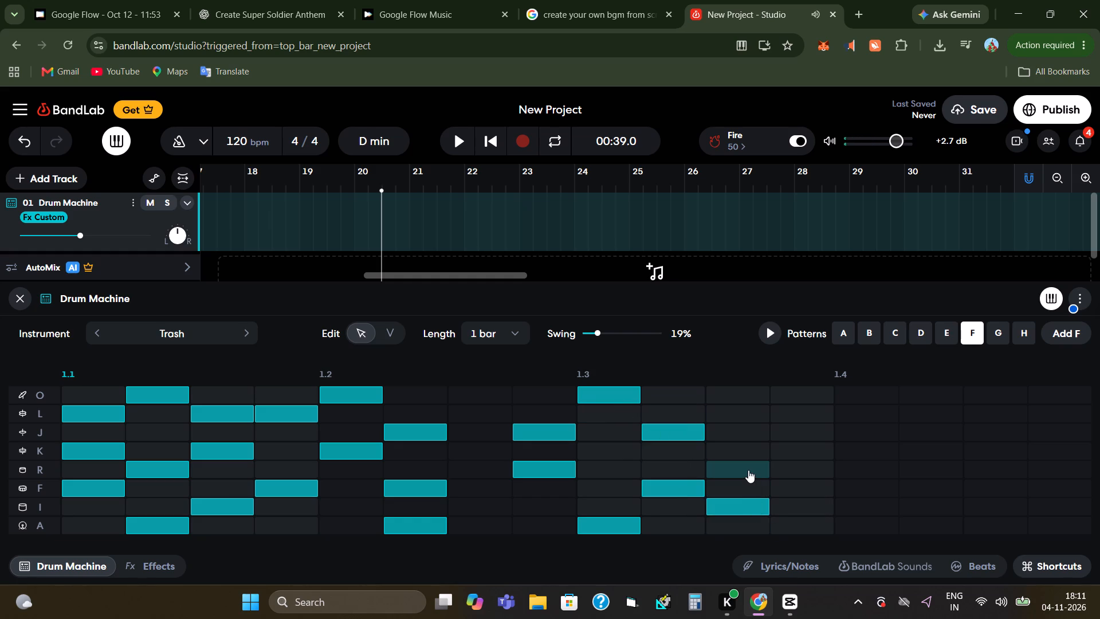
click(748, 470)
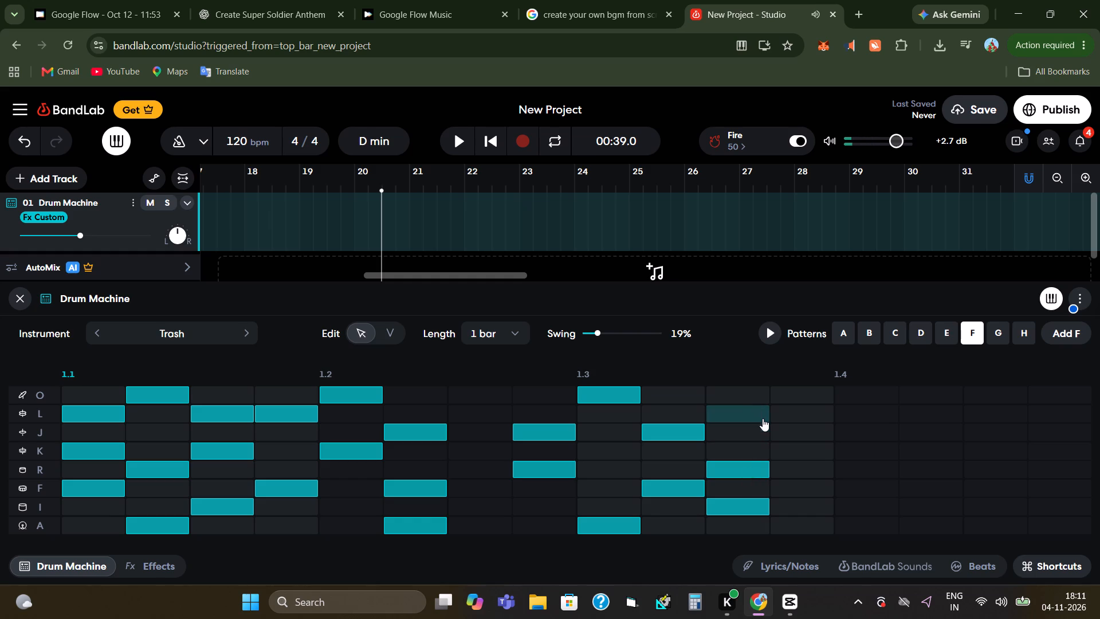
click(803, 437)
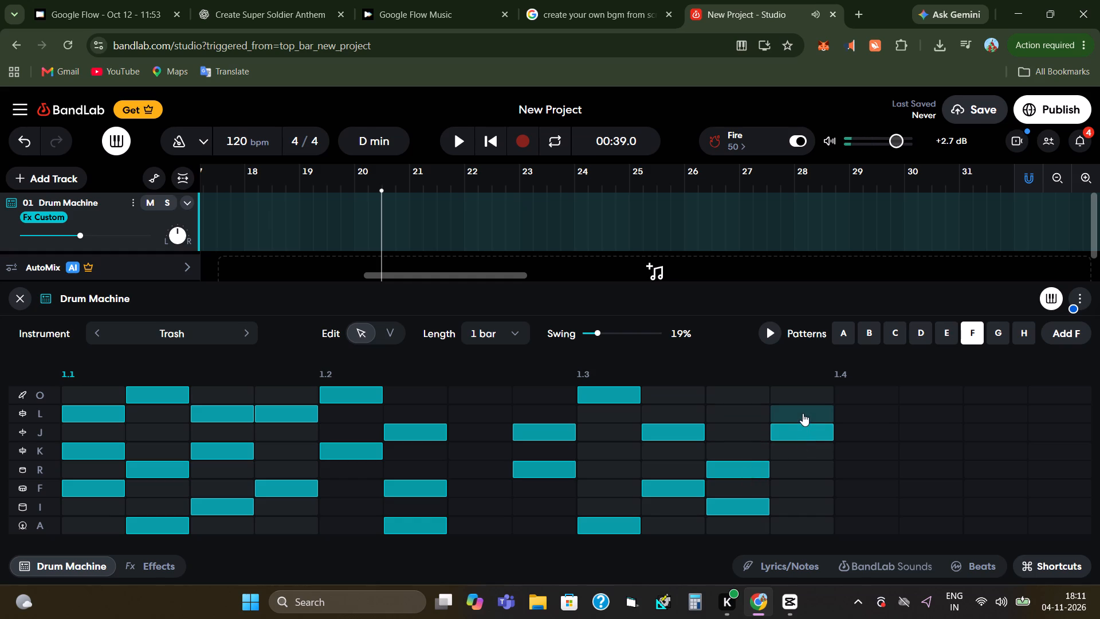
click(803, 413)
In pattern F, add A, F and R hits on step 13, O and J on 14, I and F on 15, K and J on 16.
click(859, 518)
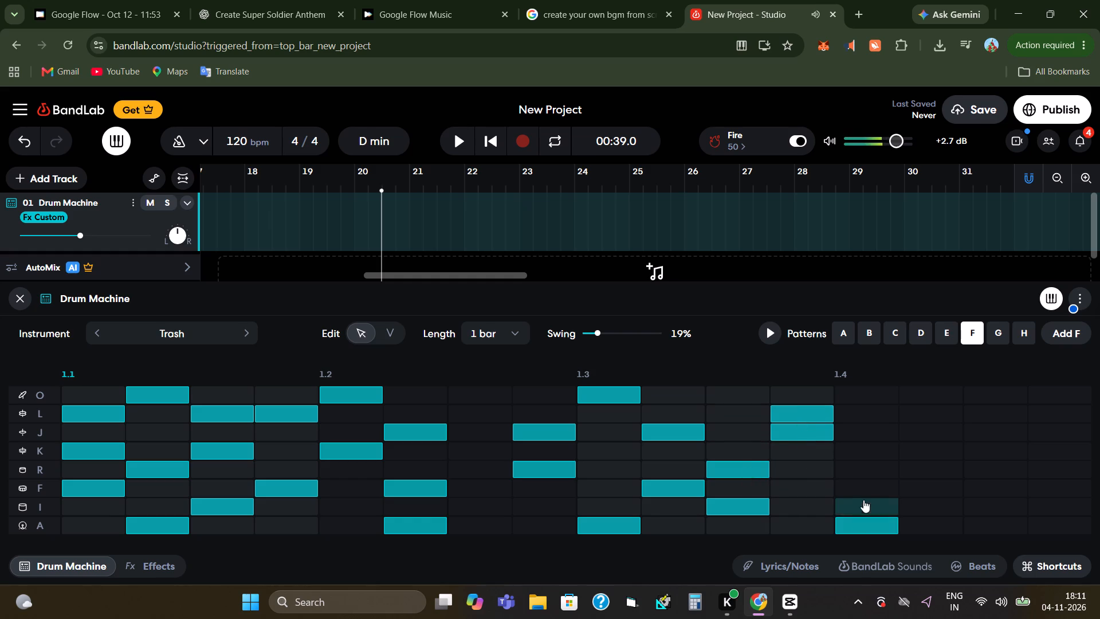
click(866, 483)
click(866, 476)
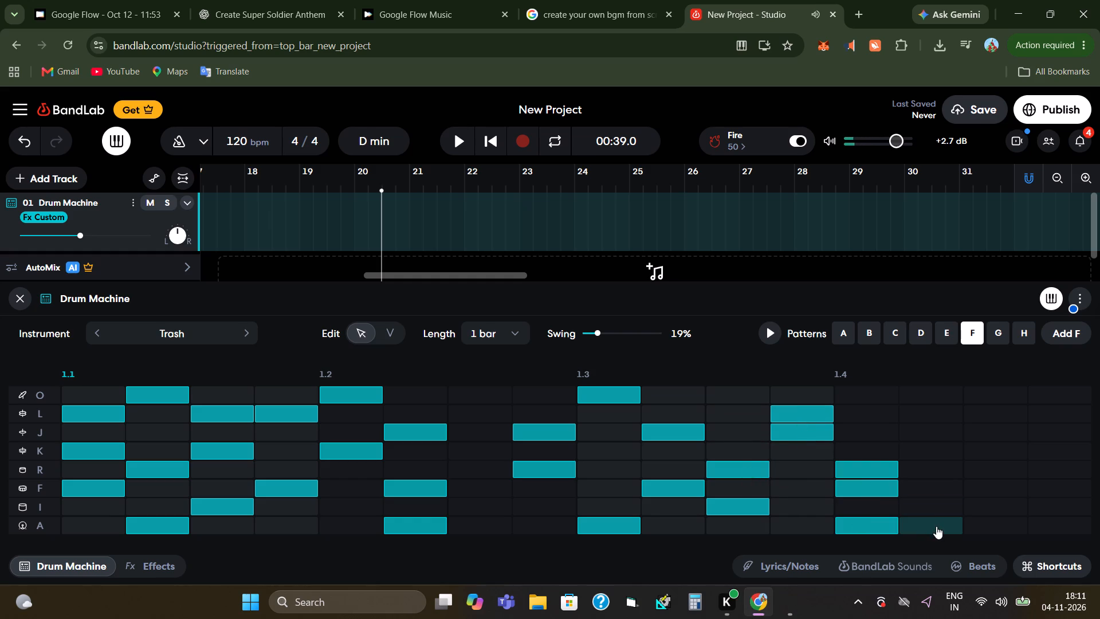
click(939, 399)
click(948, 432)
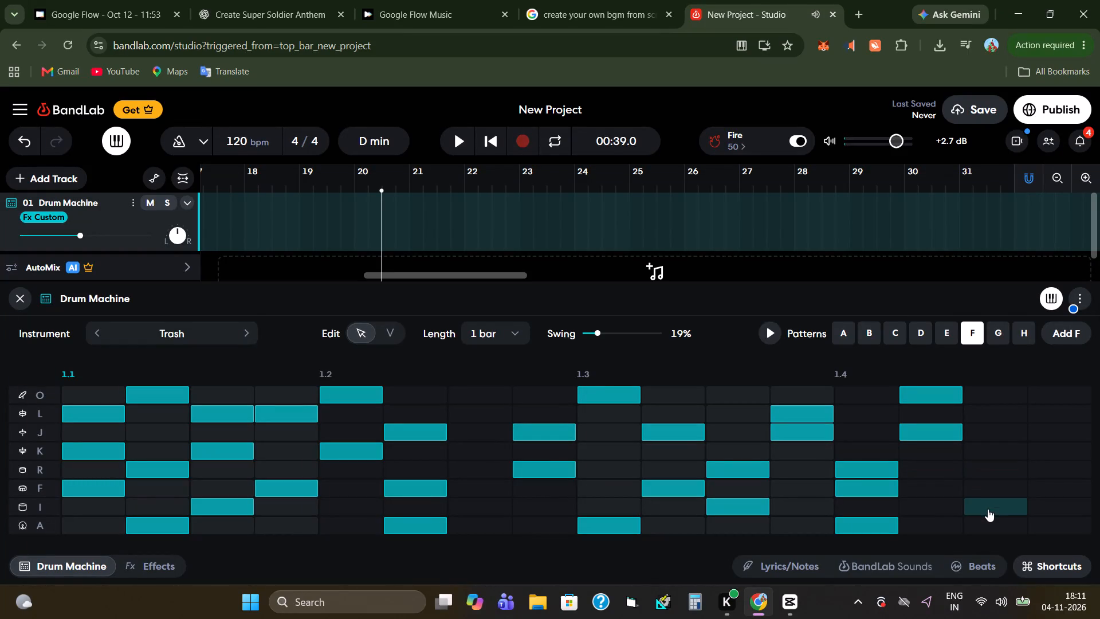
click(988, 509)
click(991, 482)
click(1050, 459)
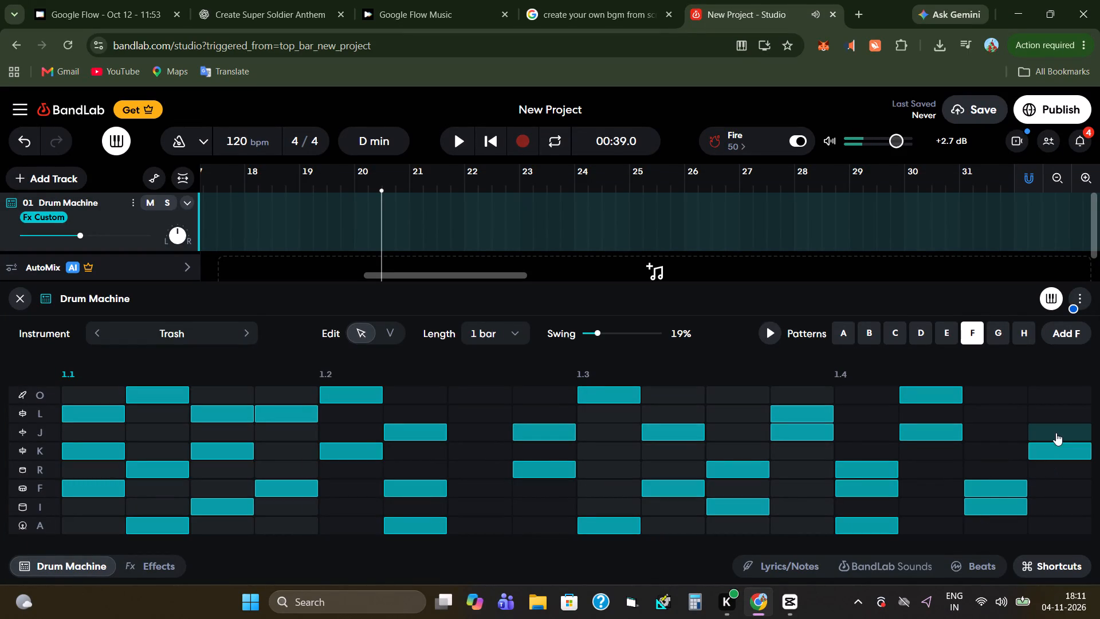
click(1056, 429)
Lower the Drum Machine's Feedback Killer amount while pattern F plays, and return to the pattern grid.
click(773, 326)
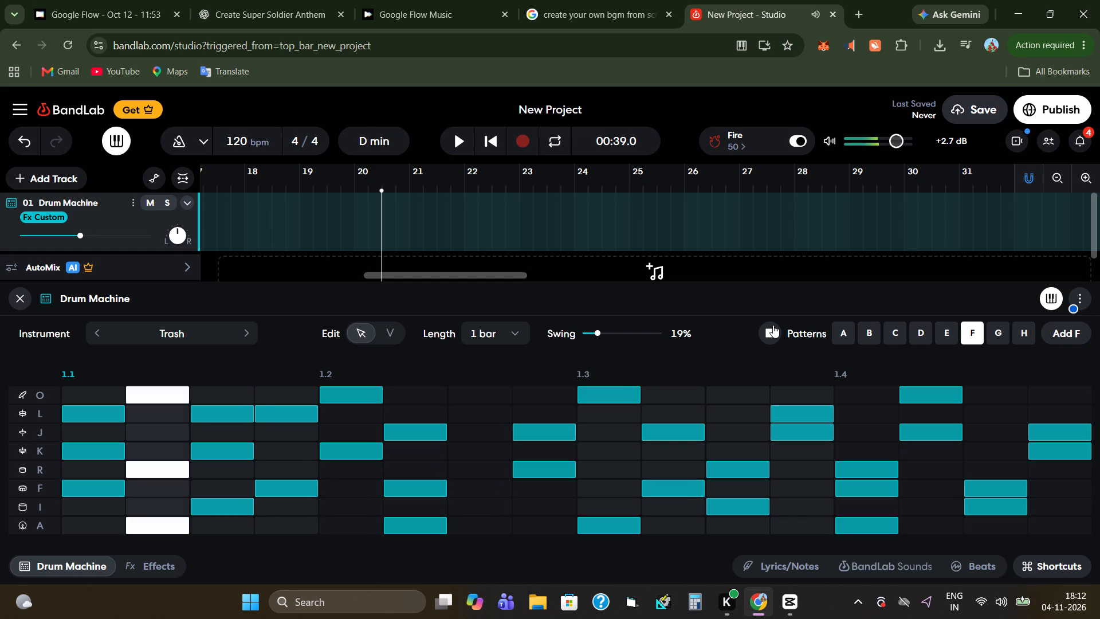
click(160, 563)
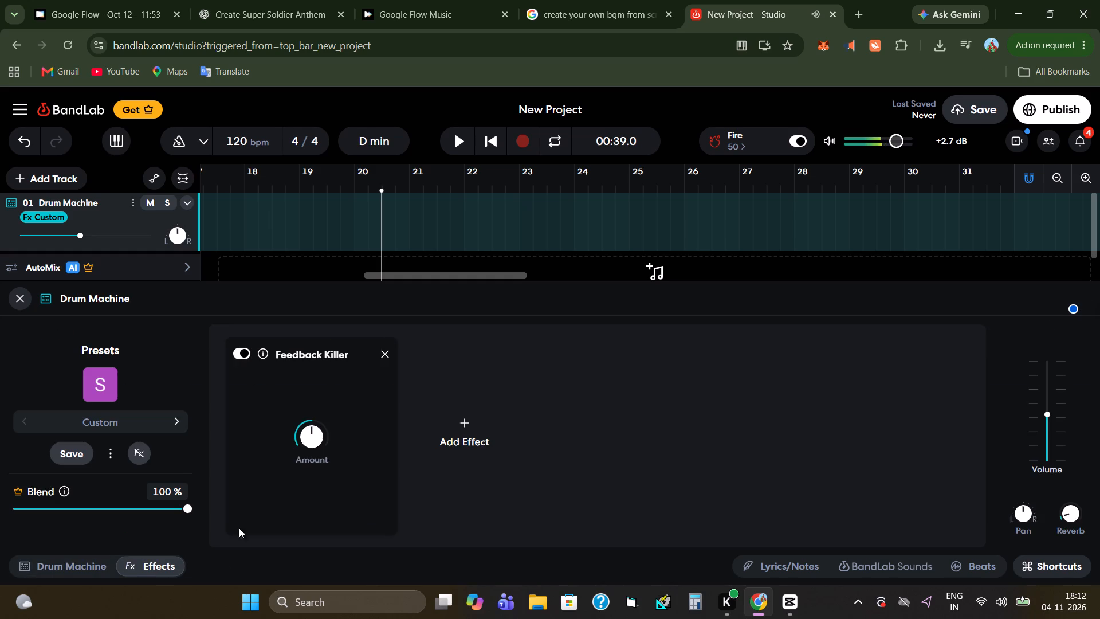
drag(304, 430, 315, 528)
drag(315, 528, 360, 557)
click(88, 571)
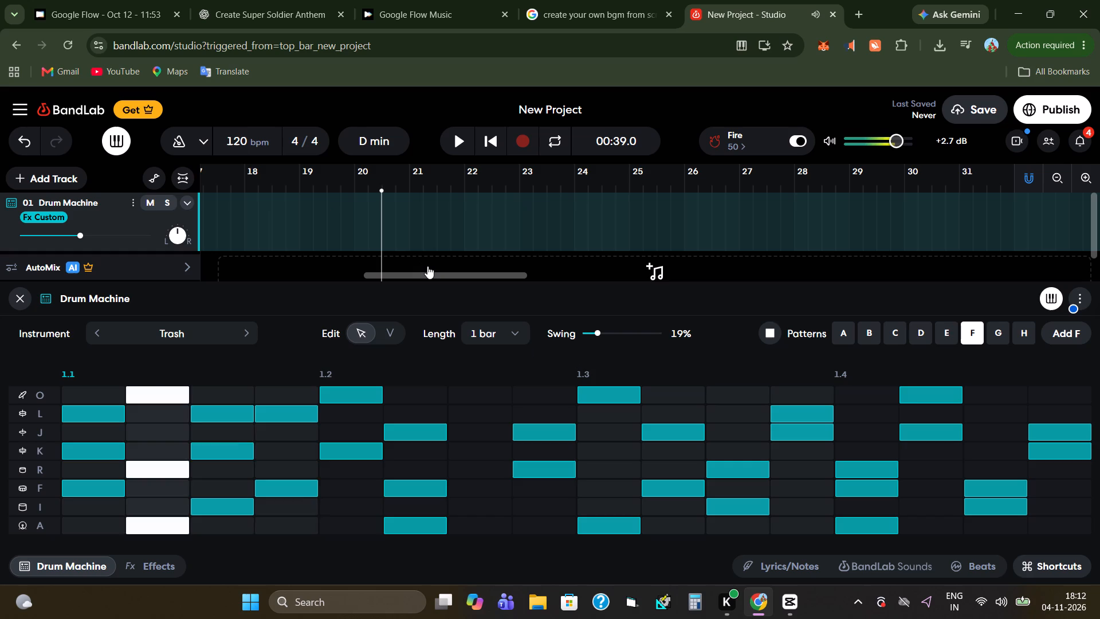
Add pattern F to the Drum Machine track at bar 12, directly after the pattern E region.
drag(449, 271, 269, 299)
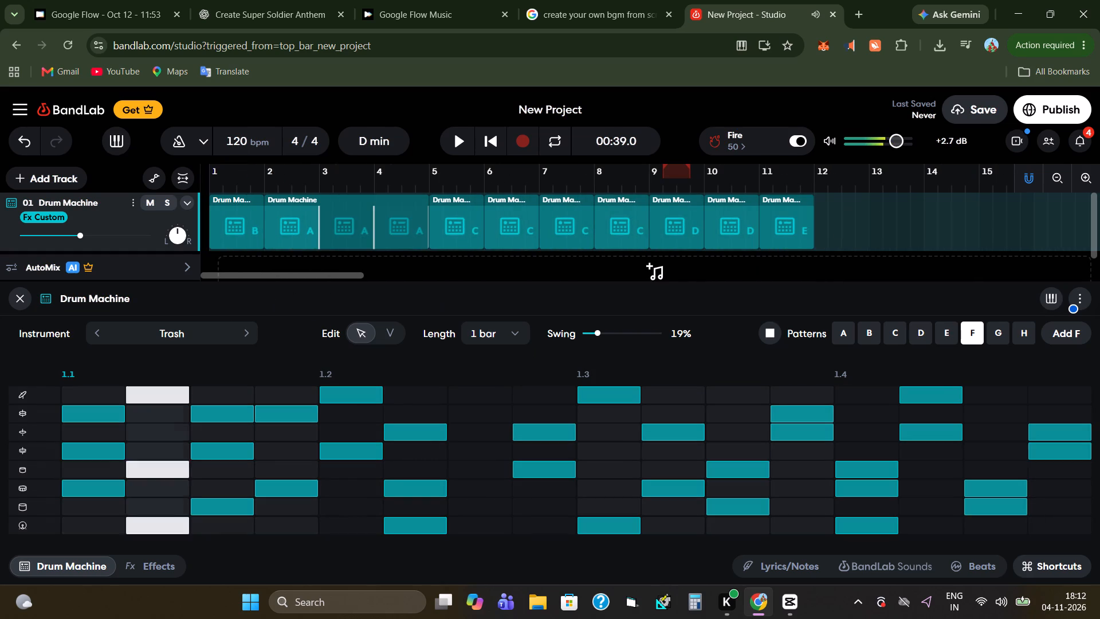
click(816, 220)
click(1078, 335)
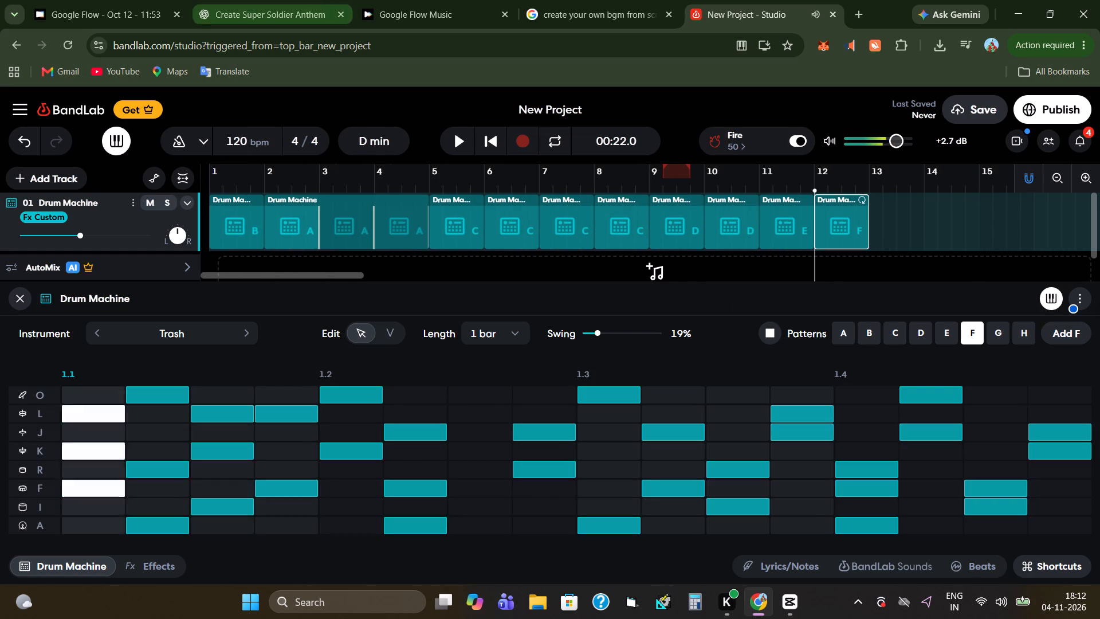
Play the arrangement from the start, briefly toggling the track's solo, mute and collapsed view, and return the playhead to the beginning.
click(496, 144)
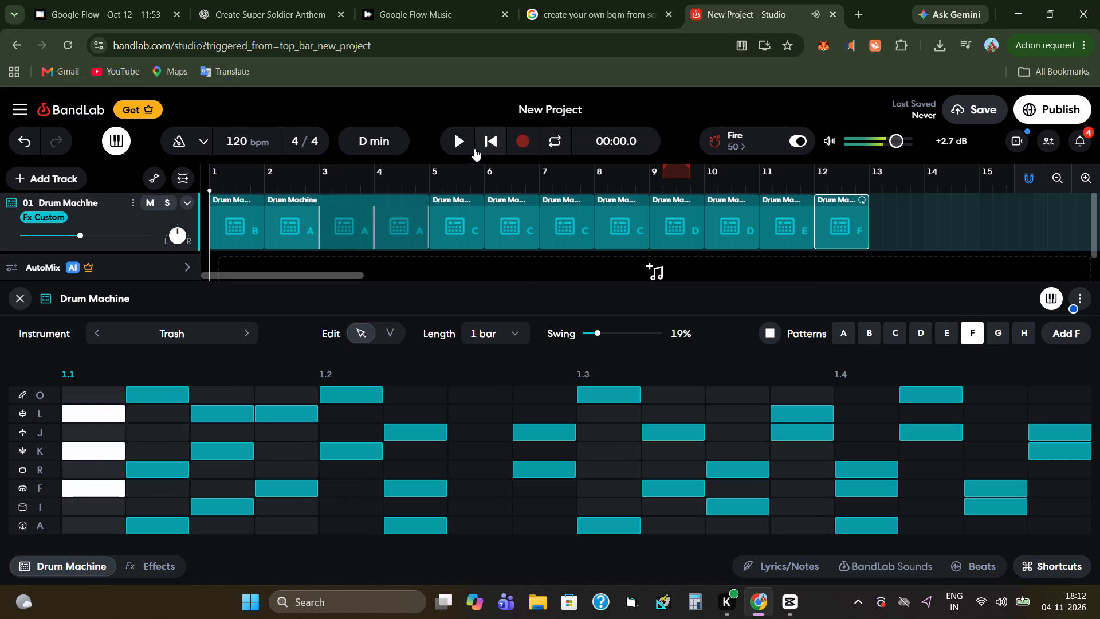
click(461, 140)
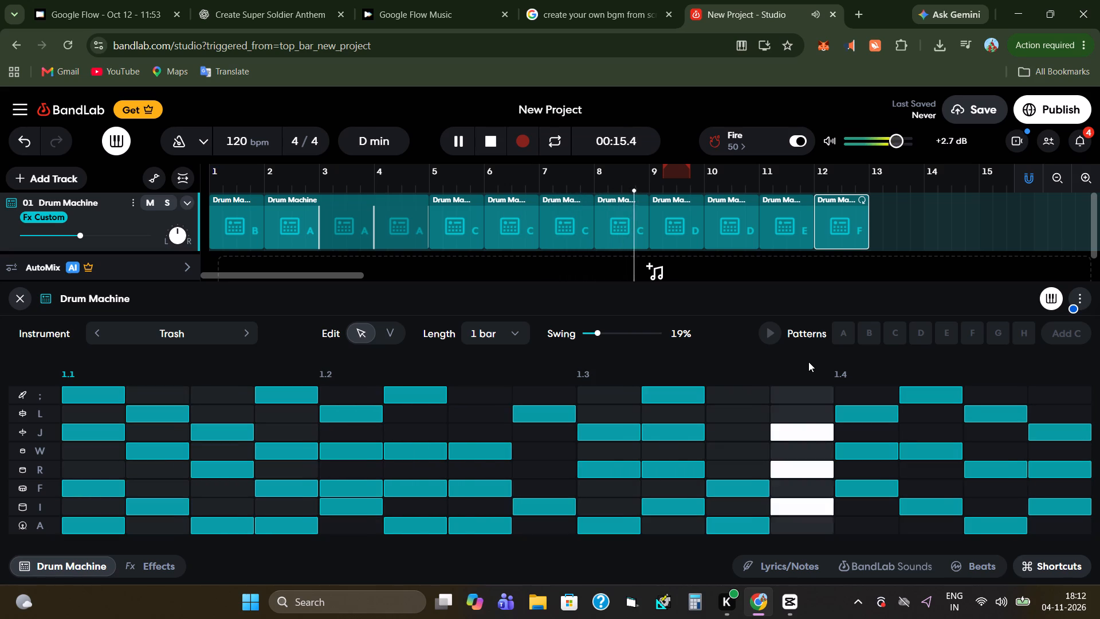
click(162, 203)
click(151, 205)
click(153, 205)
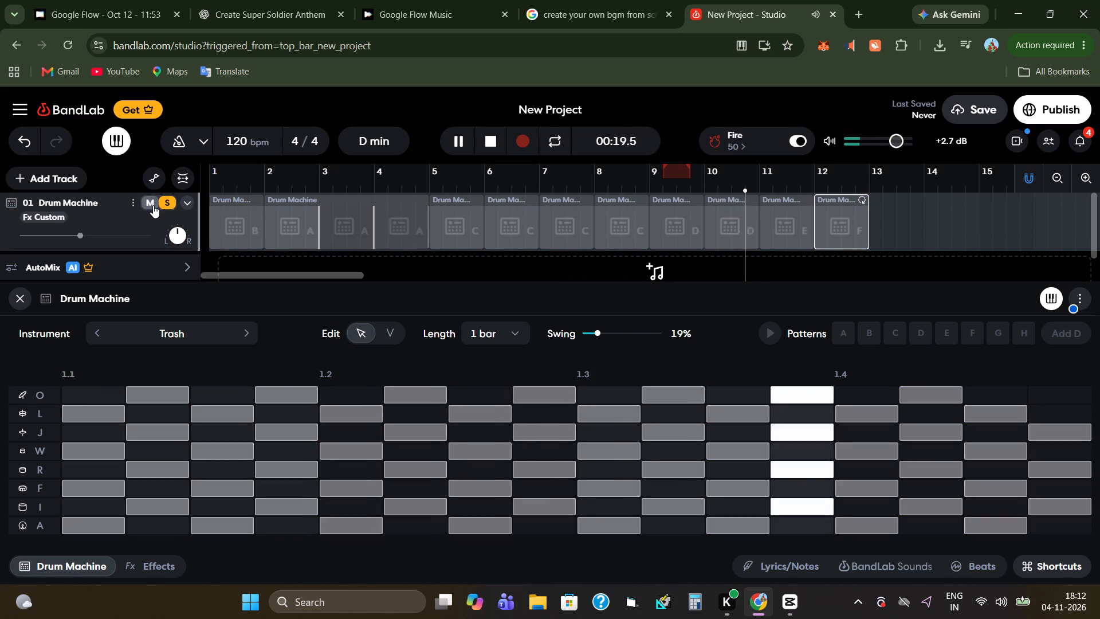
click(164, 207)
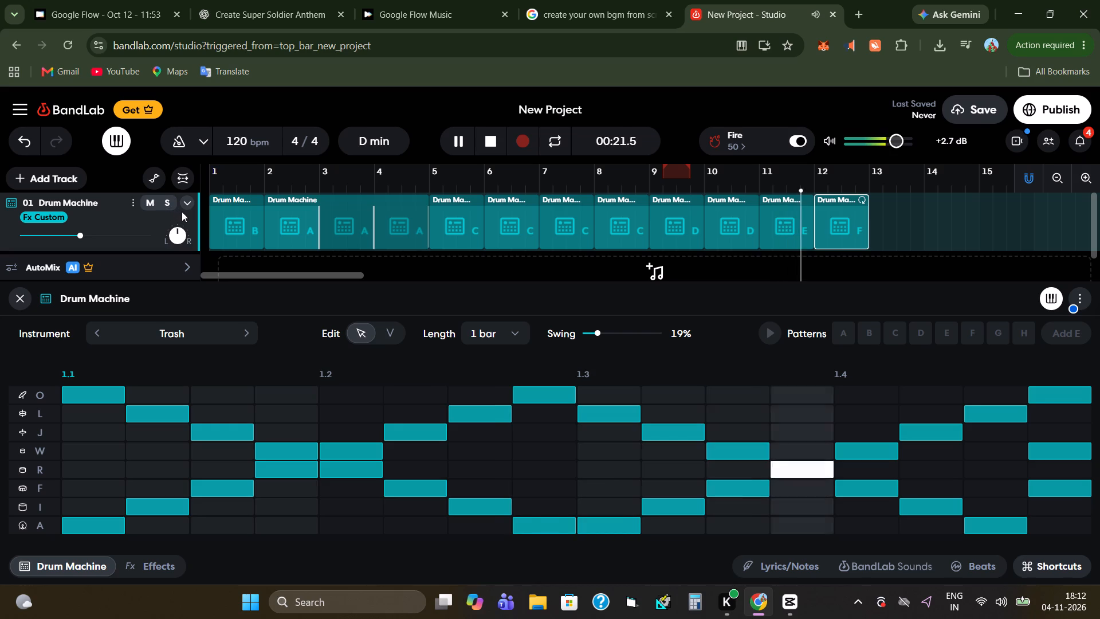
click(190, 209)
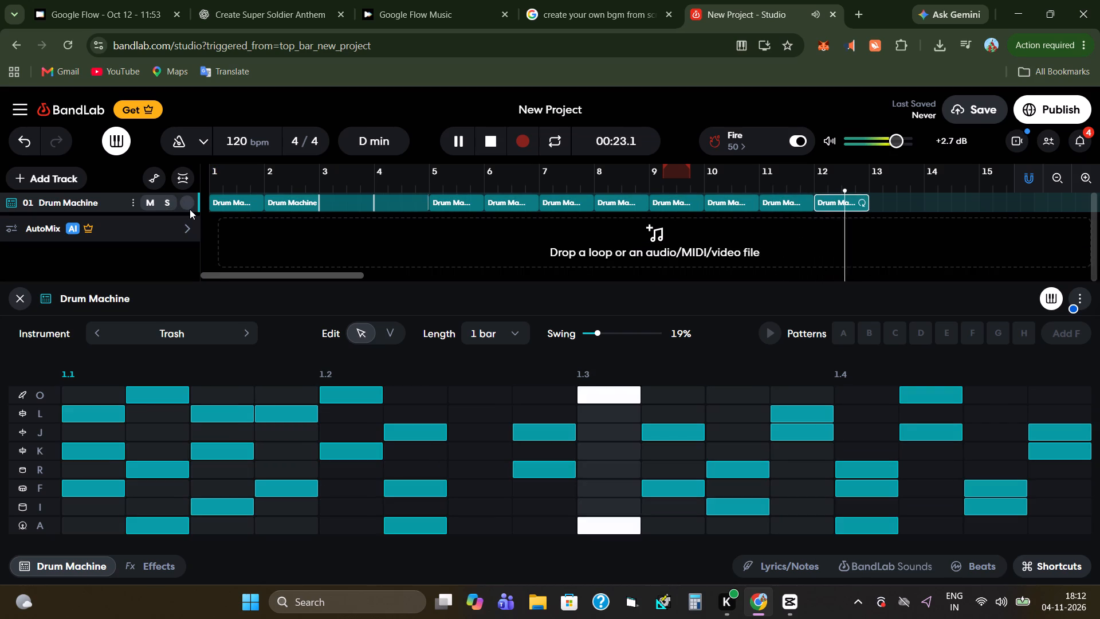
click(190, 209)
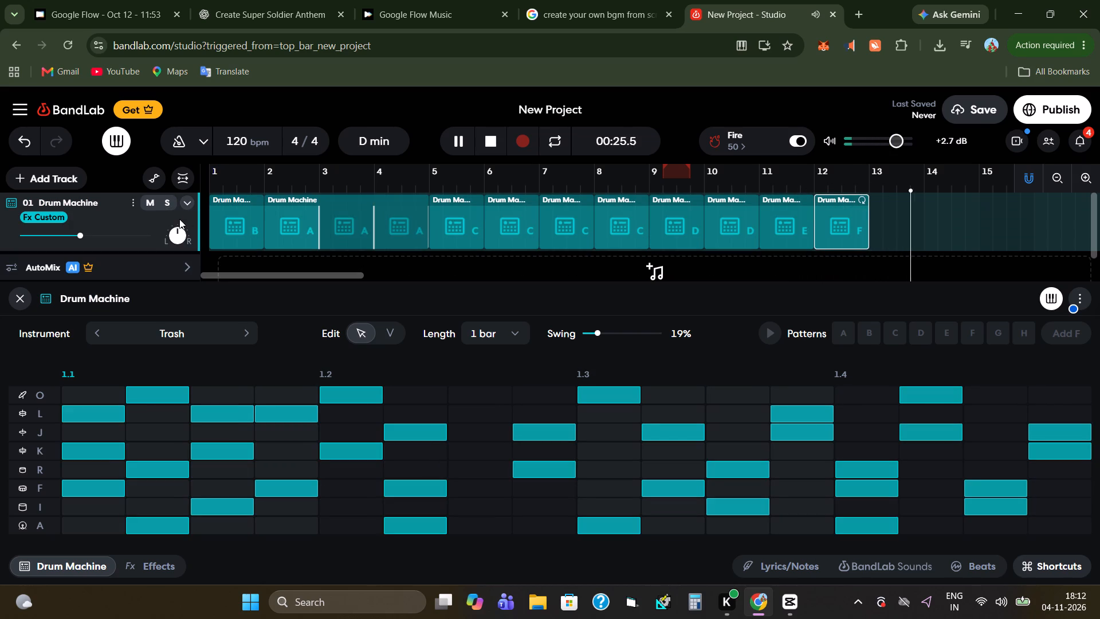
click(870, 234)
click(469, 145)
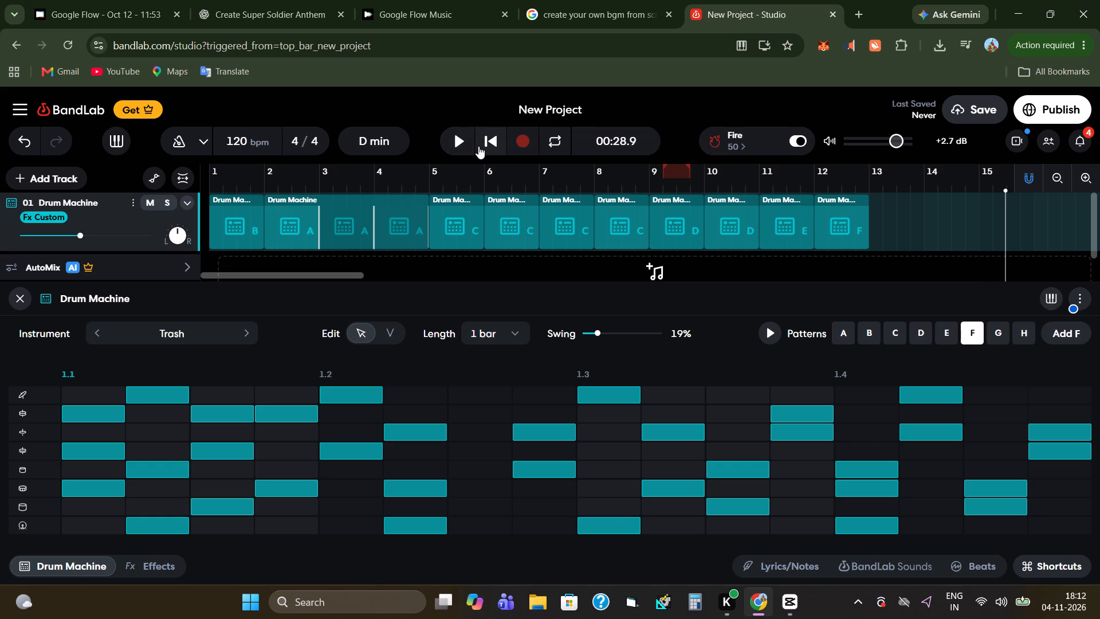
click(478, 146)
Bypass the project's Fire mastering preset.
click(801, 145)
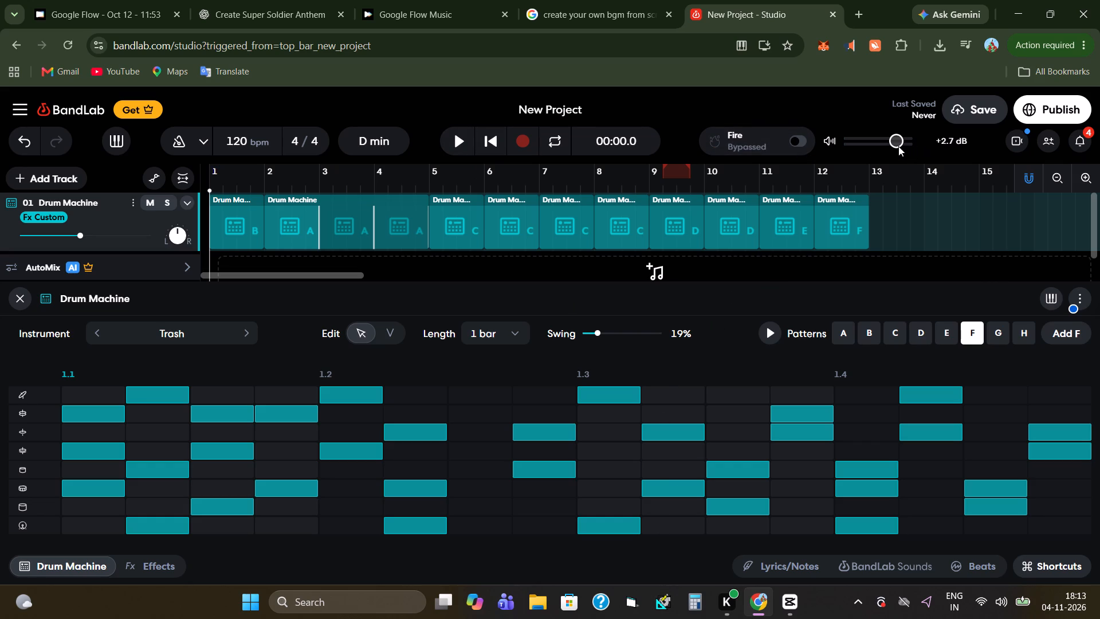
Lower the project's master volume to +1.0 dB.
drag(898, 146, 886, 145)
drag(886, 145, 875, 143)
drag(875, 143, 881, 143)
Turn on musical typing so the drum rows can be played from the computer keyboard.
click(119, 131)
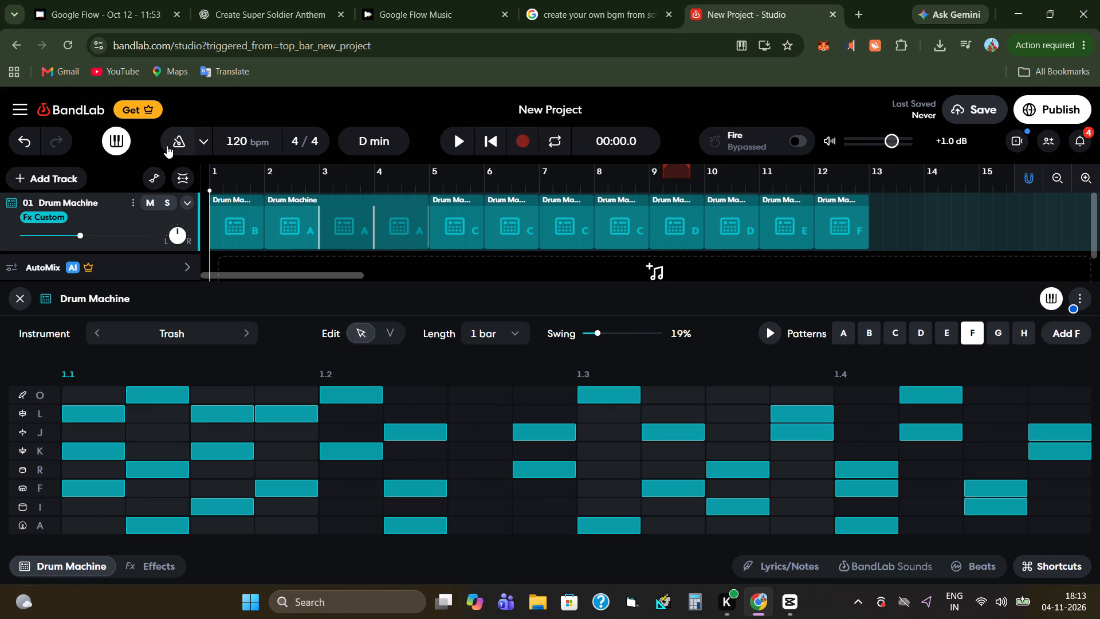
Change the metronome sound to Rim, try a tempo of 121 bpm, and set it back to 120 bpm.
click(198, 141)
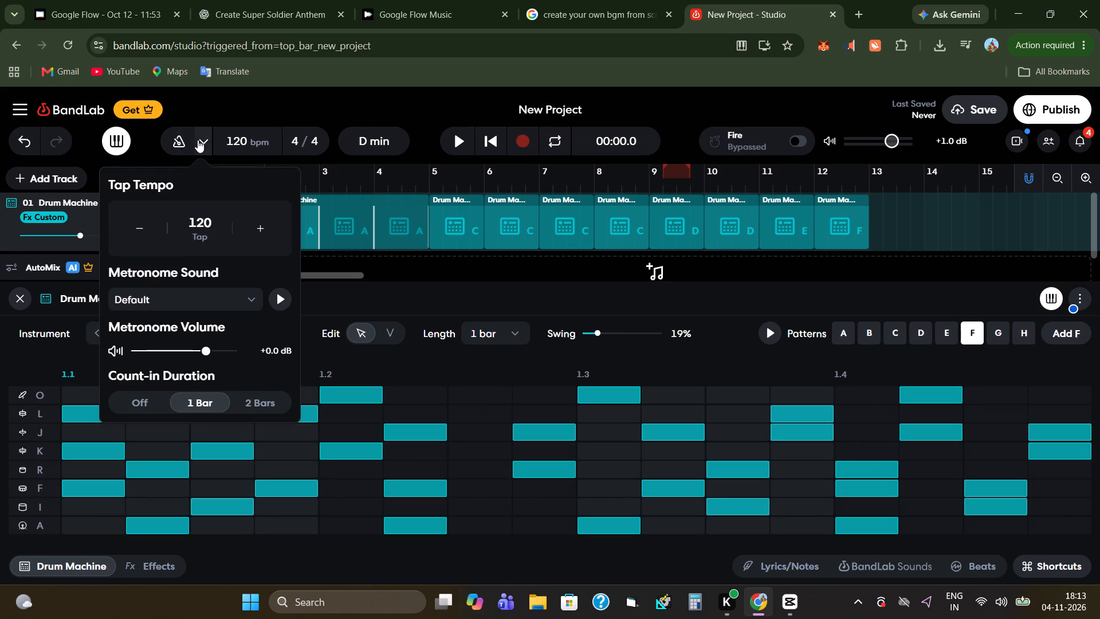
click(243, 302)
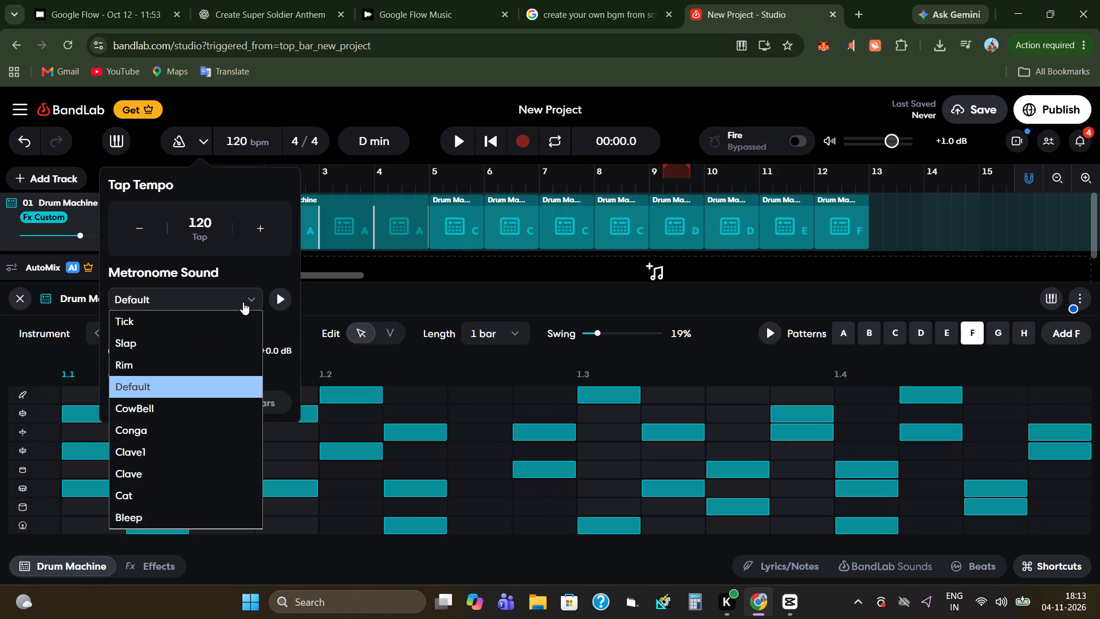
click(190, 366)
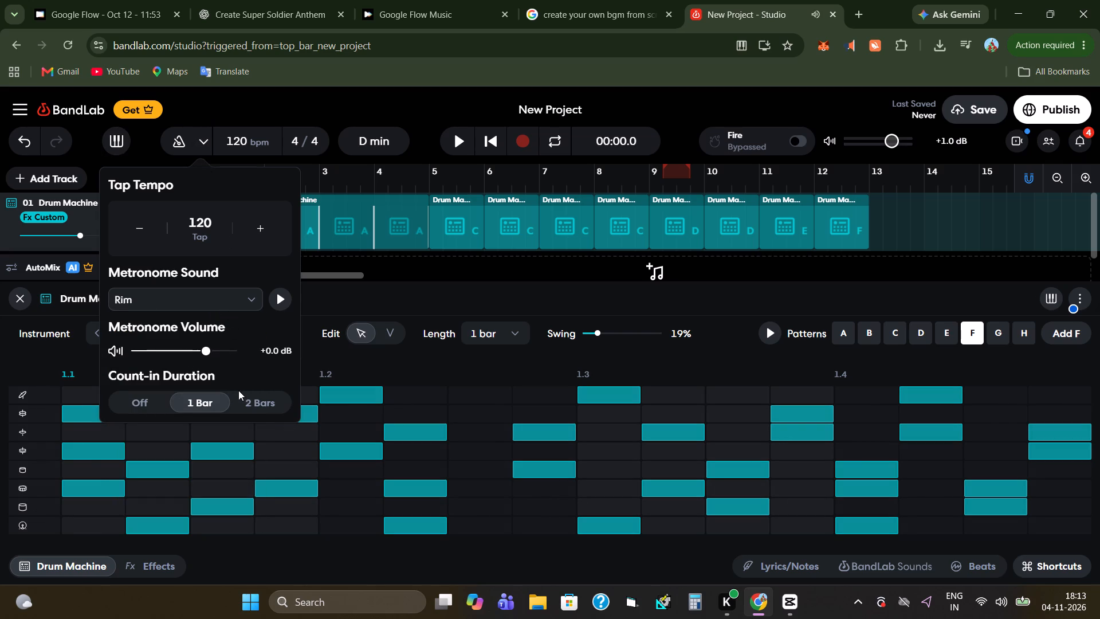
click(249, 239)
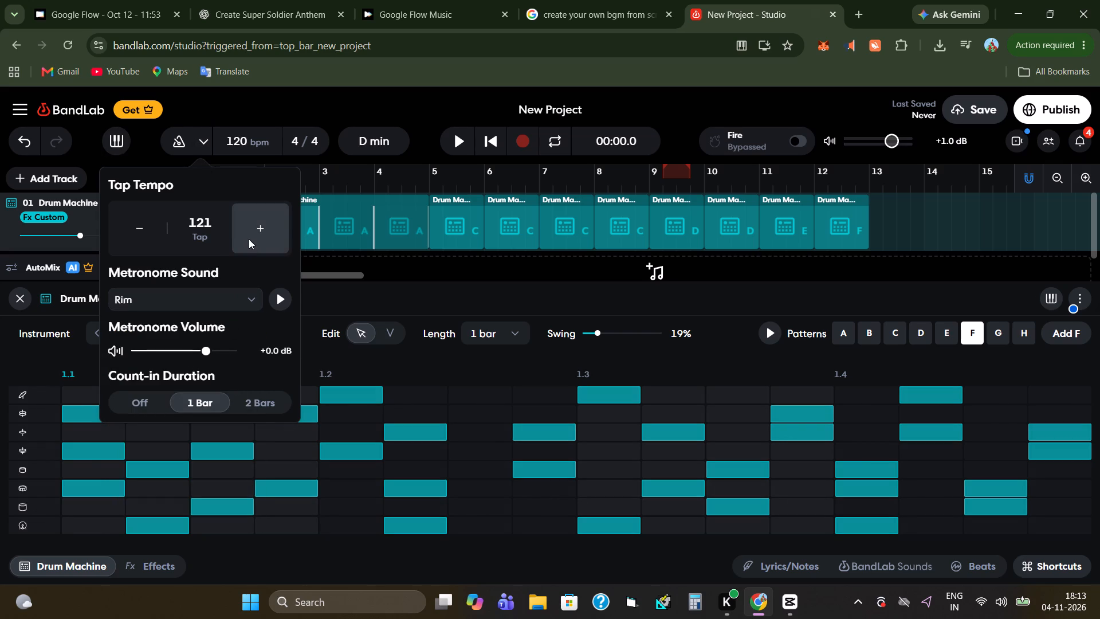
click(158, 232)
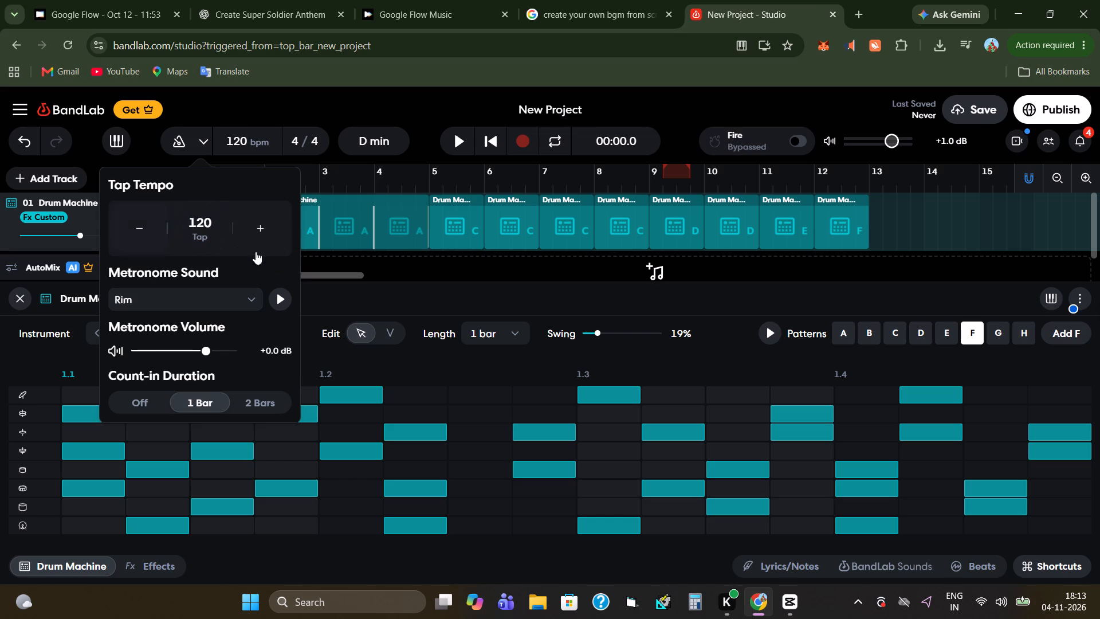
click(331, 295)
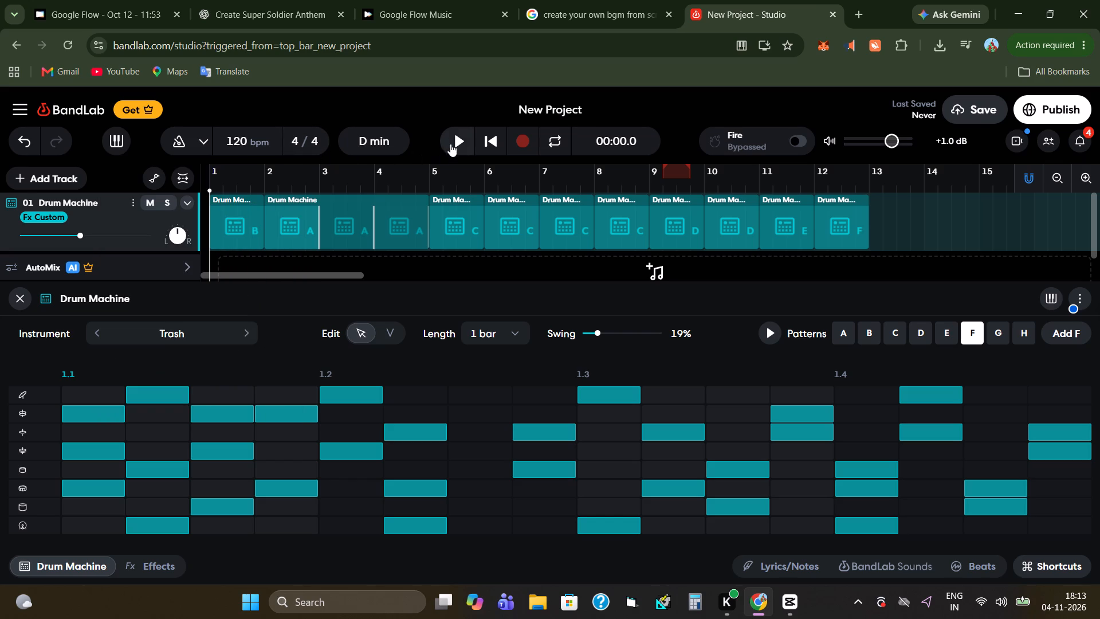
Play the arrangement from the start through the pattern F region at bar 12, and stop playback.
click(451, 142)
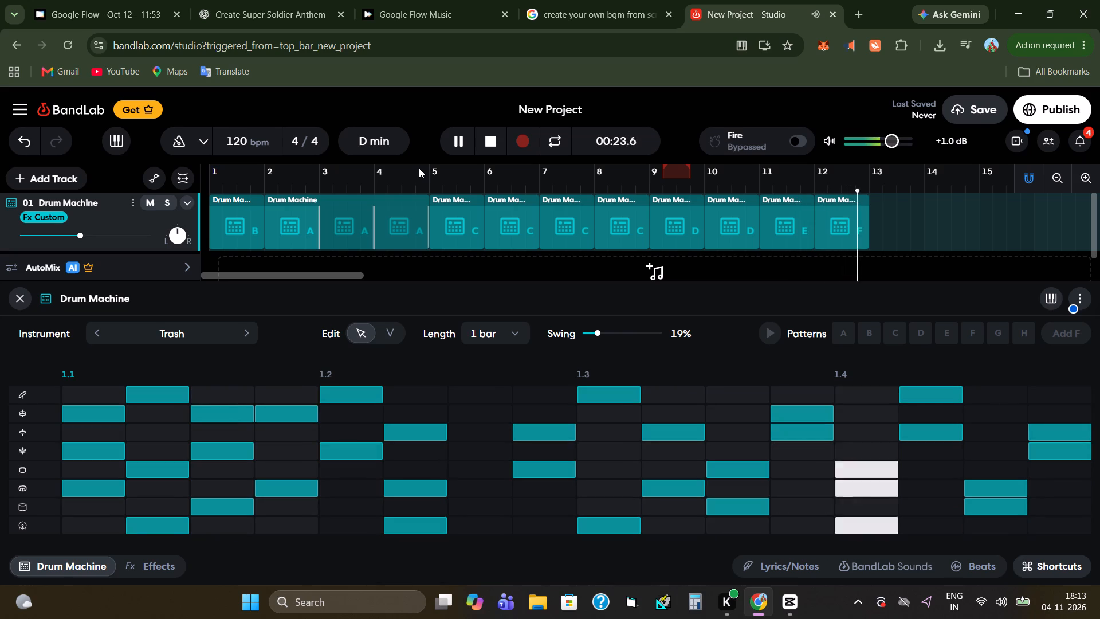
click(487, 140)
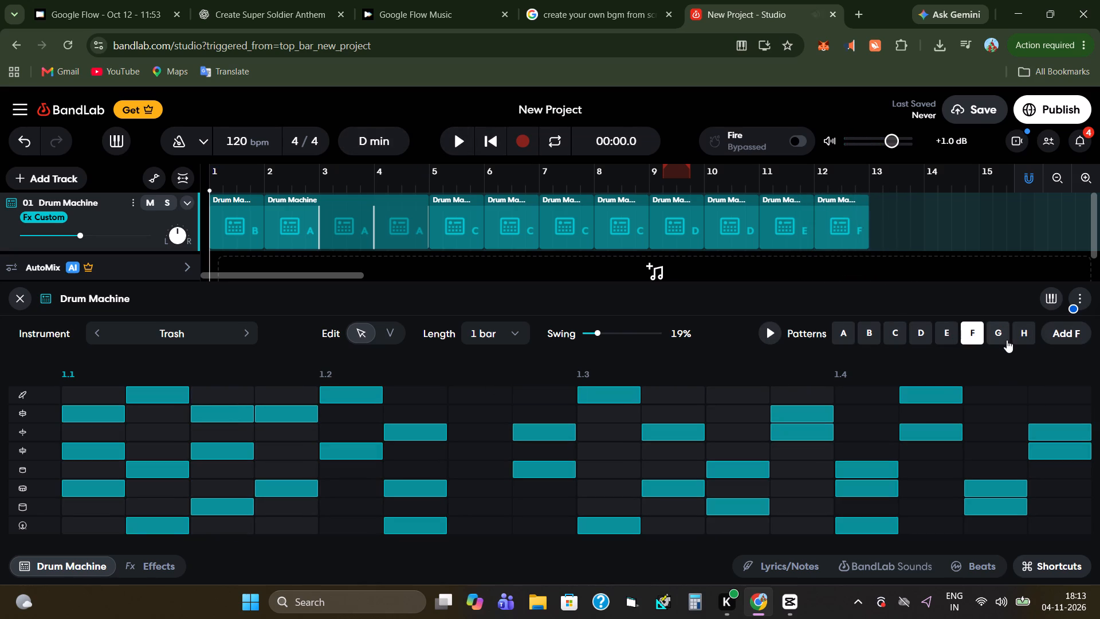
Start pattern G with a hit on row A at the first step and hits on rows O, J, R and I at the second.
click(1007, 339)
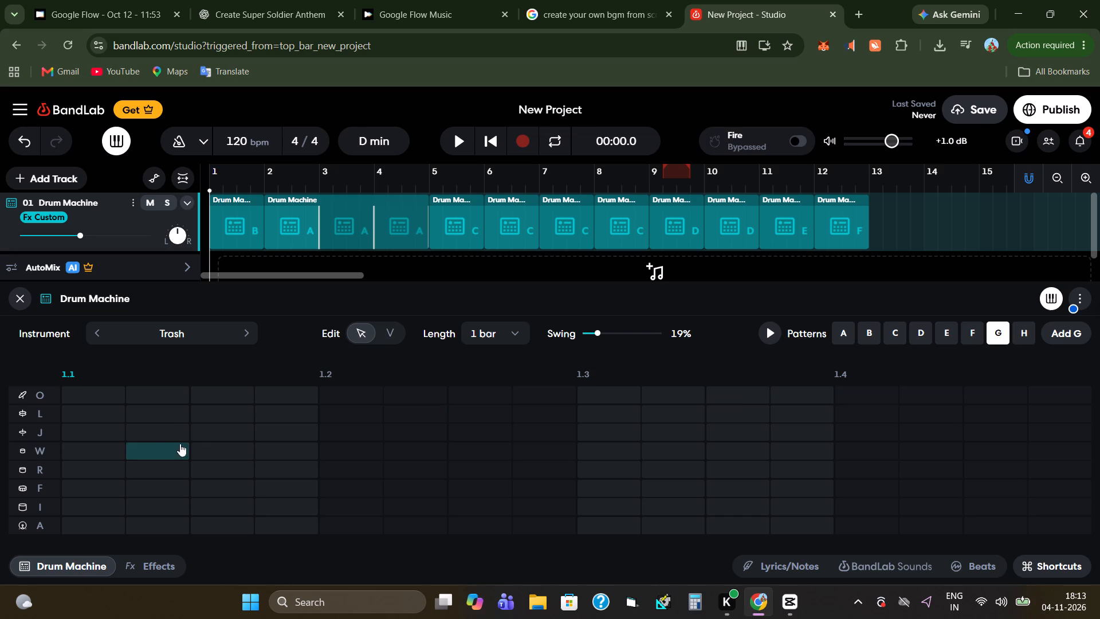
click(159, 402)
click(152, 426)
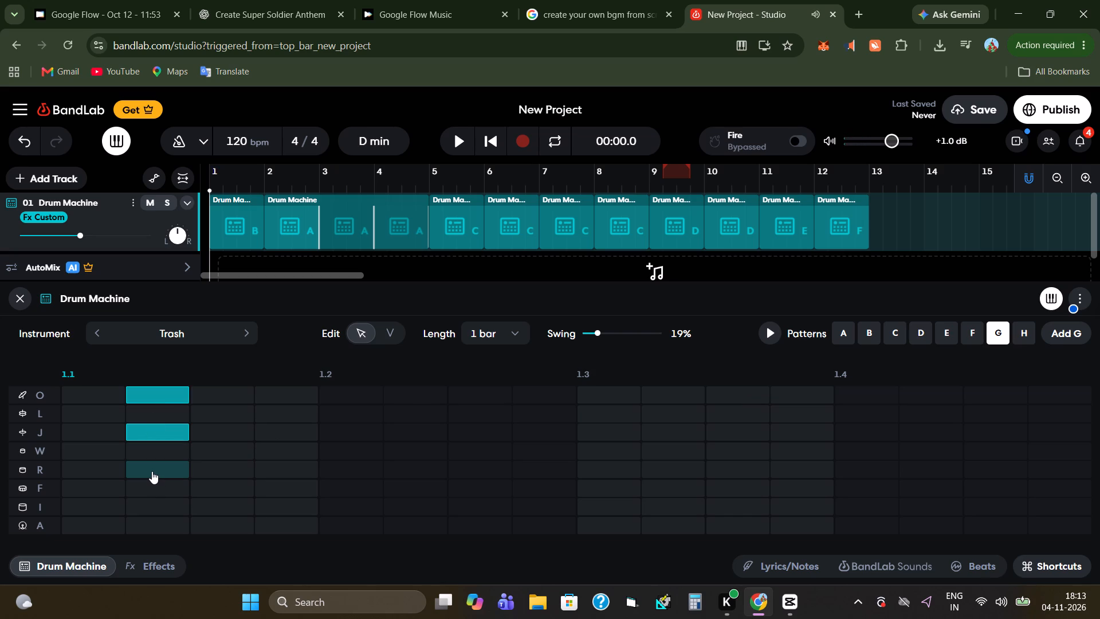
click(152, 471)
click(170, 510)
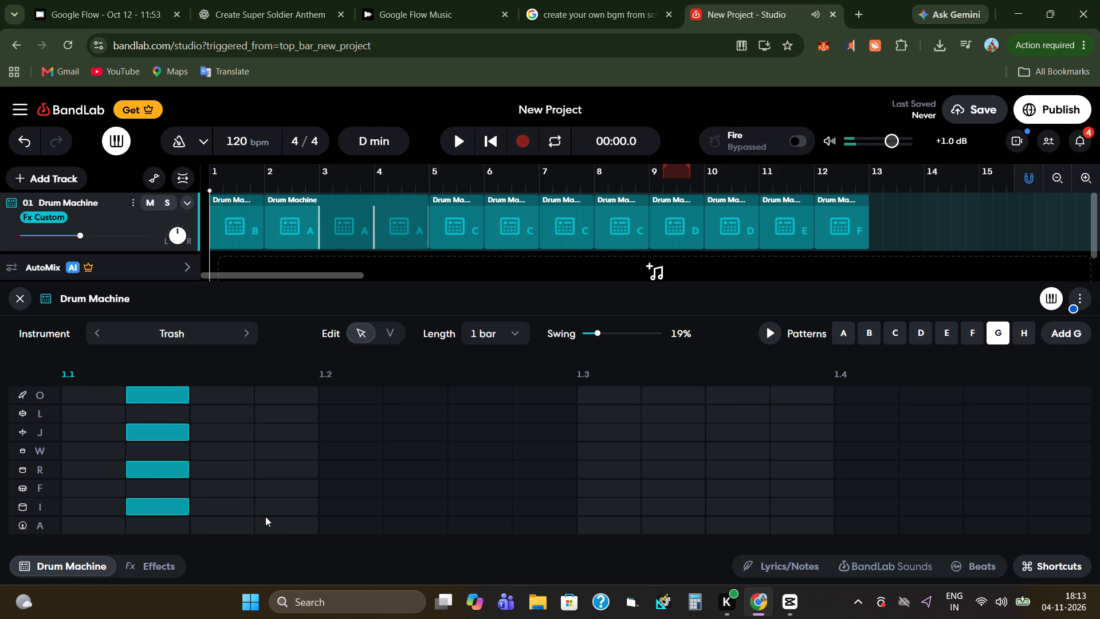
click(97, 520)
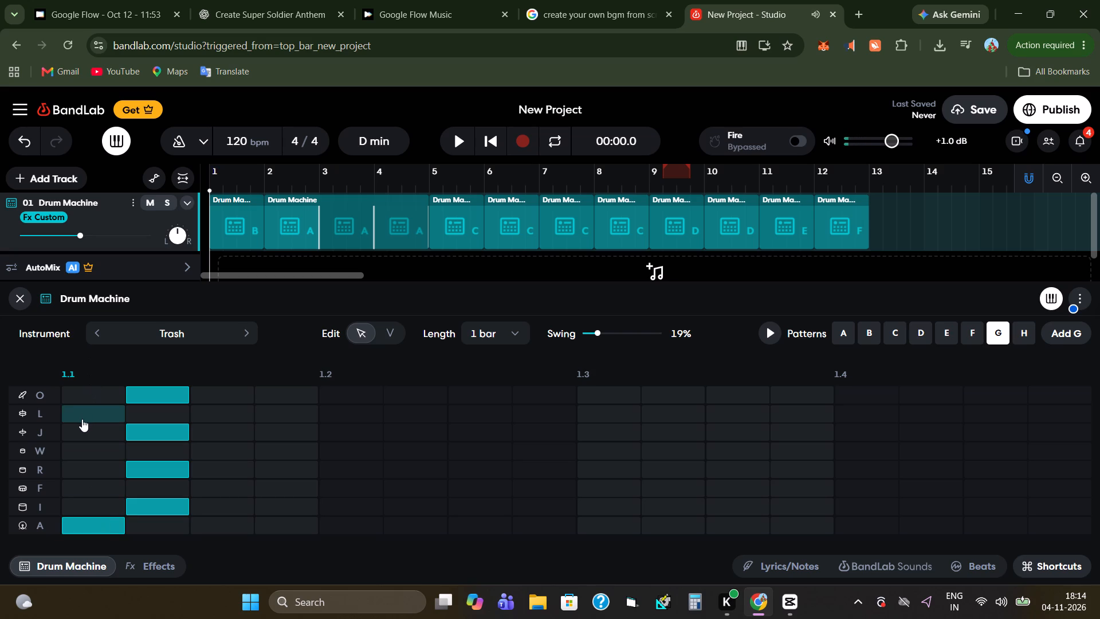
click(96, 390)
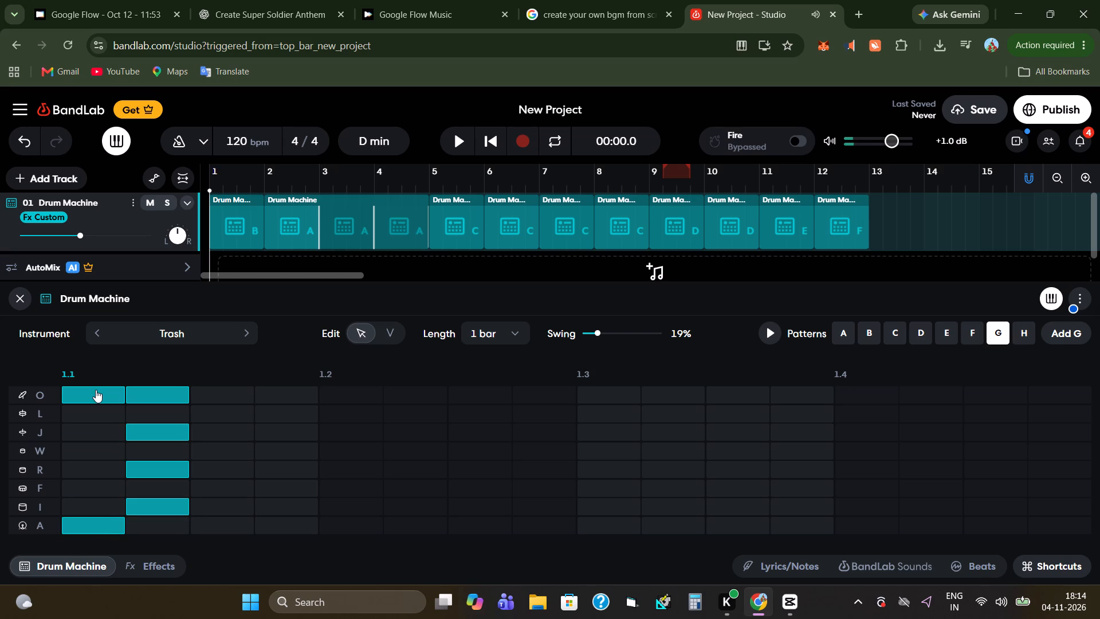
click(96, 390)
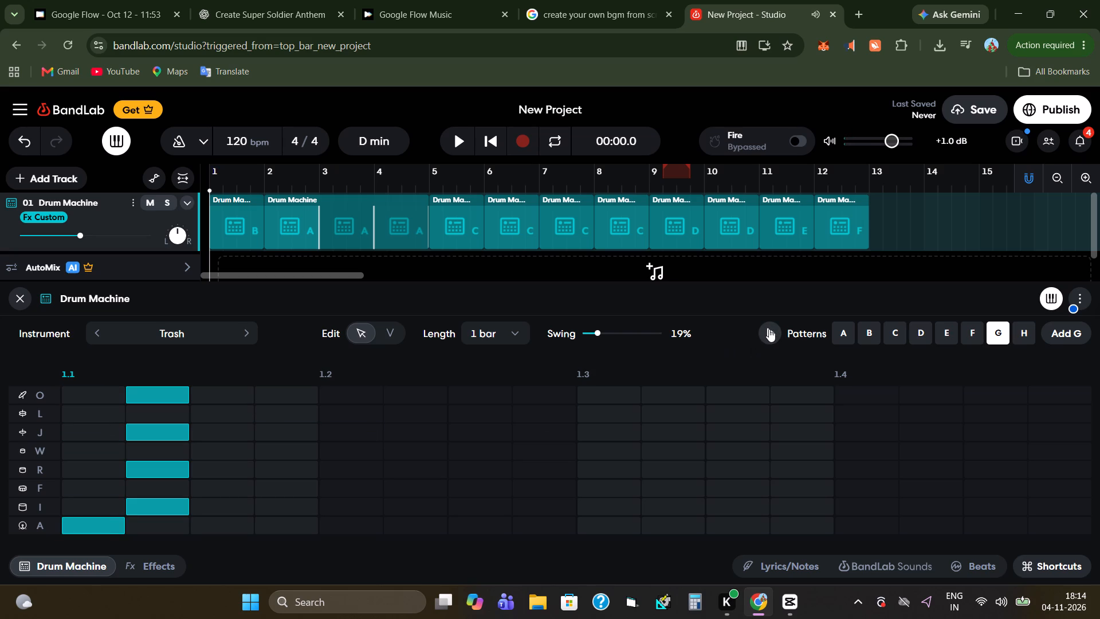
click(769, 329)
click(769, 329)
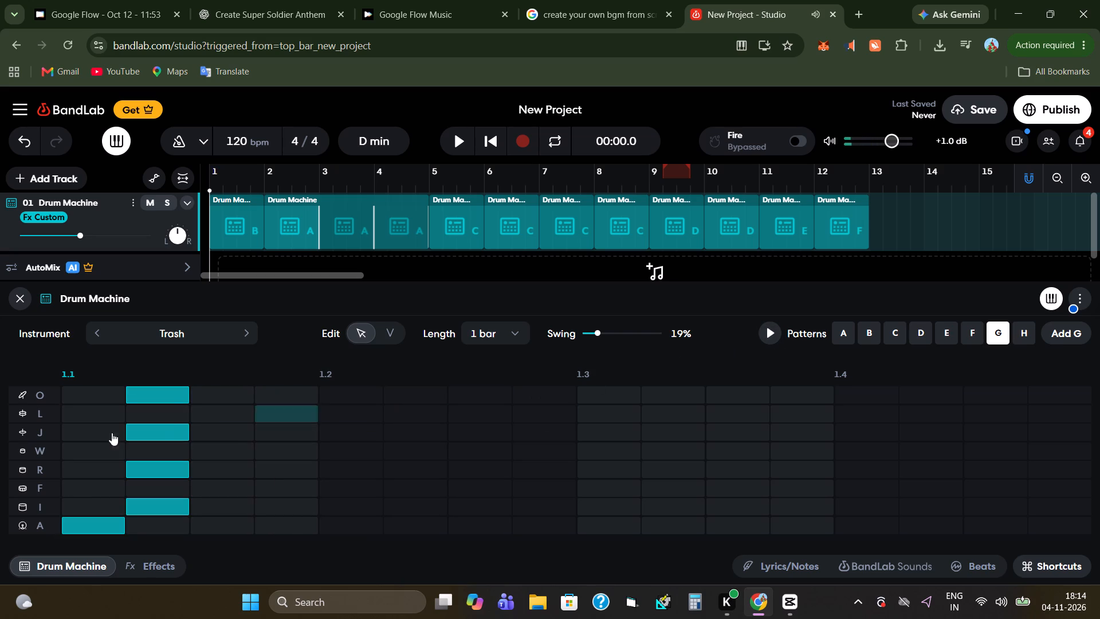
Complete beat 1.1 of pattern G with hits on rows L and A at the third step and all eight rows at the fourth.
click(222, 418)
click(236, 522)
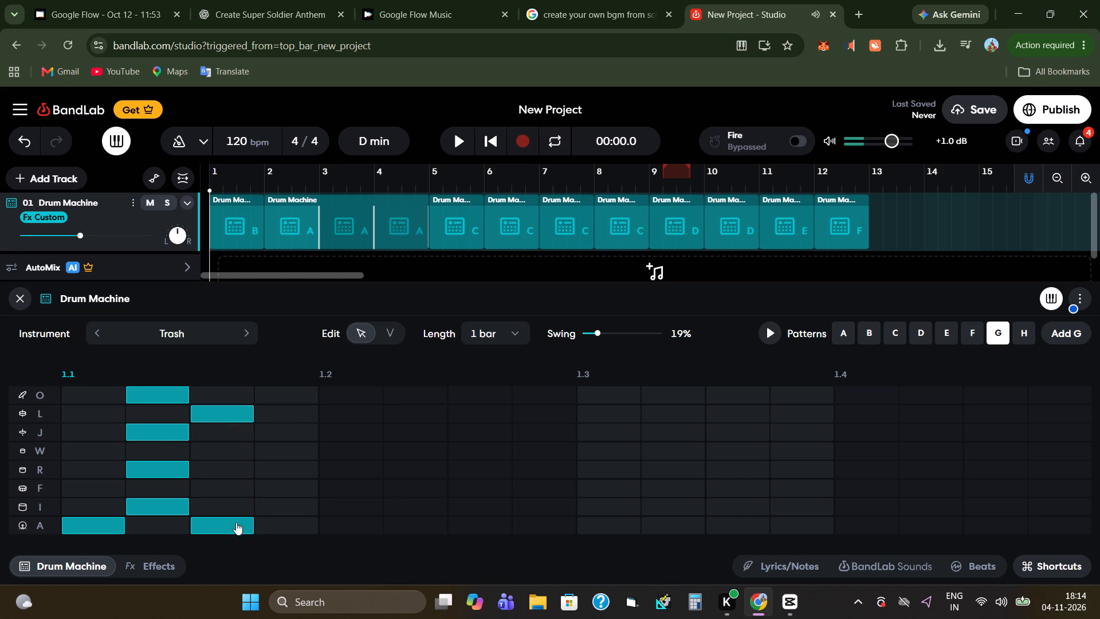
click(301, 515)
click(298, 492)
click(297, 477)
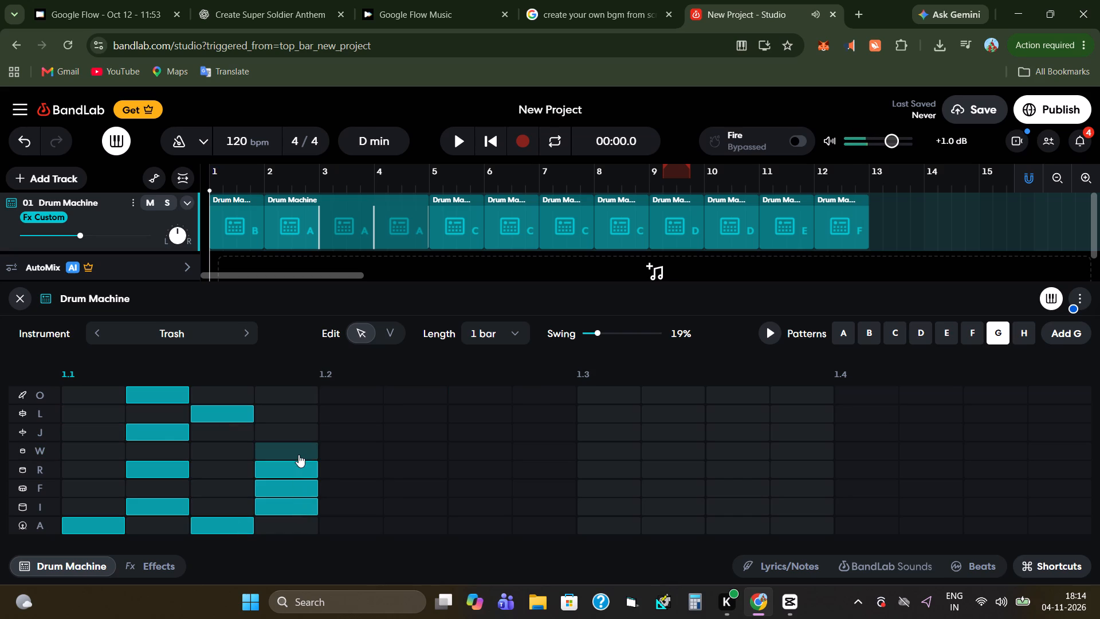
click(298, 455)
click(296, 438)
click(293, 420)
click(289, 405)
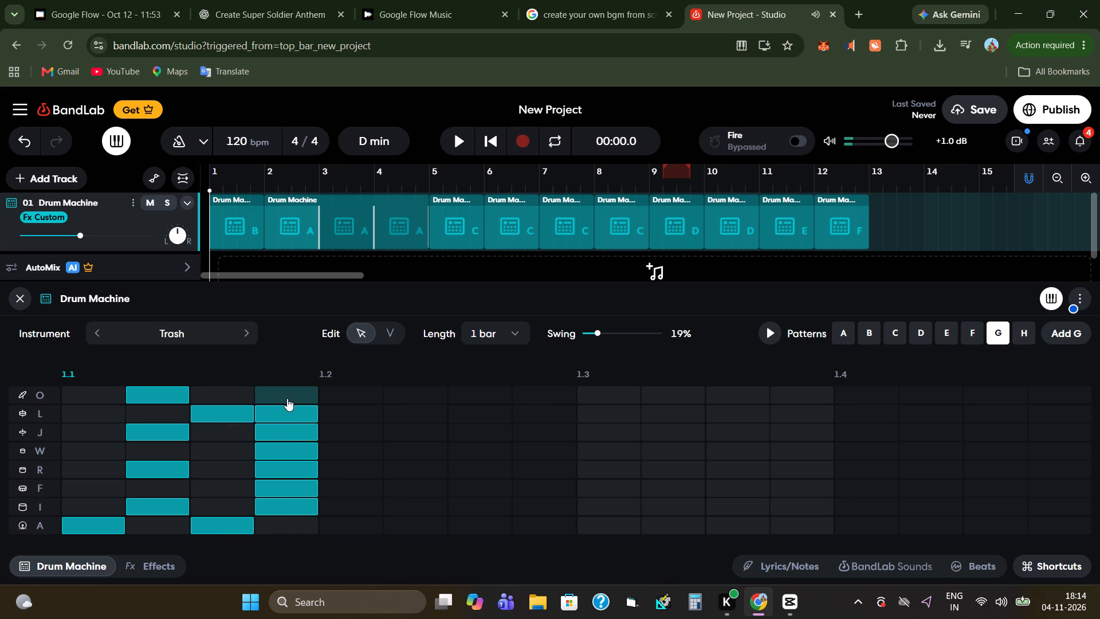
click(287, 398)
click(300, 518)
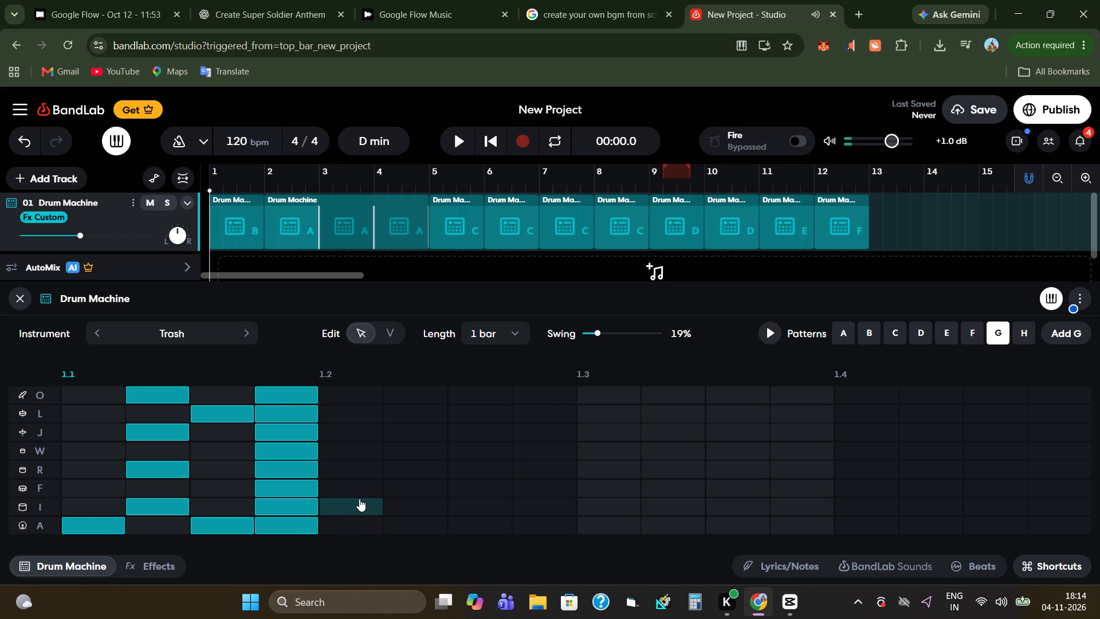
Fill beat 1.2 of pattern G step by step with rows W, I; rows O, R, A; rows L, W, I; and rows O, W, A.
click(359, 499)
click(360, 444)
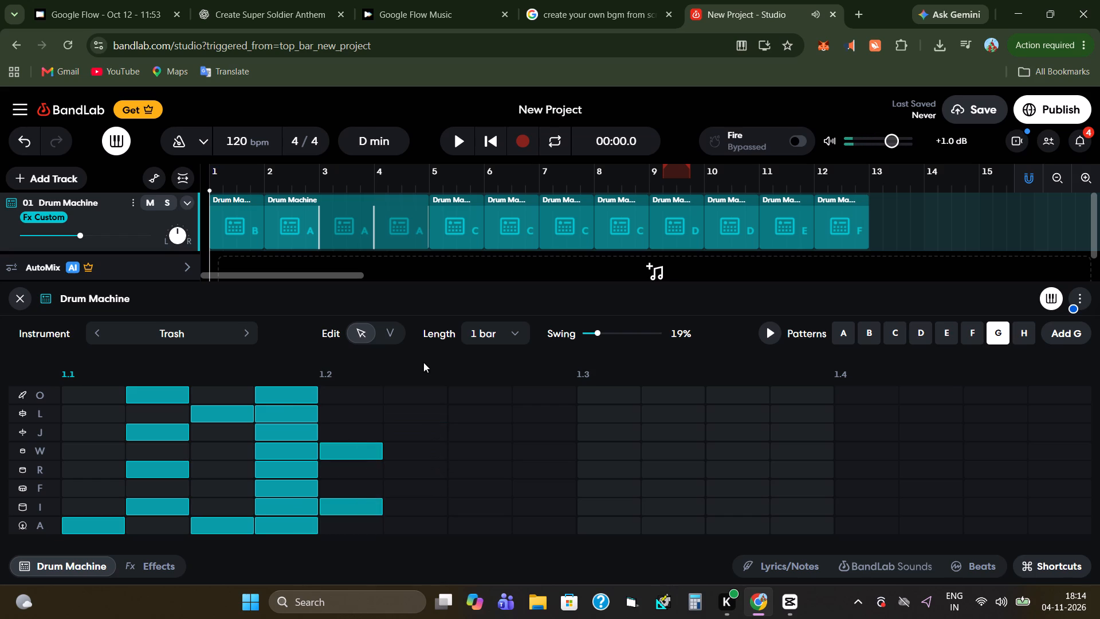
click(426, 402)
click(433, 466)
click(426, 531)
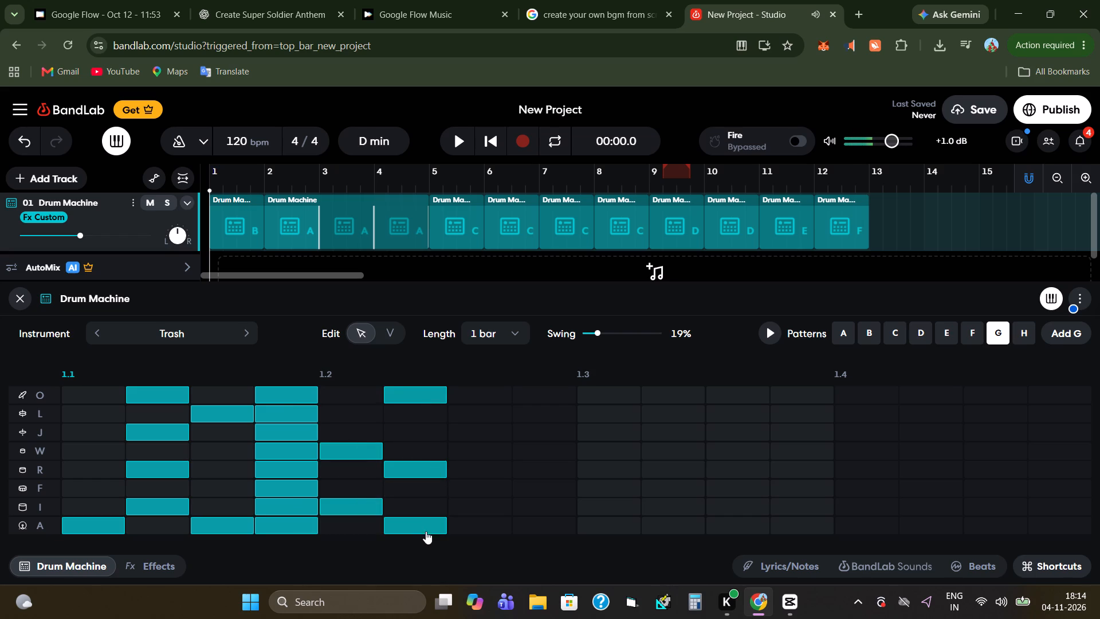
click(492, 418)
click(497, 456)
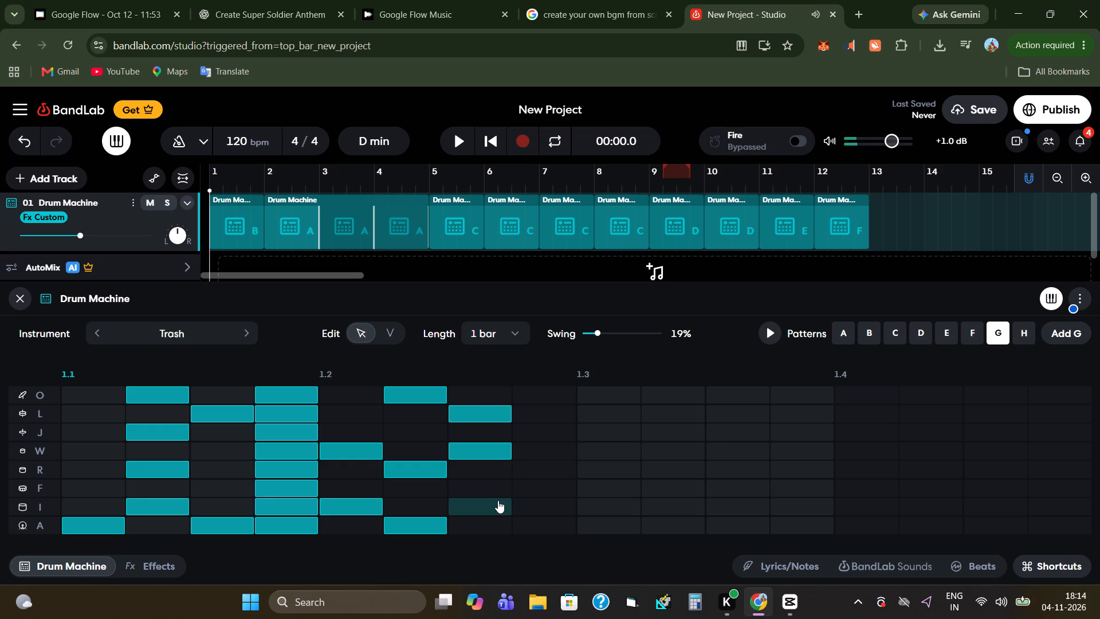
click(498, 500)
click(549, 532)
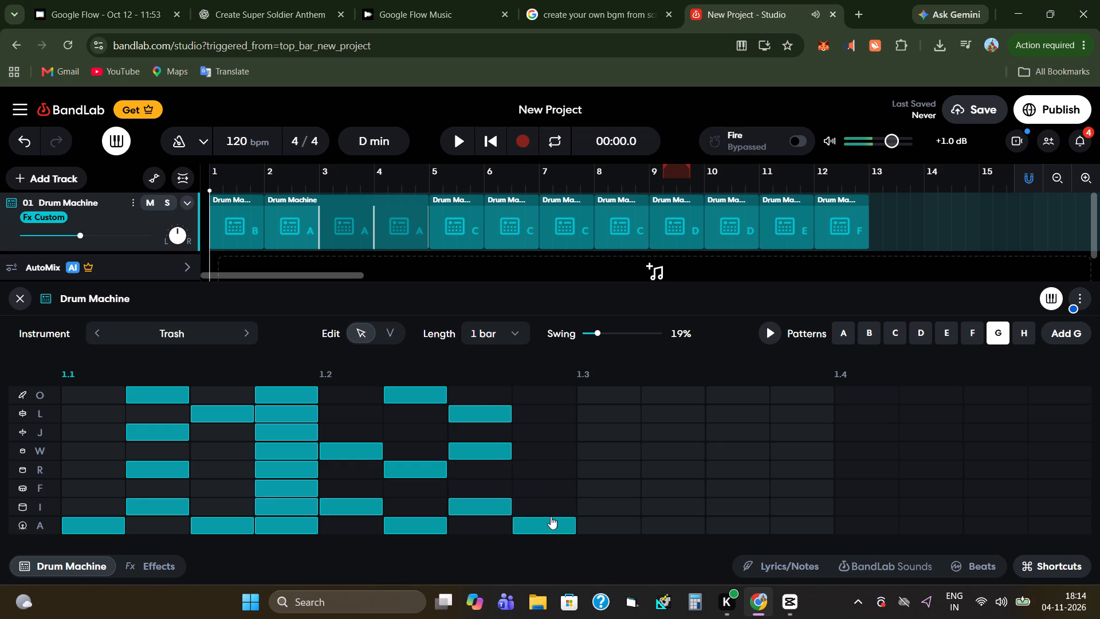
click(552, 456)
click(565, 399)
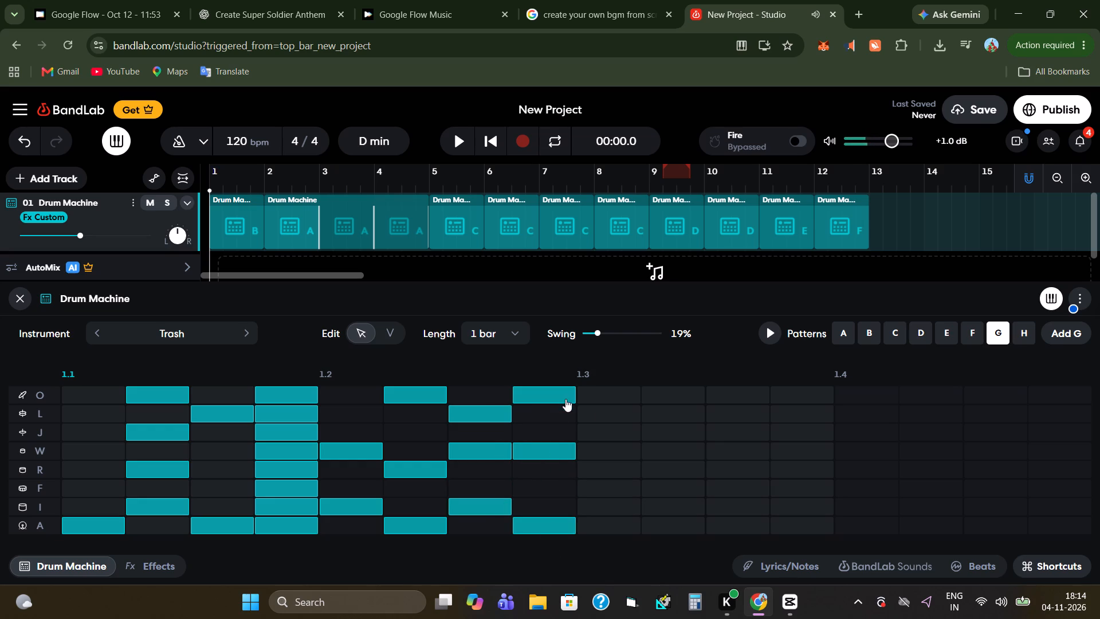
Fill beat 1.3 of pattern G step by step with rows O, R, A; rows L, W, F, I; rows J, F; and row A.
click(620, 401)
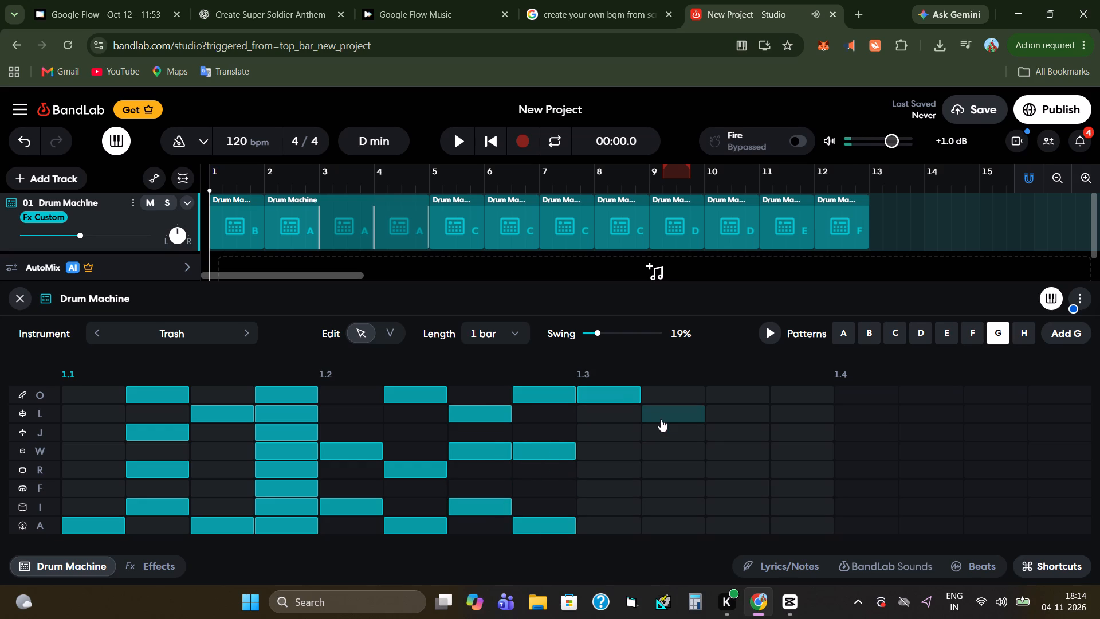
click(661, 419)
click(717, 440)
click(685, 453)
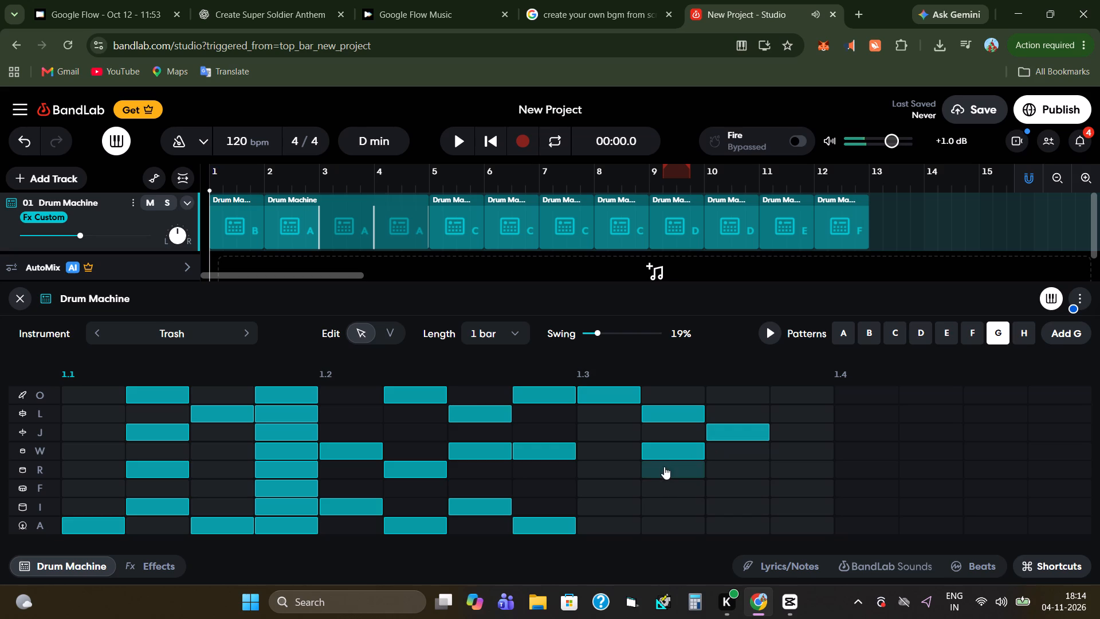
click(624, 471)
click(675, 485)
click(737, 491)
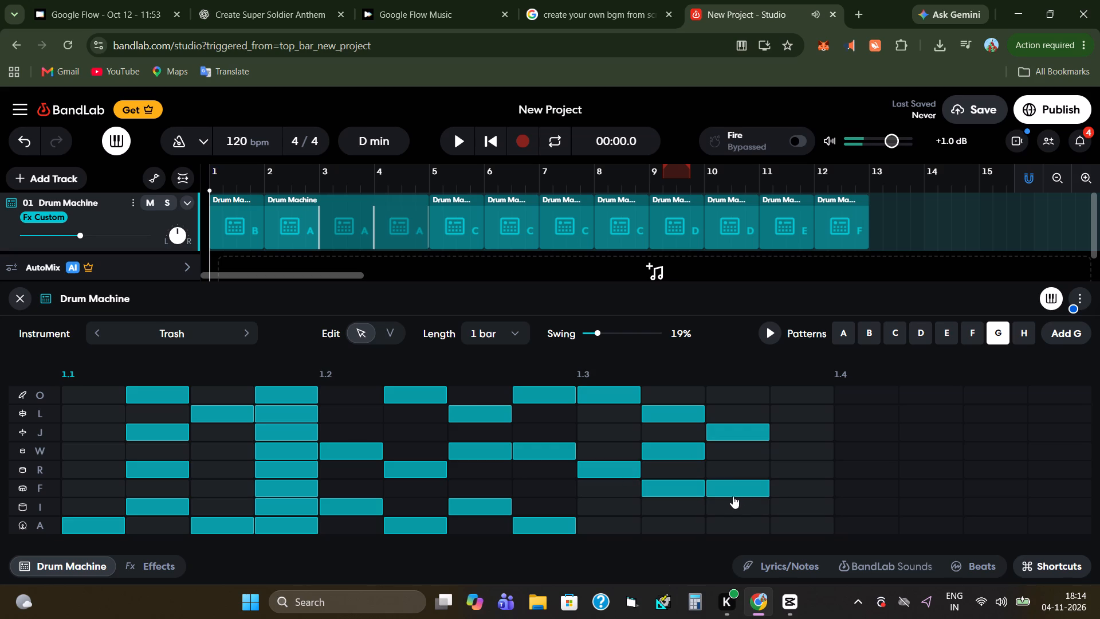
click(681, 505)
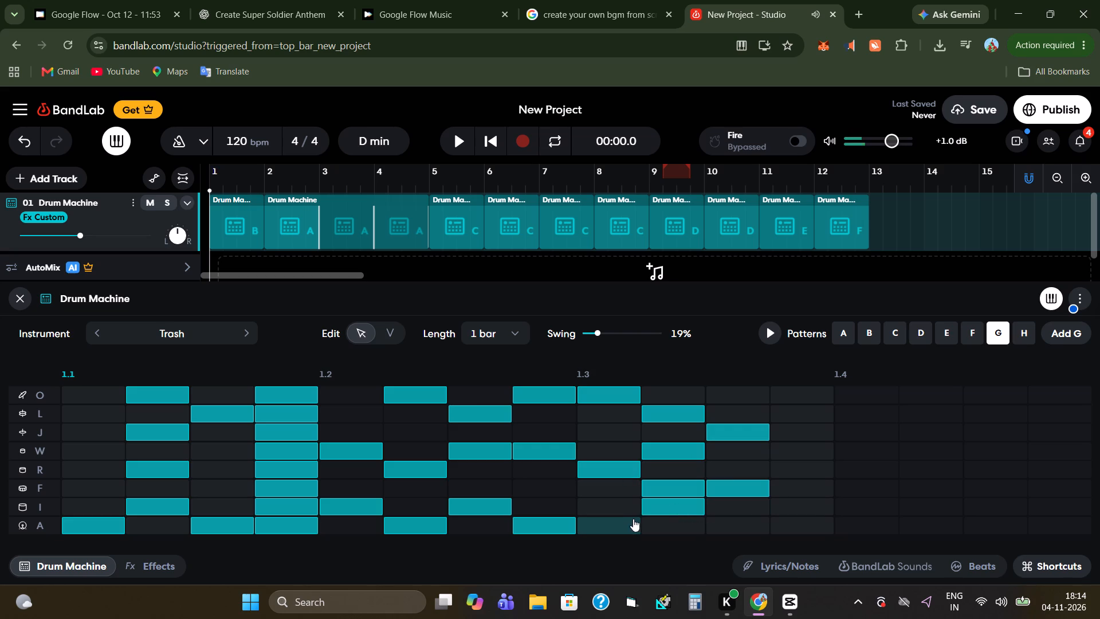
click(632, 519)
click(815, 528)
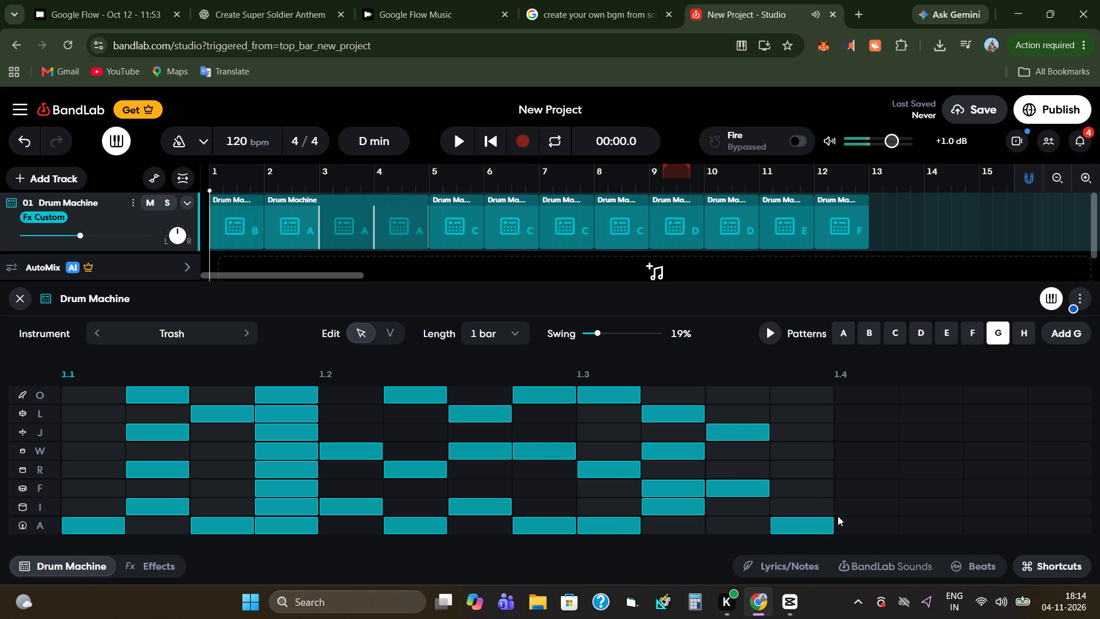
Finish pattern G with L on the last step of beat 1.3 and beat 1.4 stepwise: O, J, I; L, W, F; J, R; W.
click(847, 513)
click(912, 496)
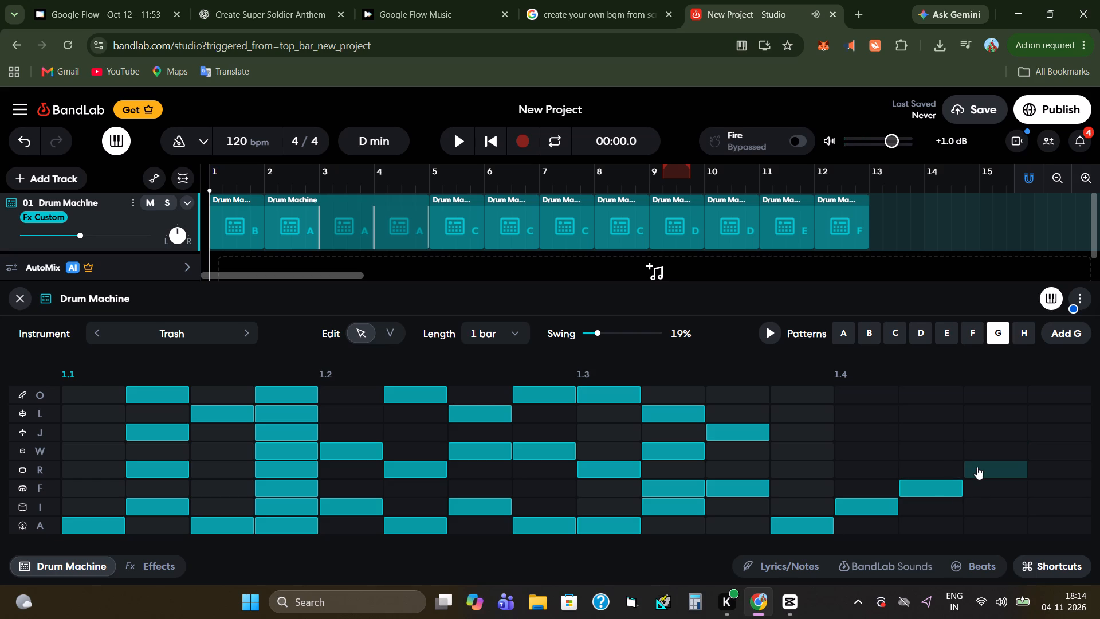
click(977, 467)
click(937, 452)
click(889, 440)
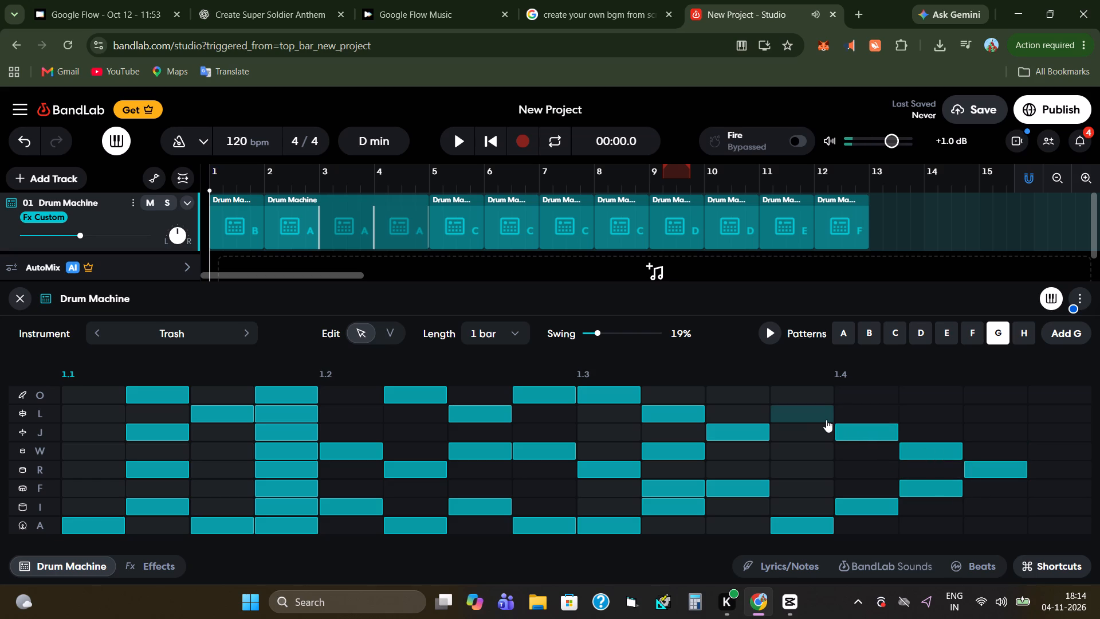
click(822, 418)
click(876, 396)
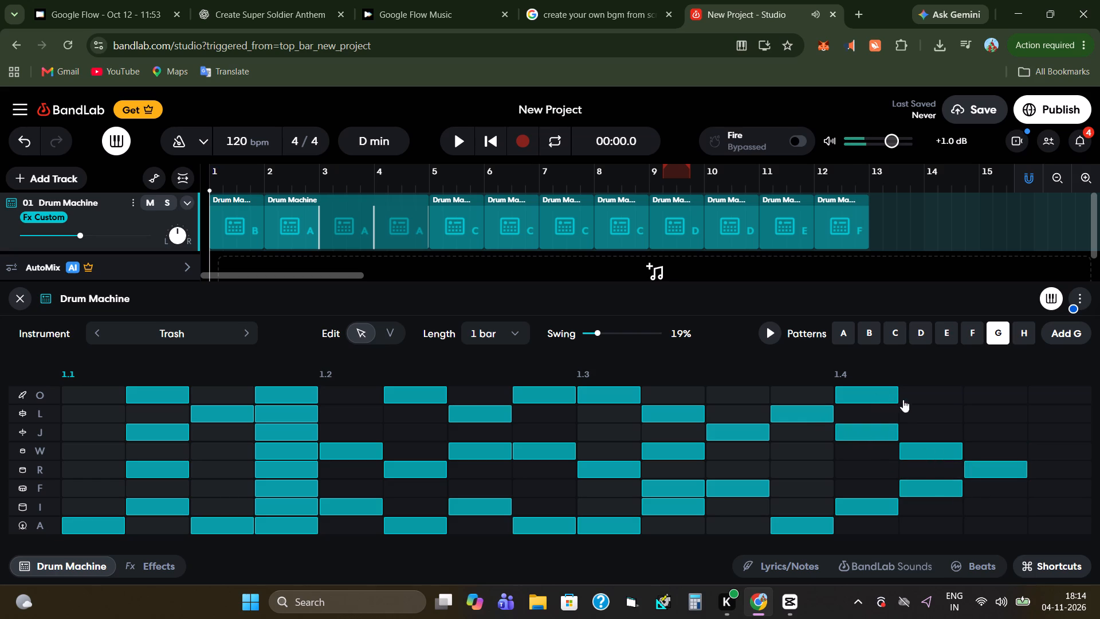
click(952, 413)
click(1004, 434)
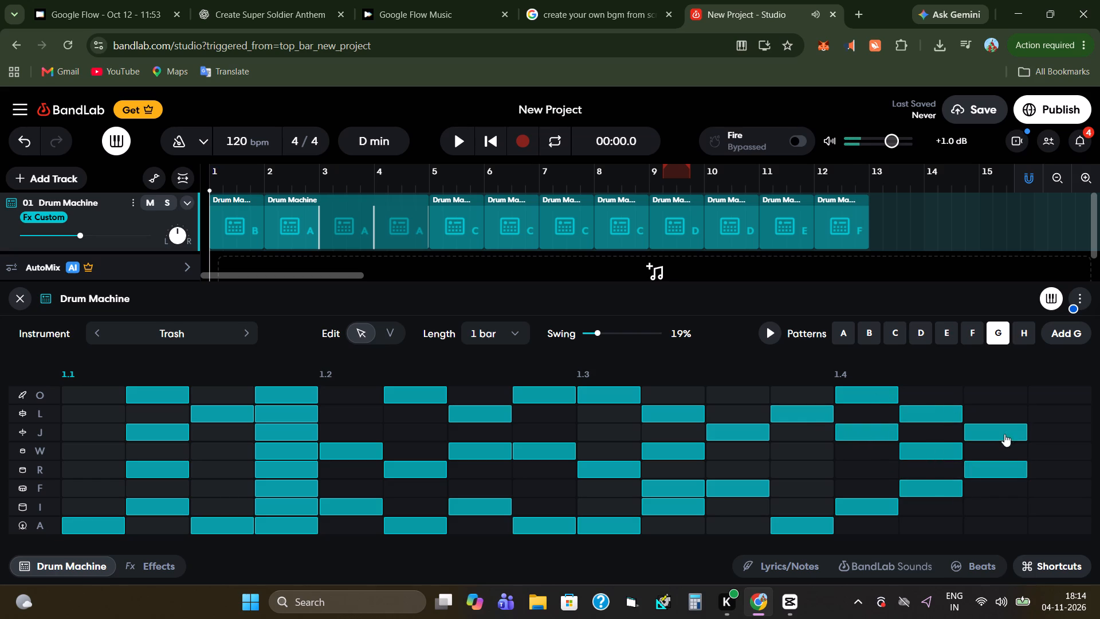
click(1055, 448)
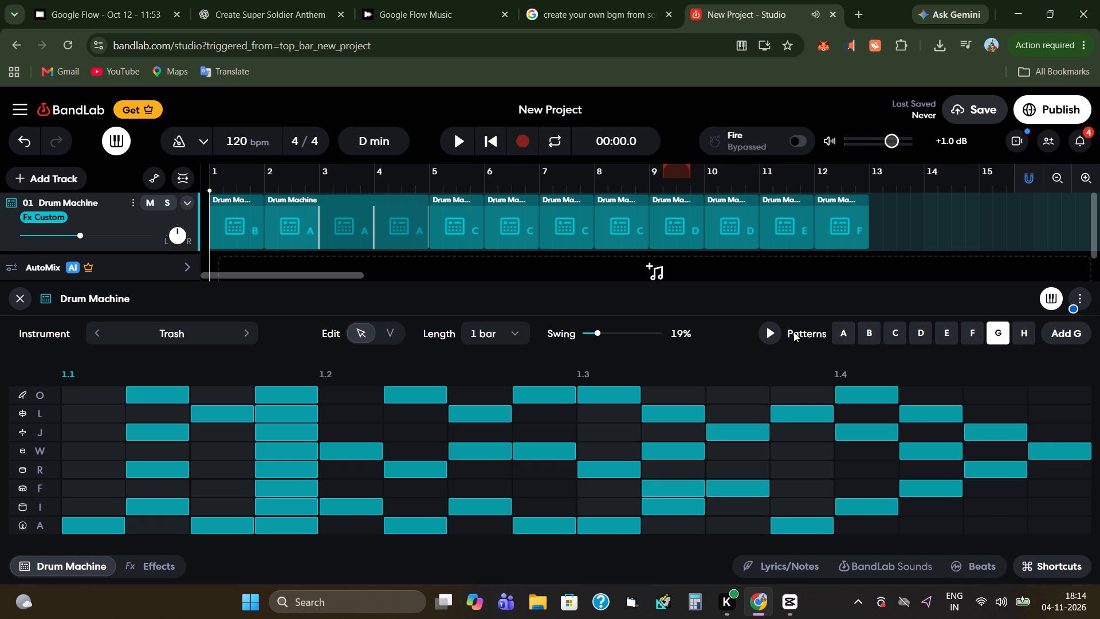
Preview pattern G and set the swing to 0%.
click(771, 328)
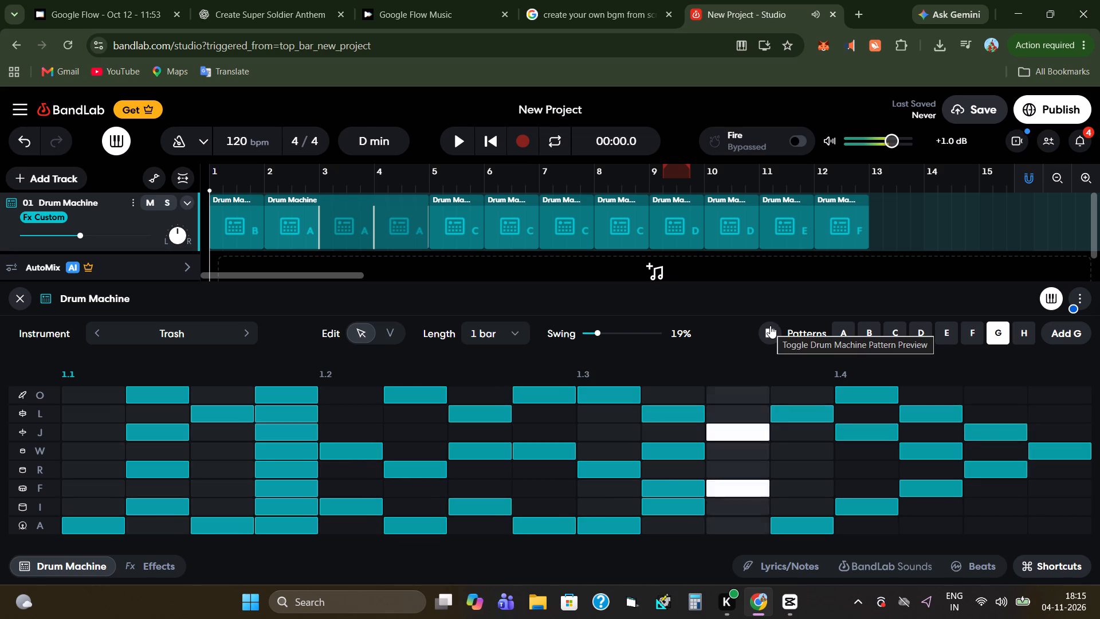
drag(596, 338, 569, 340)
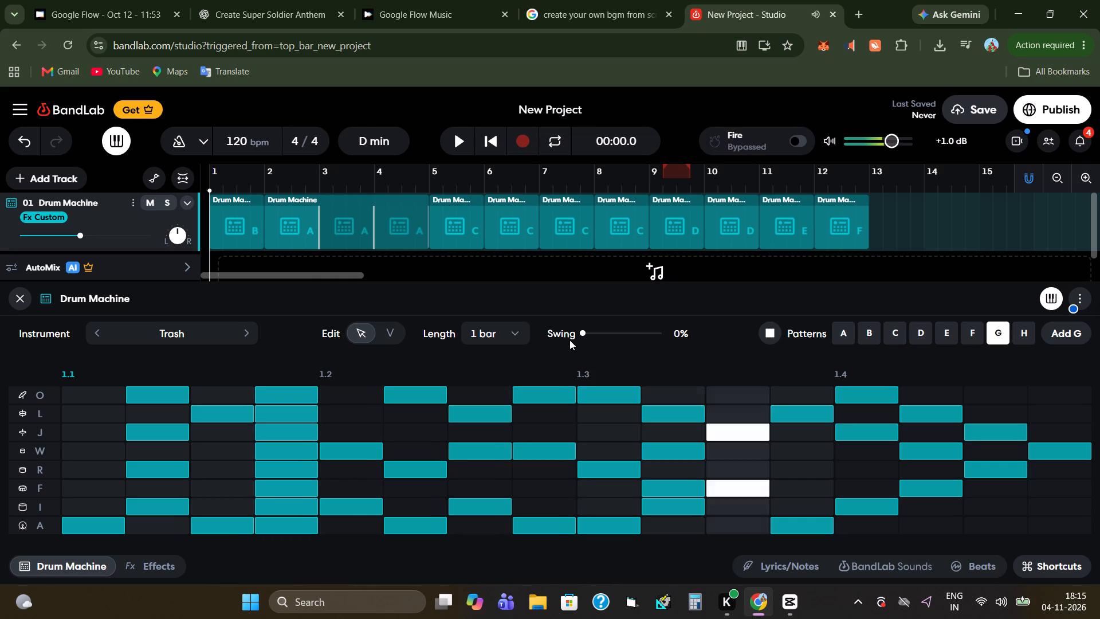
Raise the master output volume to +6.0 dB.
drag(896, 143, 907, 146)
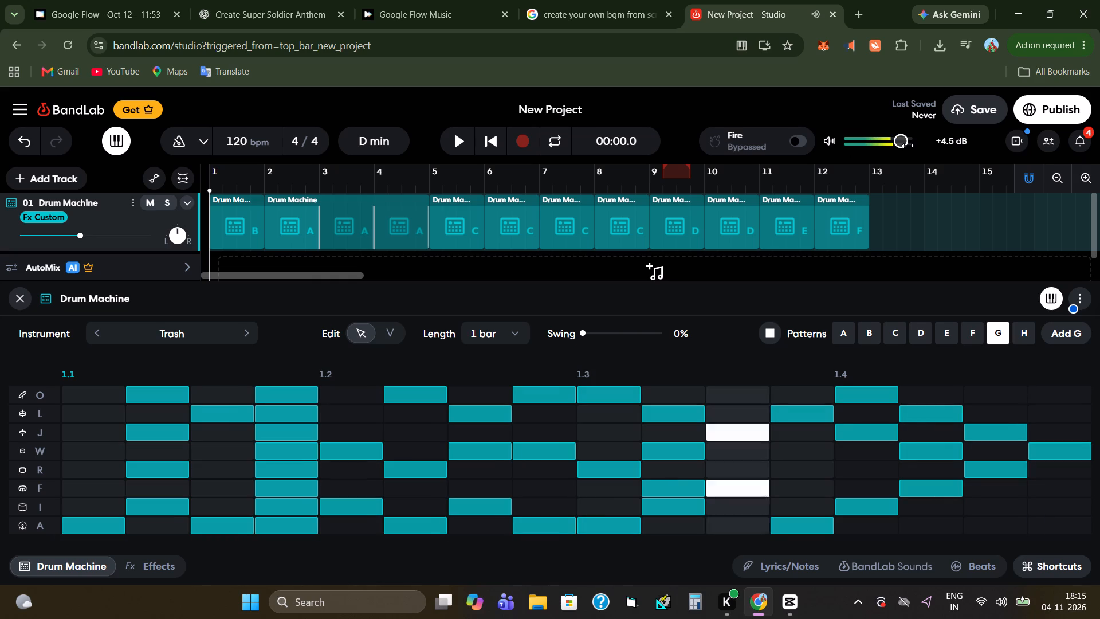
click(908, 146)
drag(900, 143, 925, 150)
Raise the Drum Machine track's volume to just under +2.4 dB.
drag(76, 236, 92, 239)
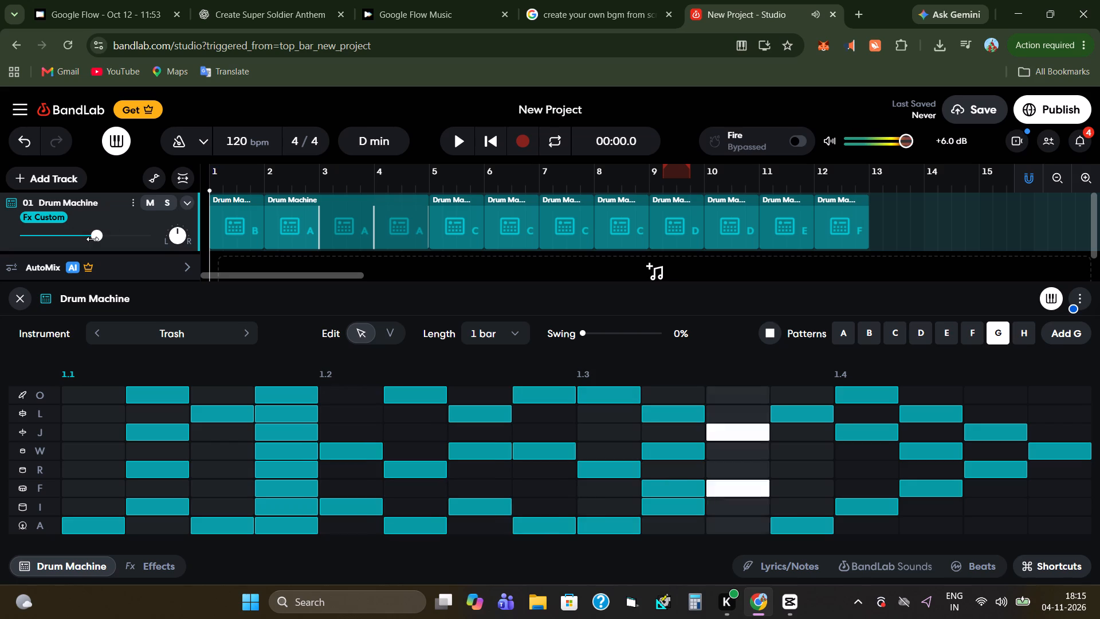
drag(92, 239, 116, 257)
drag(116, 257, 128, 251)
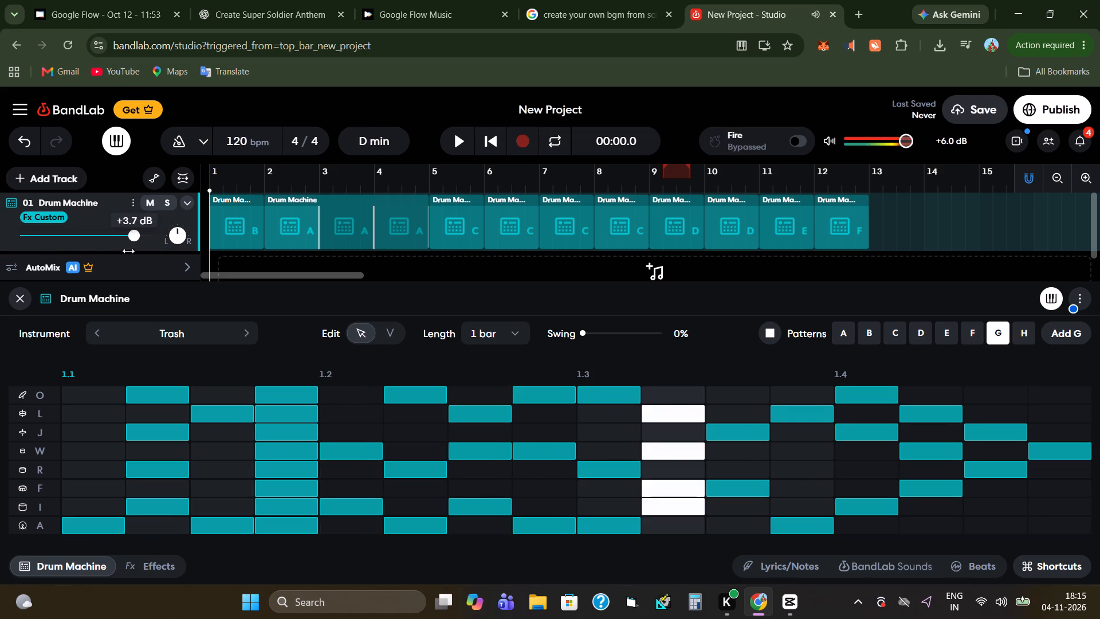
drag(128, 251, 121, 249)
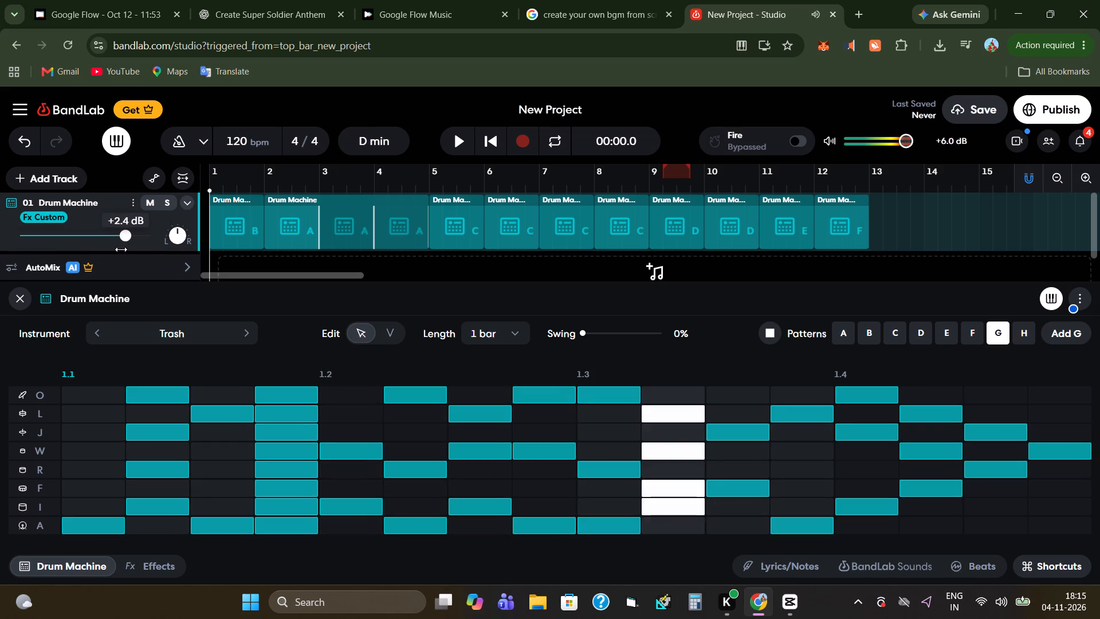
drag(121, 249, 119, 249)
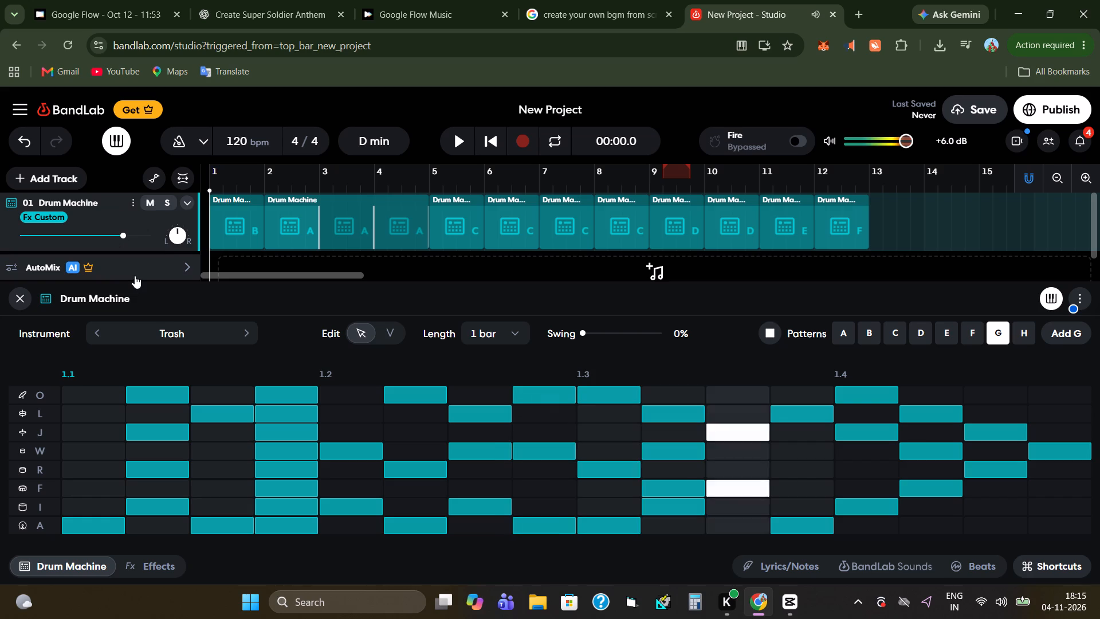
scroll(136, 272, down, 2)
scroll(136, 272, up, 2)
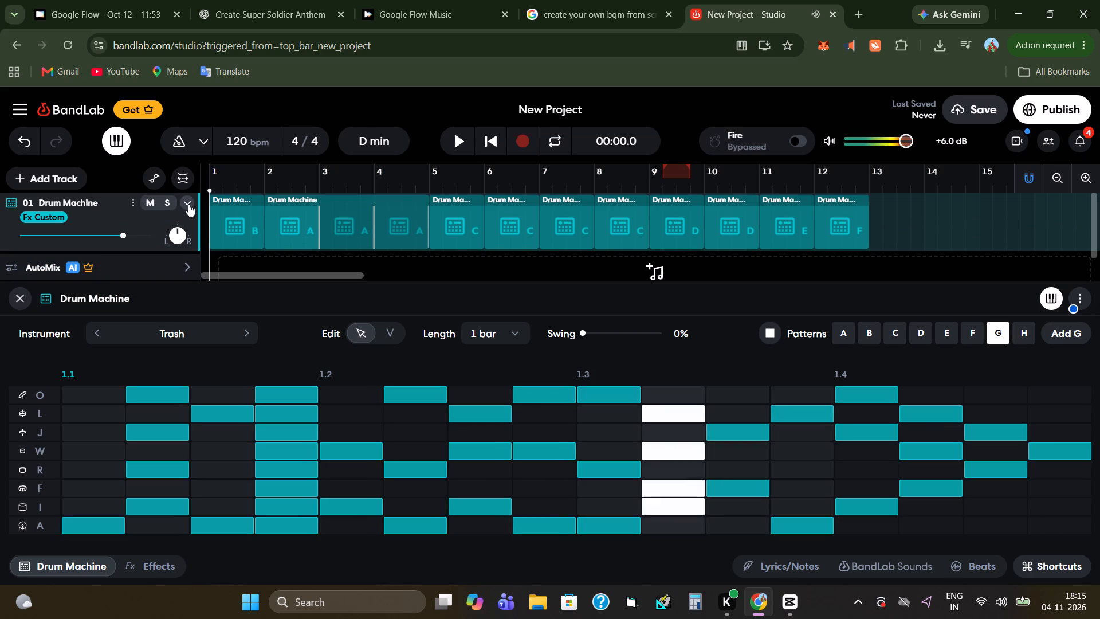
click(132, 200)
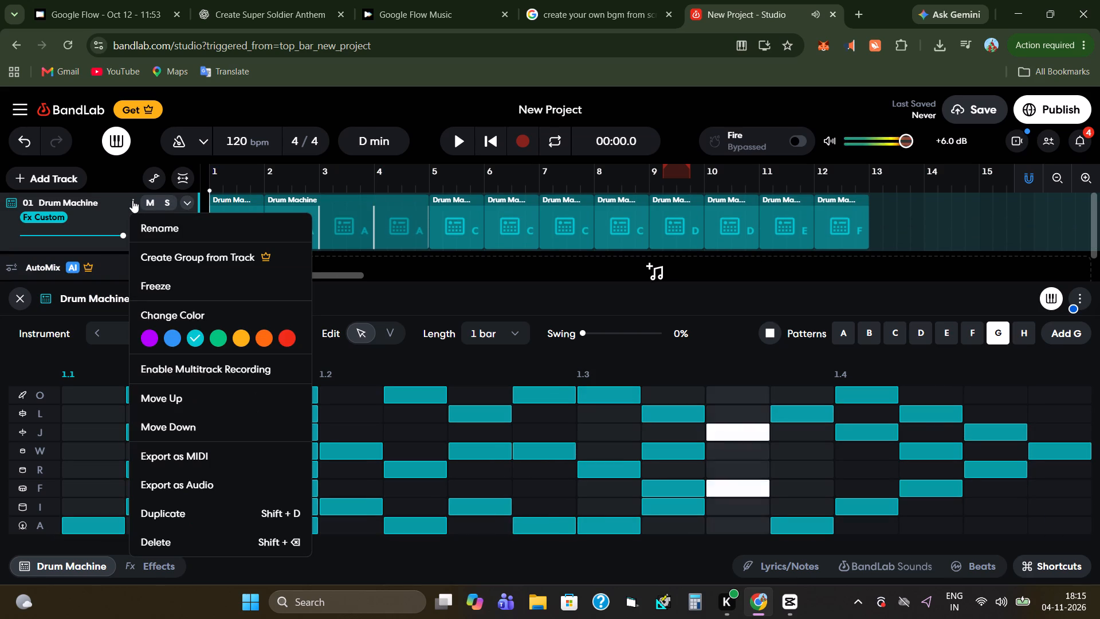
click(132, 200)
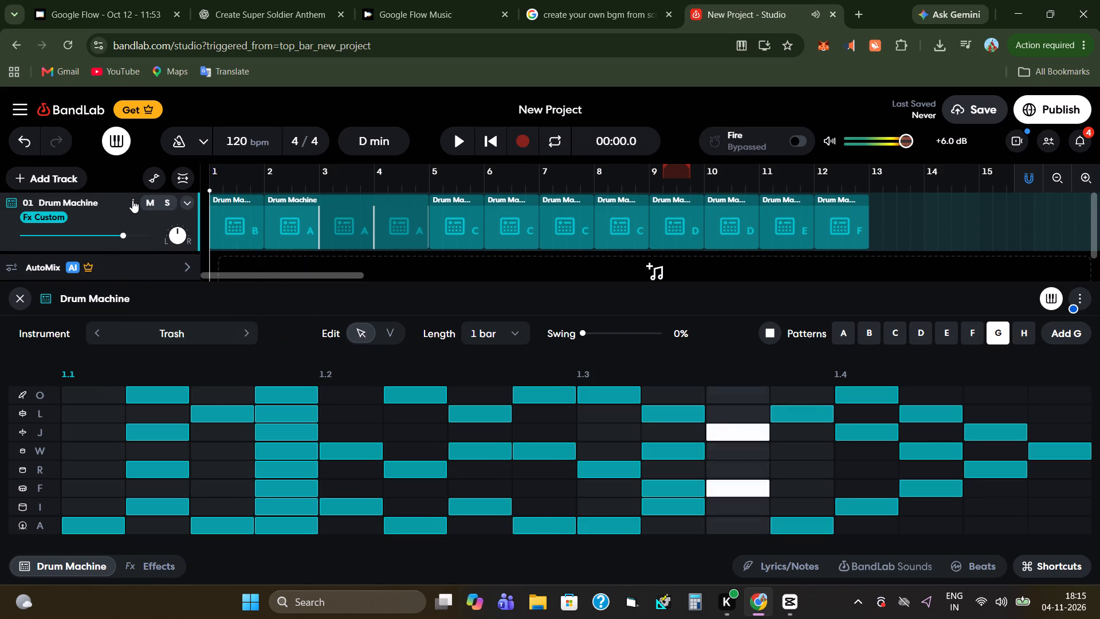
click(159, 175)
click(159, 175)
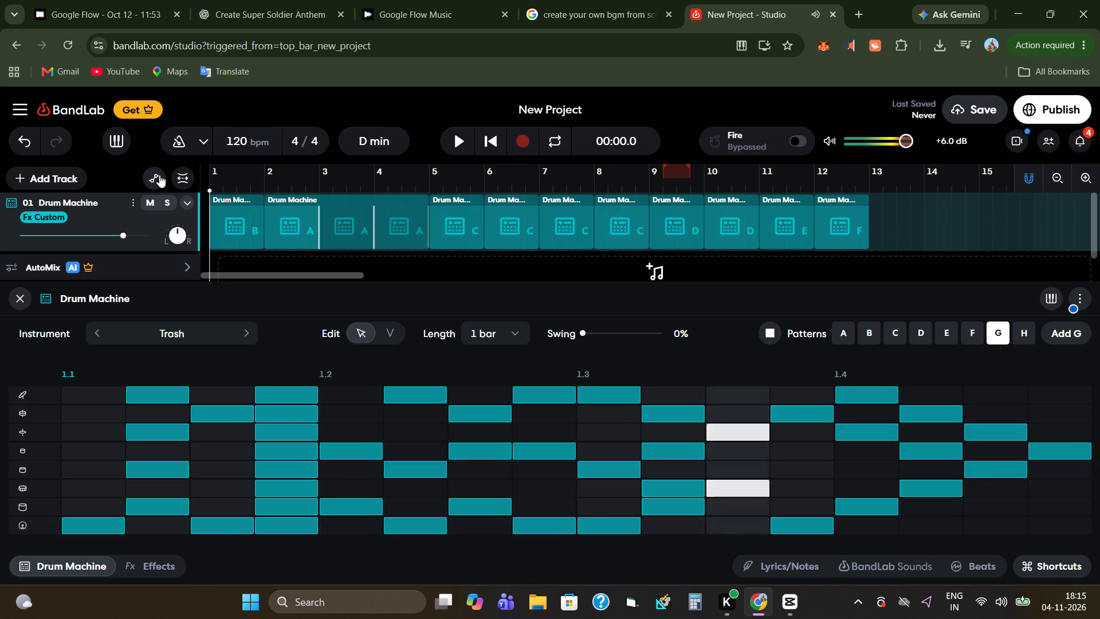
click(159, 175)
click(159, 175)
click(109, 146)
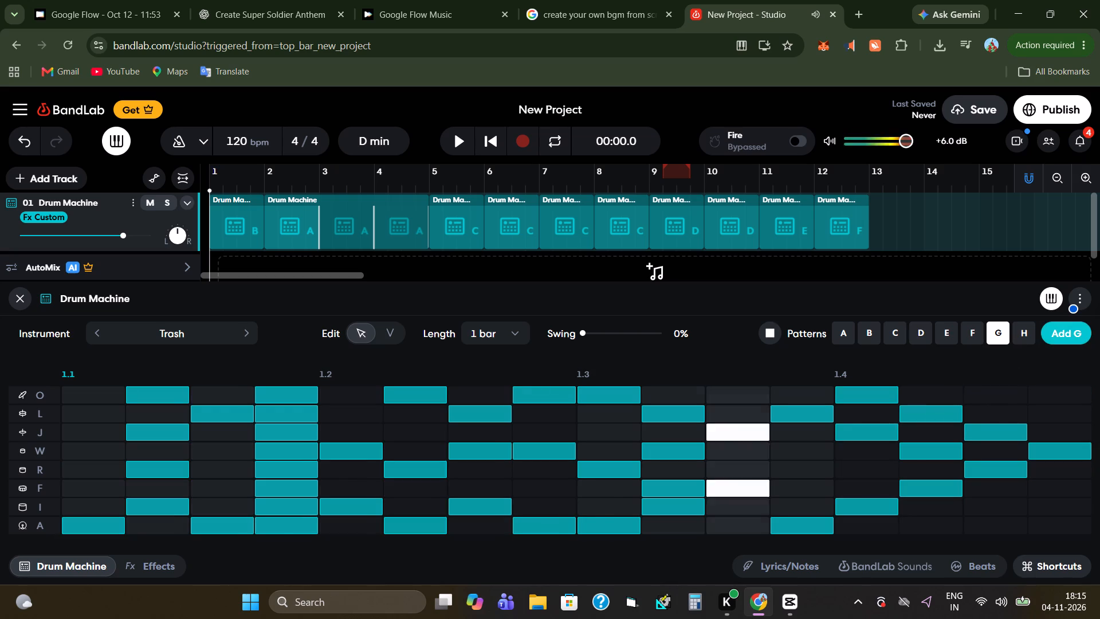
Add pattern G to the Drum Machine track at bar 13, directly after the pattern F region.
click(873, 237)
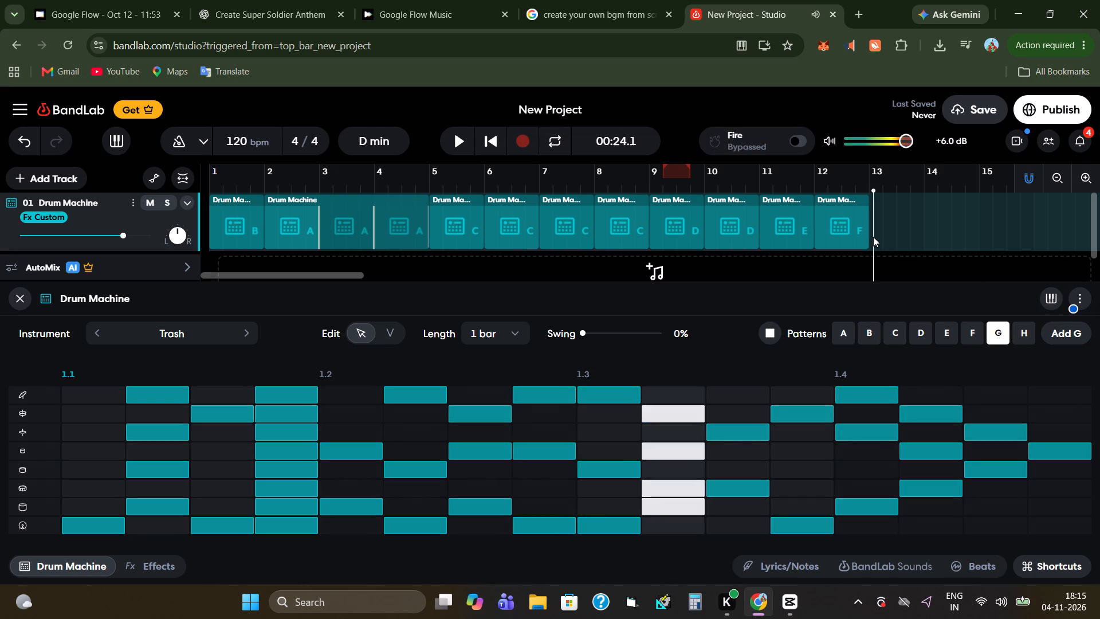
drag(873, 236, 868, 236)
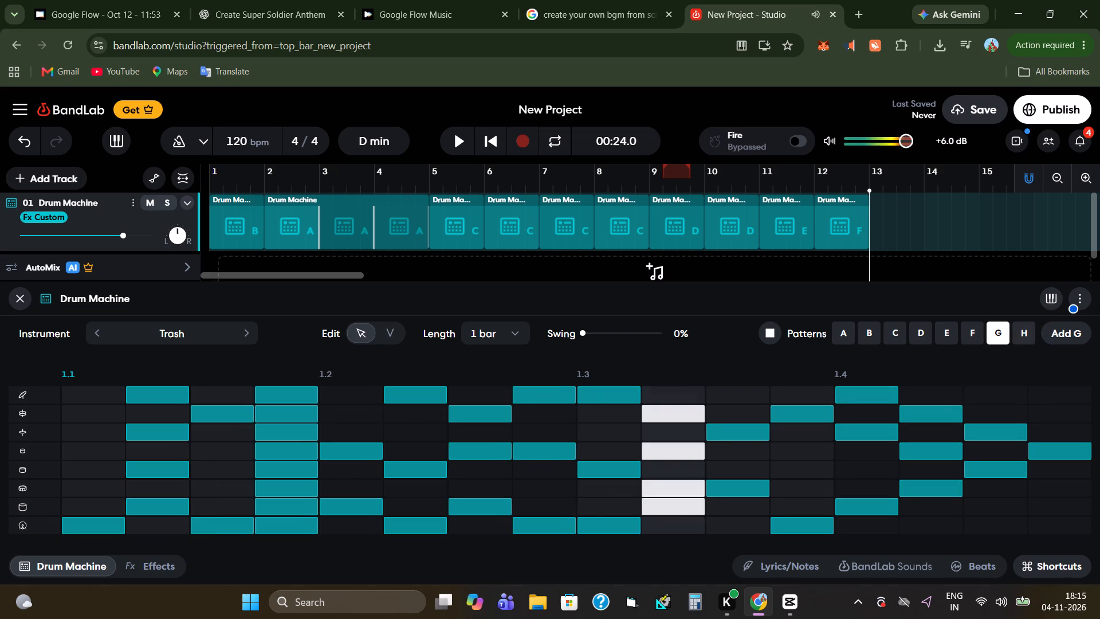
click(1070, 337)
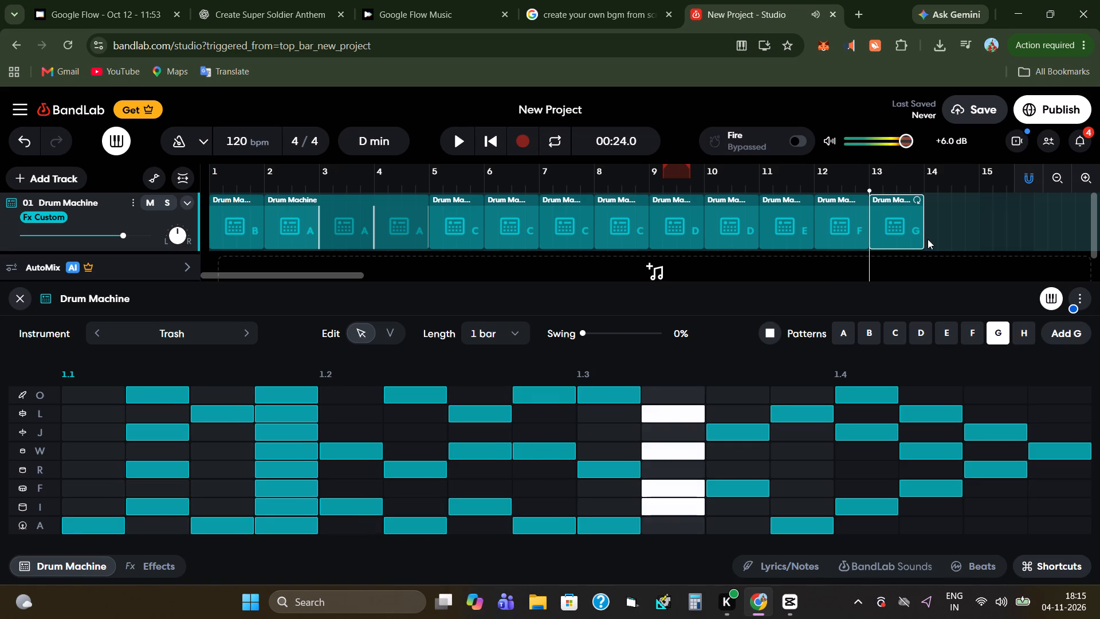
Stop the preview and start pattern H with hits on rows L, W, F, A at the first step and J, R, I at the second.
click(1021, 334)
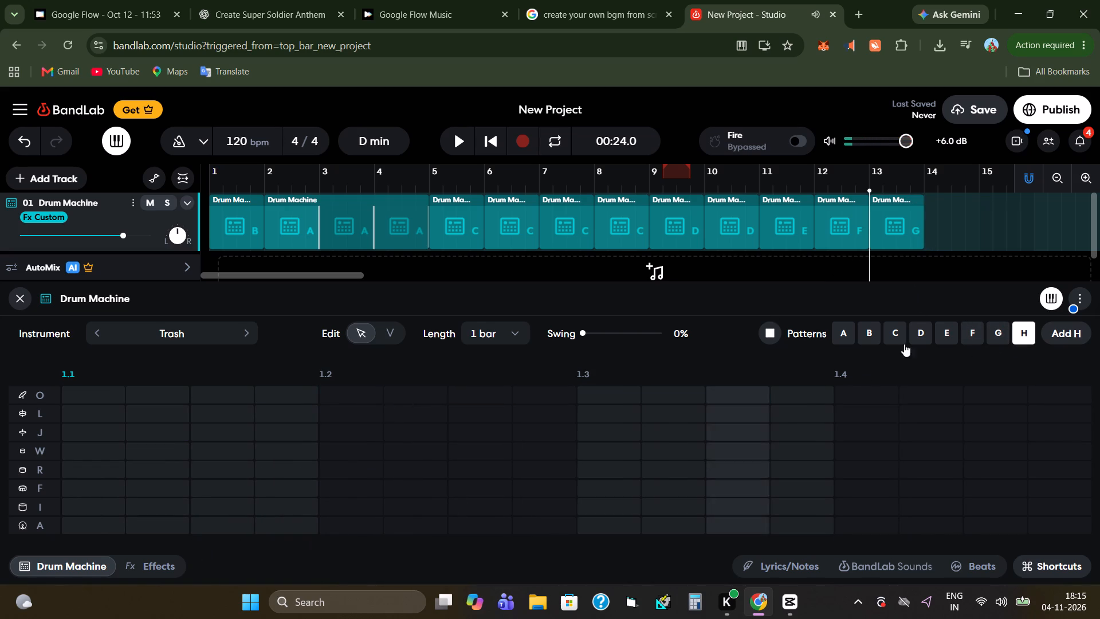
click(768, 332)
click(112, 410)
click(150, 423)
click(158, 433)
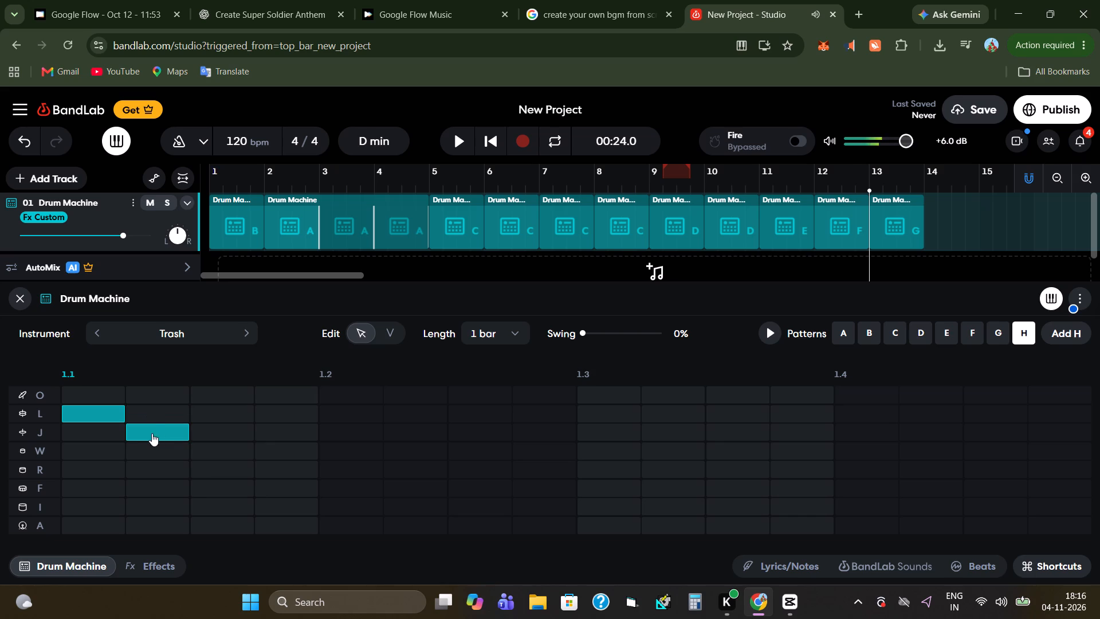
click(111, 455)
click(154, 480)
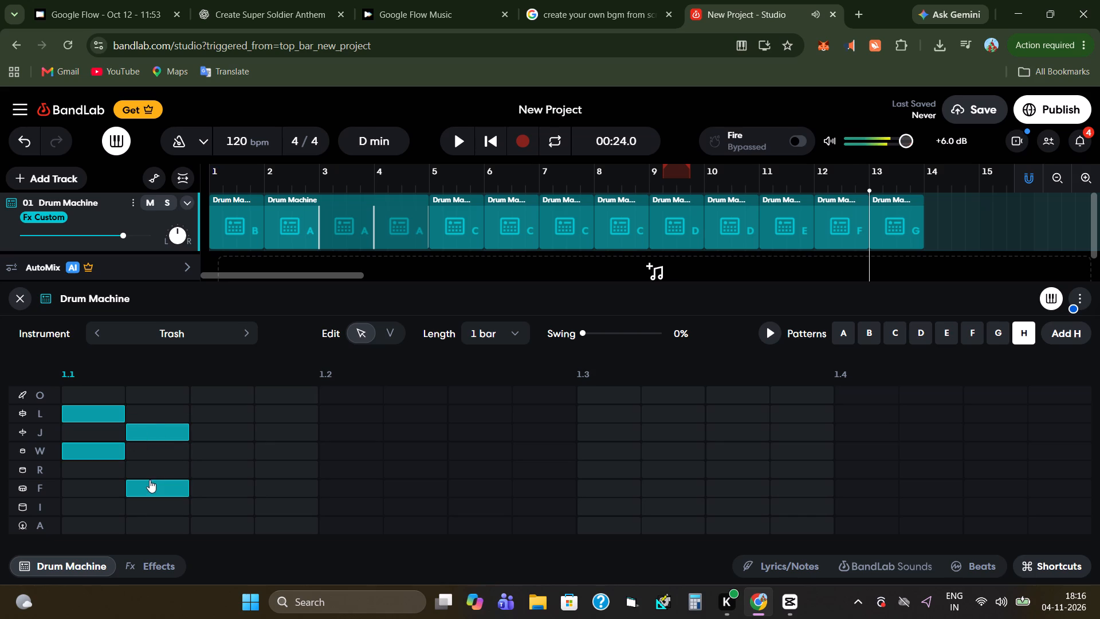
click(146, 479)
click(155, 480)
click(166, 475)
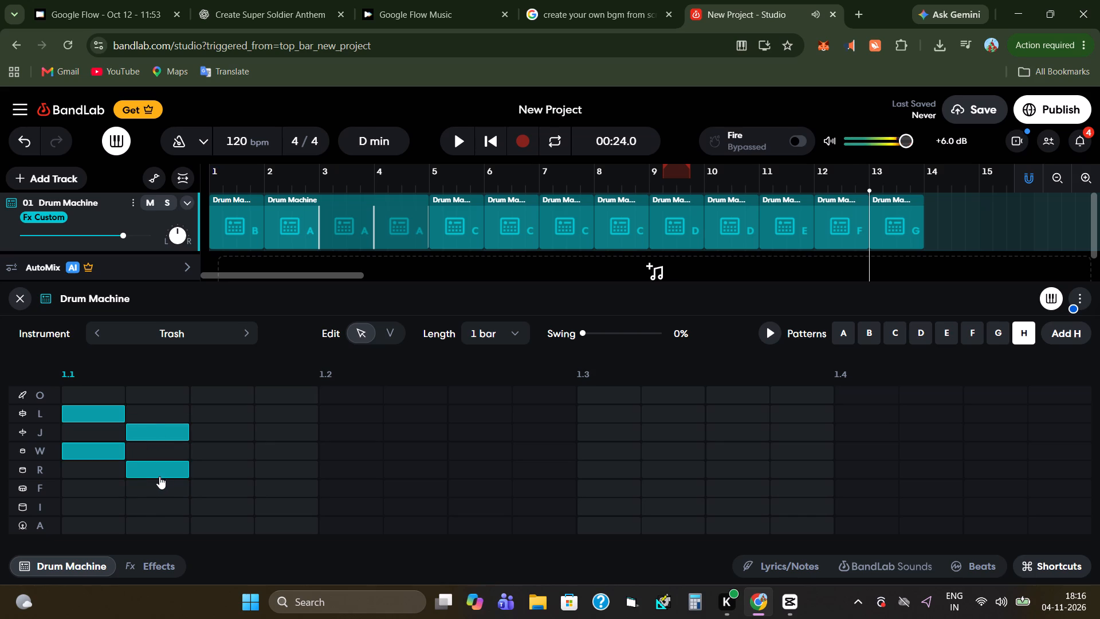
click(118, 483)
click(162, 503)
click(111, 520)
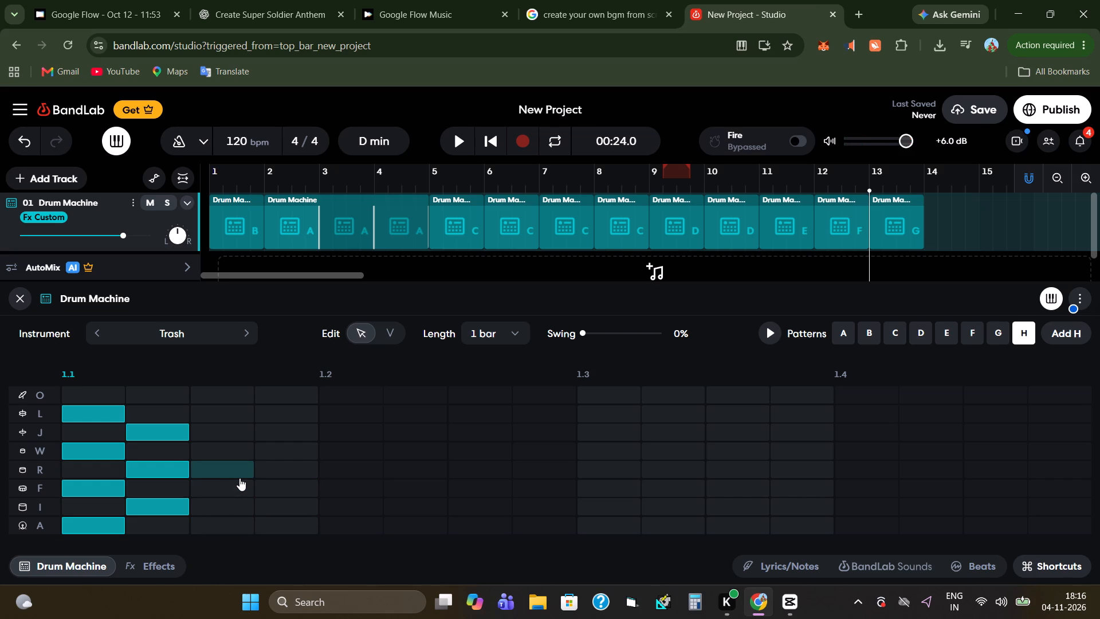
Complete beat 1.1 of pattern H with hits on rows W and F at the third step and row R at the fourth.
click(231, 450)
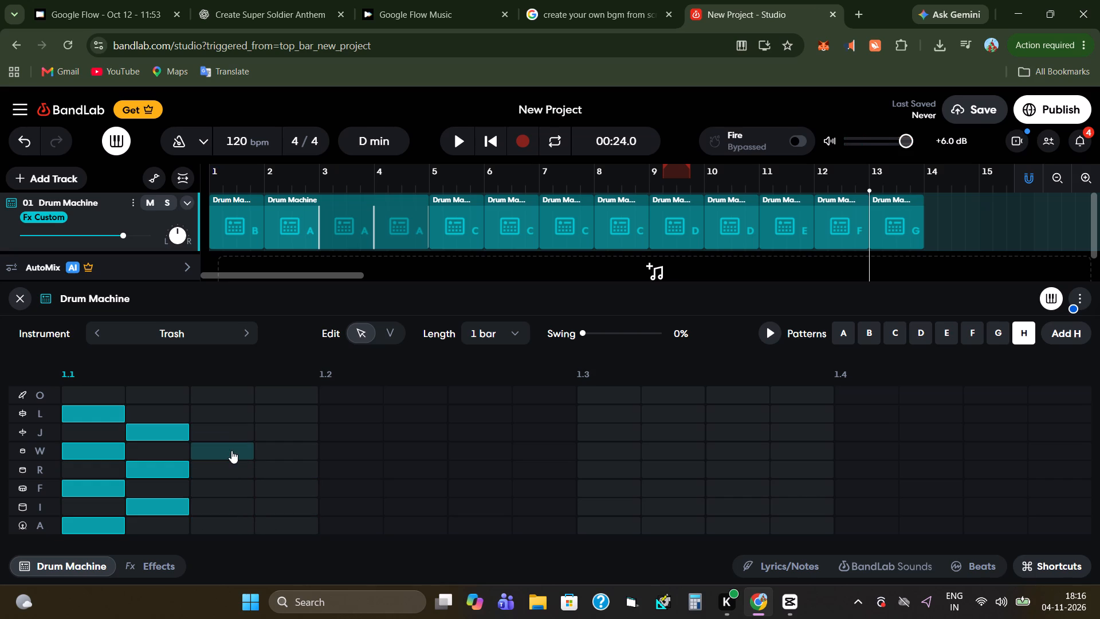
click(234, 482)
click(291, 463)
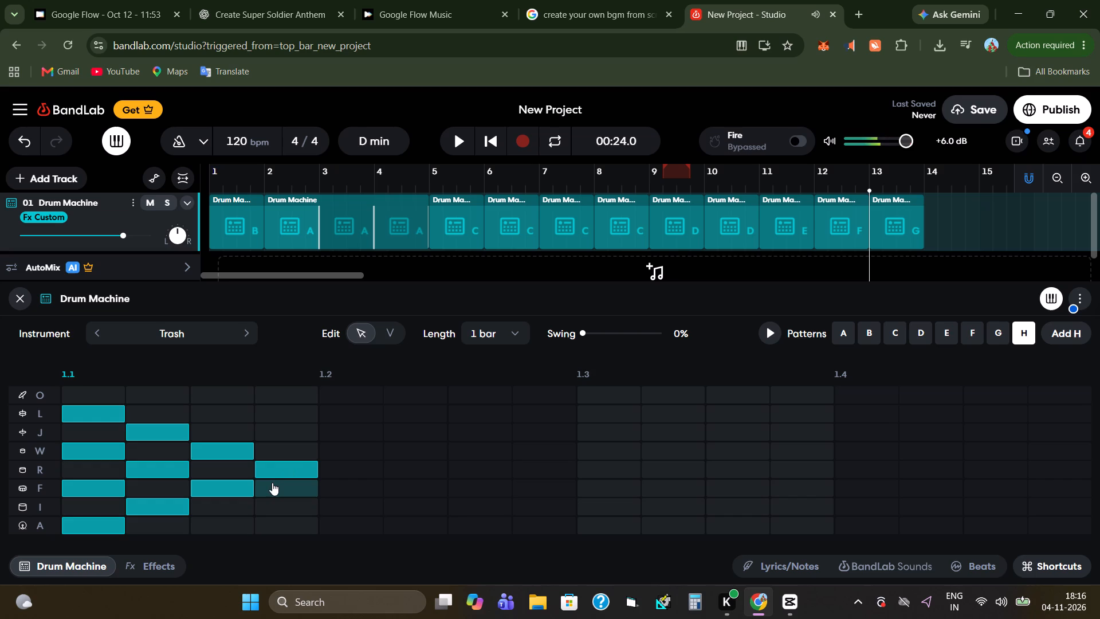
Start beat 1.2 of pattern H with hits on rows W and F at its first step and rows O, J, R, I at its second.
click(346, 452)
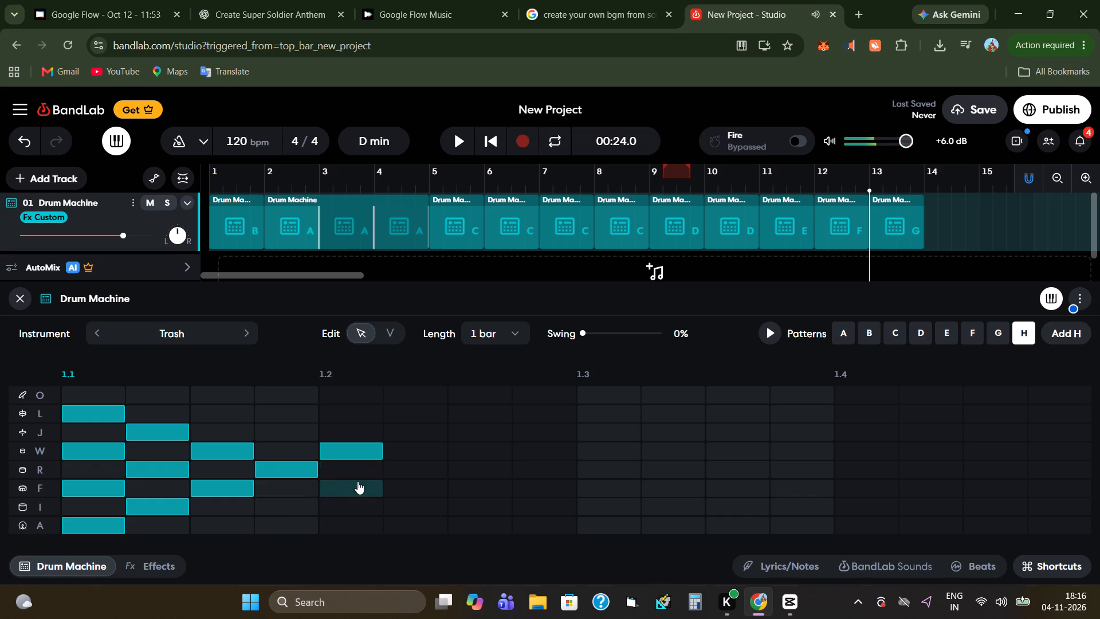
click(357, 483)
click(403, 435)
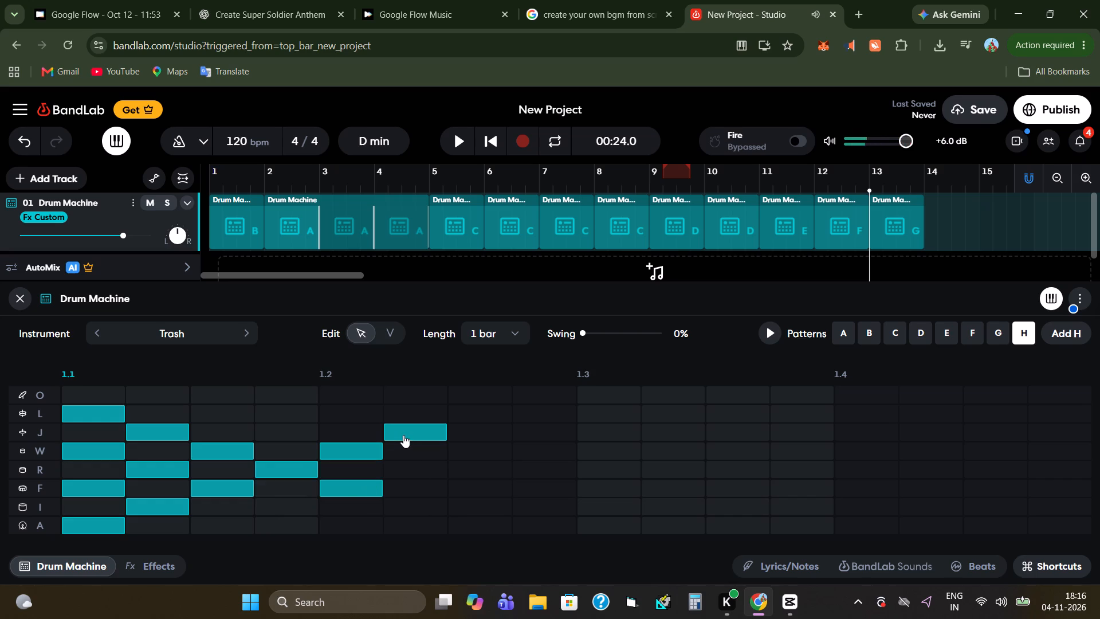
click(408, 398)
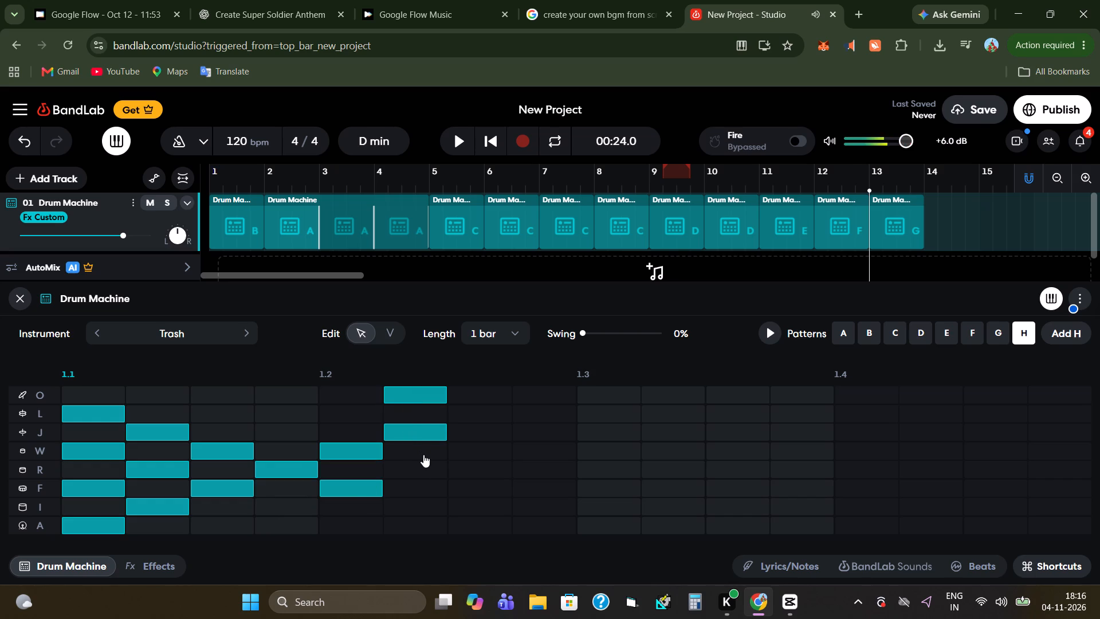
click(427, 474)
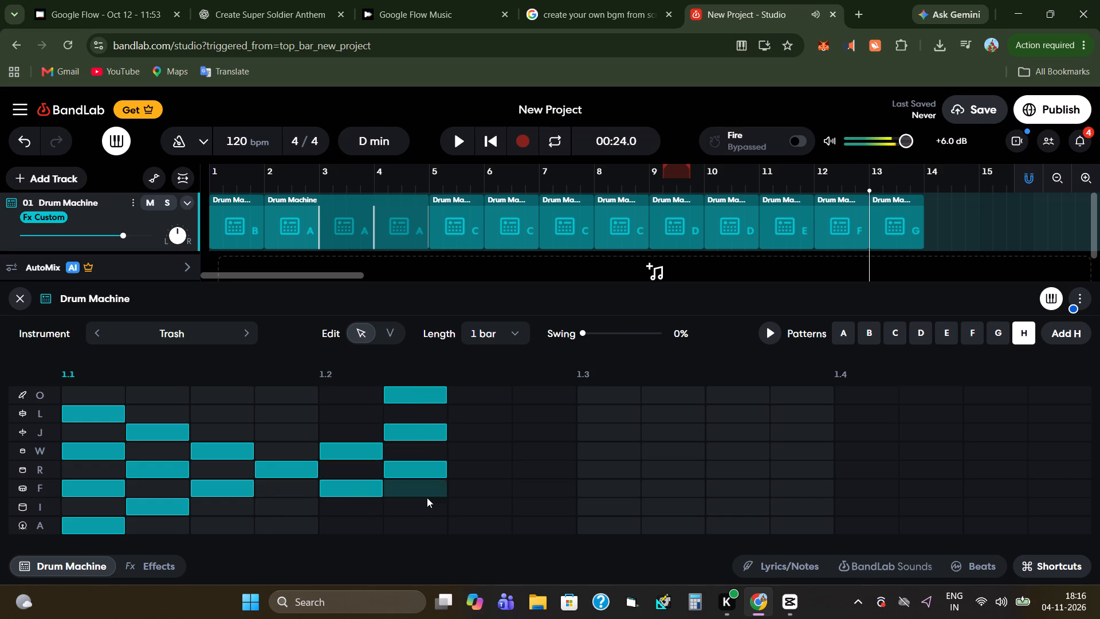
click(428, 505)
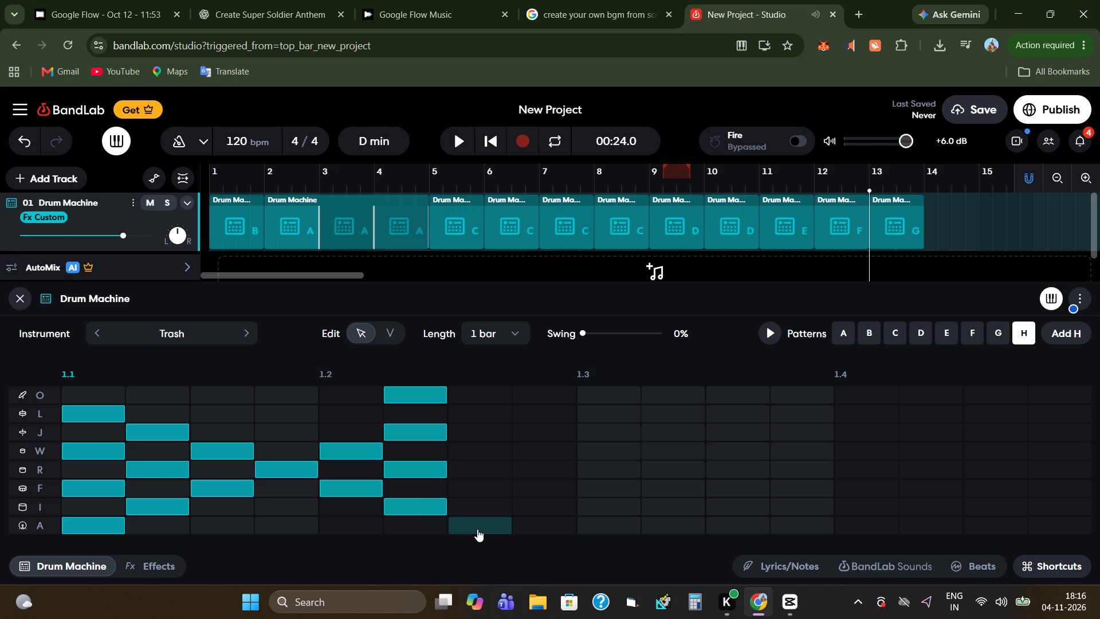
Add hits on rows A, F, W and L at the third step of beat 1.2 in pattern H.
click(477, 529)
click(482, 496)
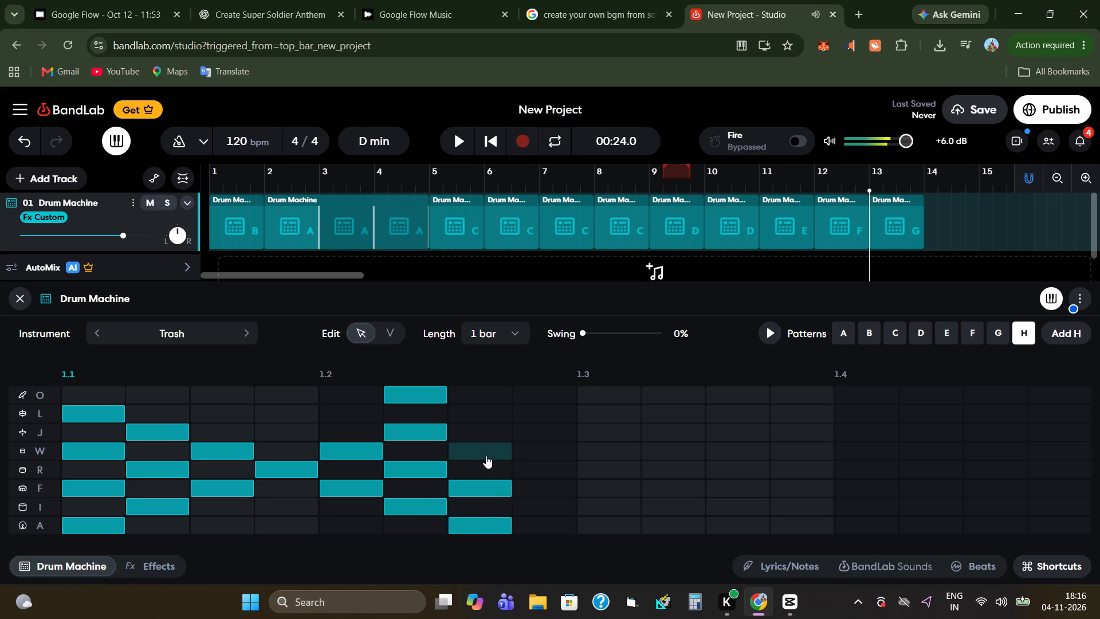
click(486, 456)
click(492, 421)
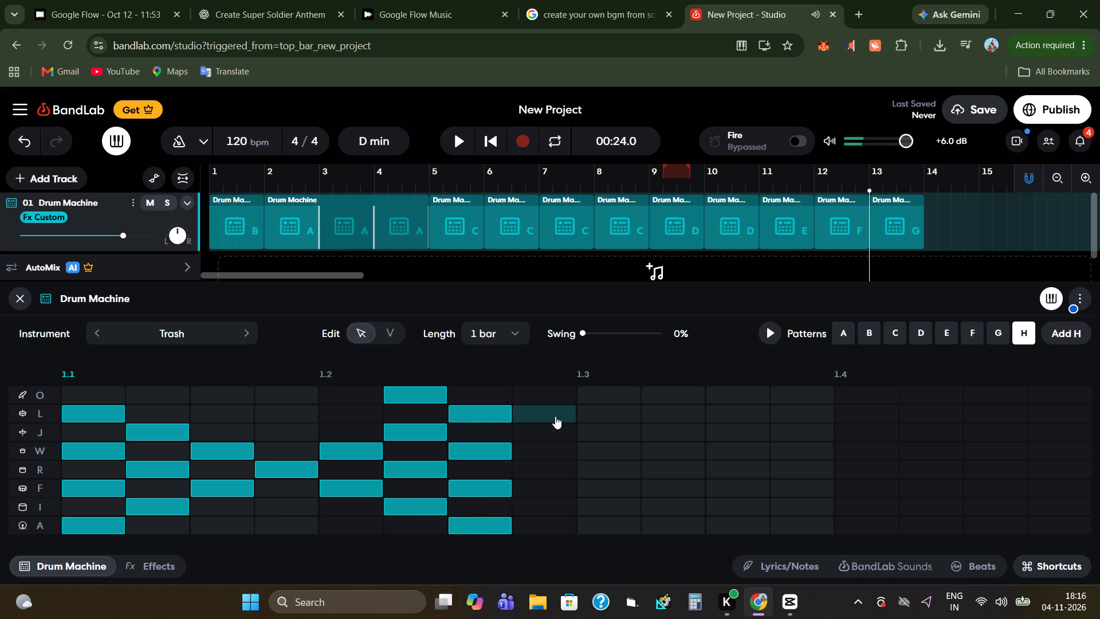
Add hits on rows O, W and A at the fourth step of beat 1.2 and rows L and F at the first step of beat 1.3.
click(560, 393)
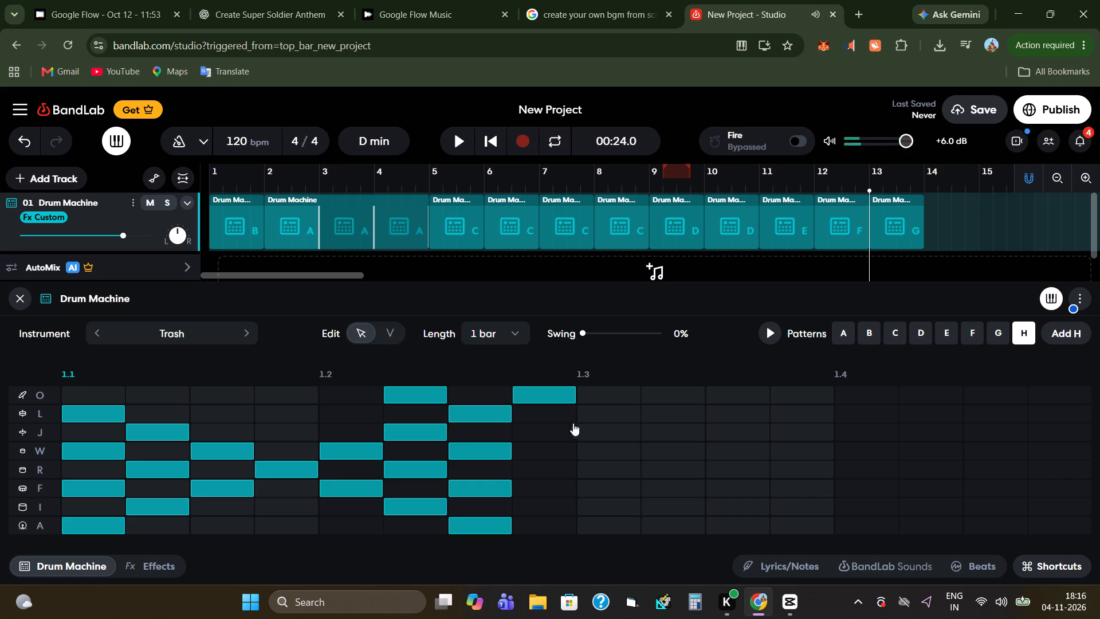
click(612, 413)
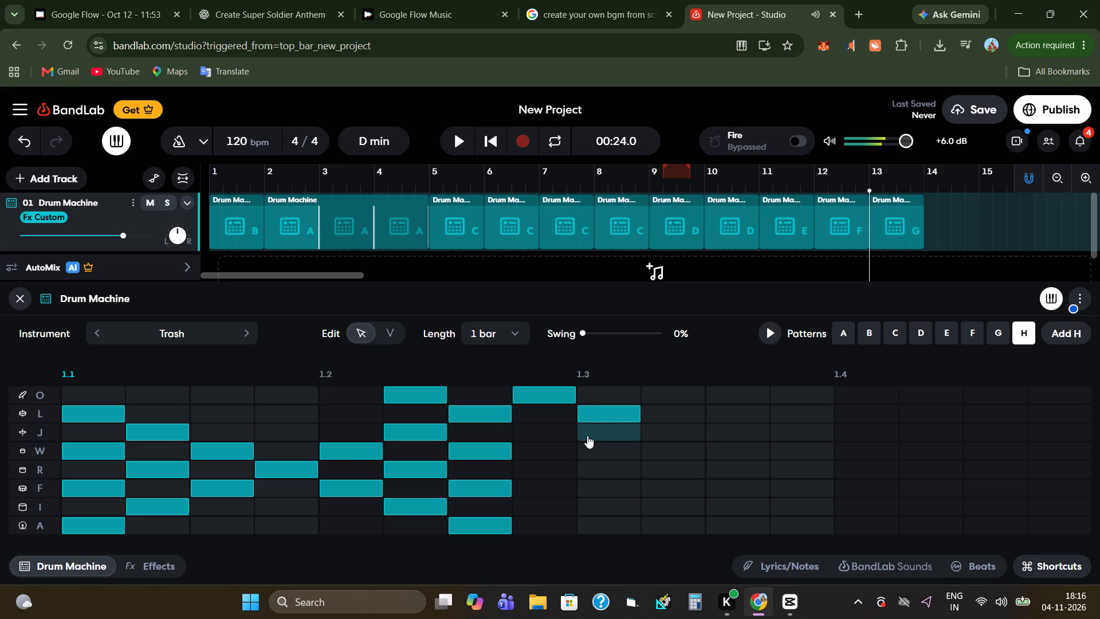
click(567, 444)
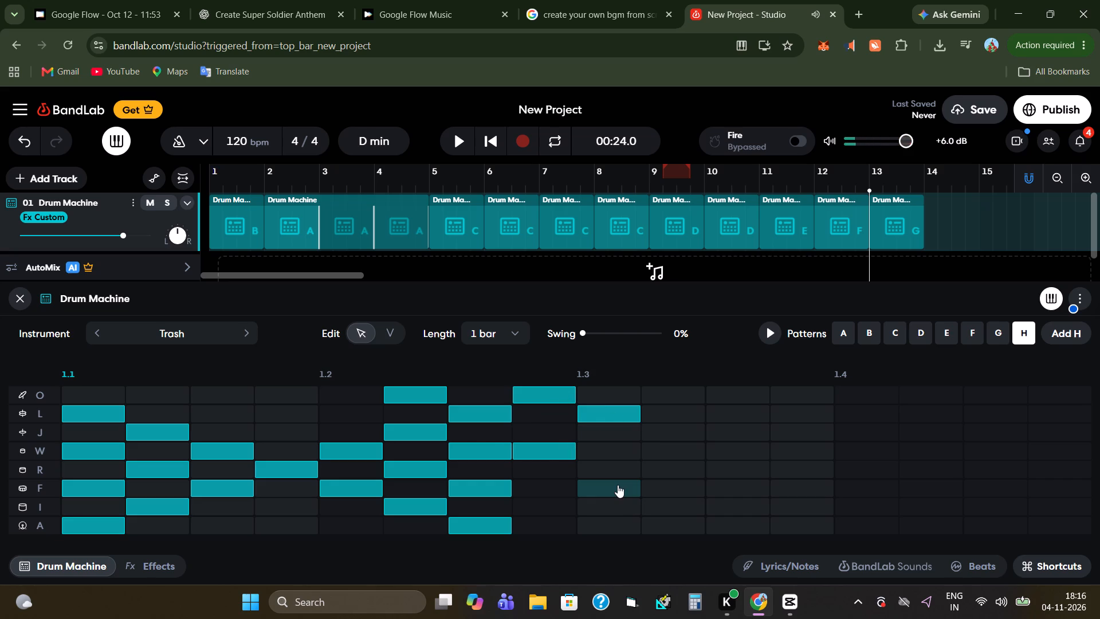
click(618, 485)
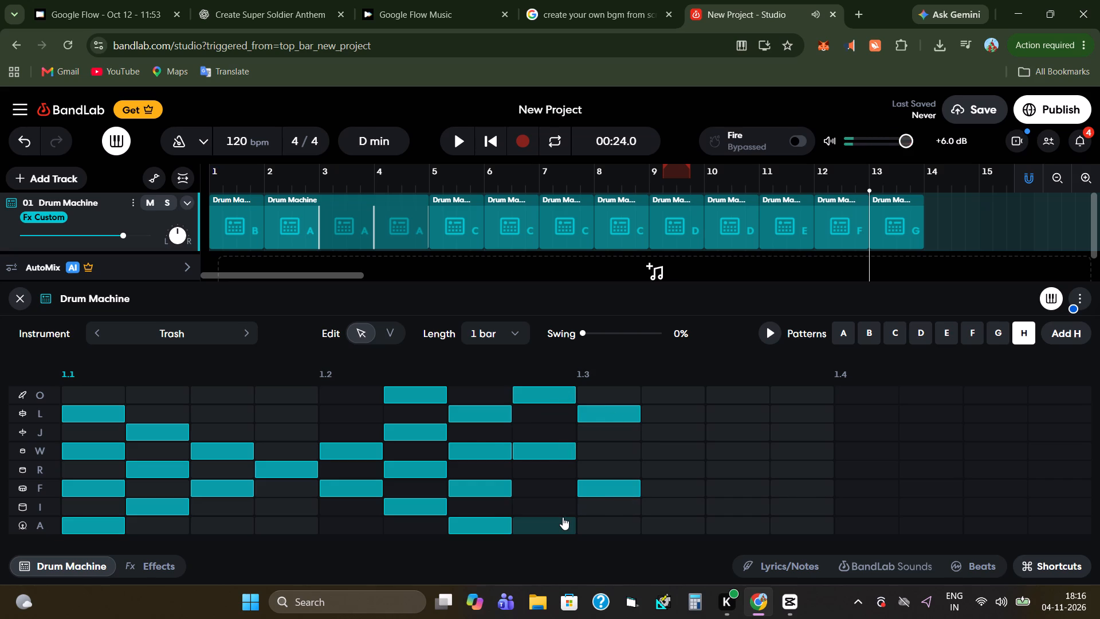
click(563, 517)
Complete beat 1.3 of pattern H with hits on rows R and J at the second step, W at the third, and R and J at the fourth.
click(666, 474)
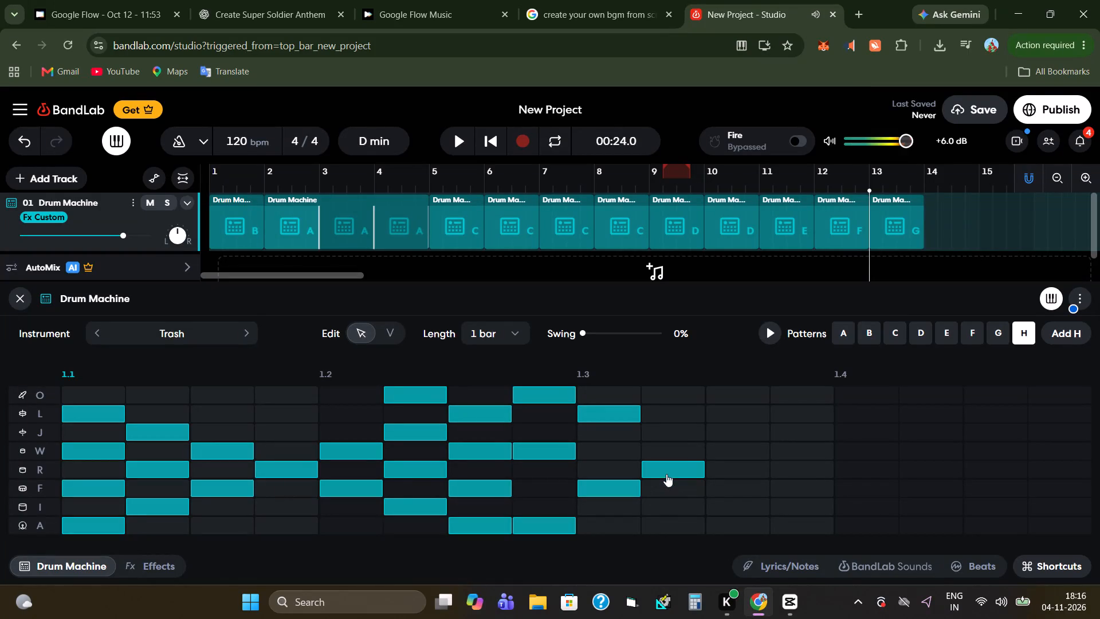
click(693, 433)
click(730, 448)
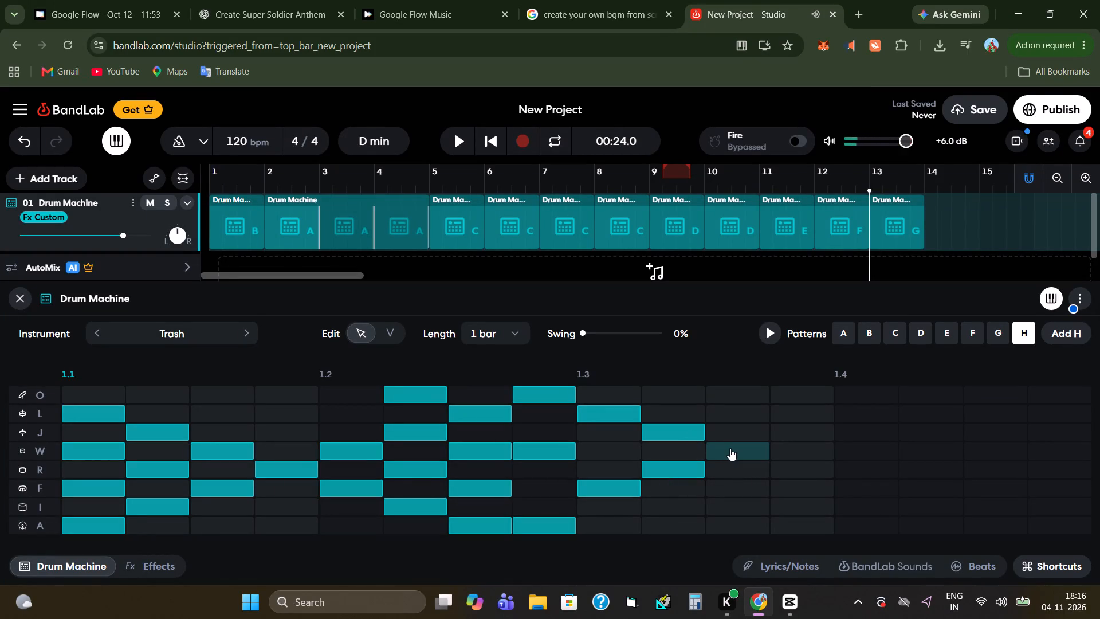
click(799, 465)
click(806, 437)
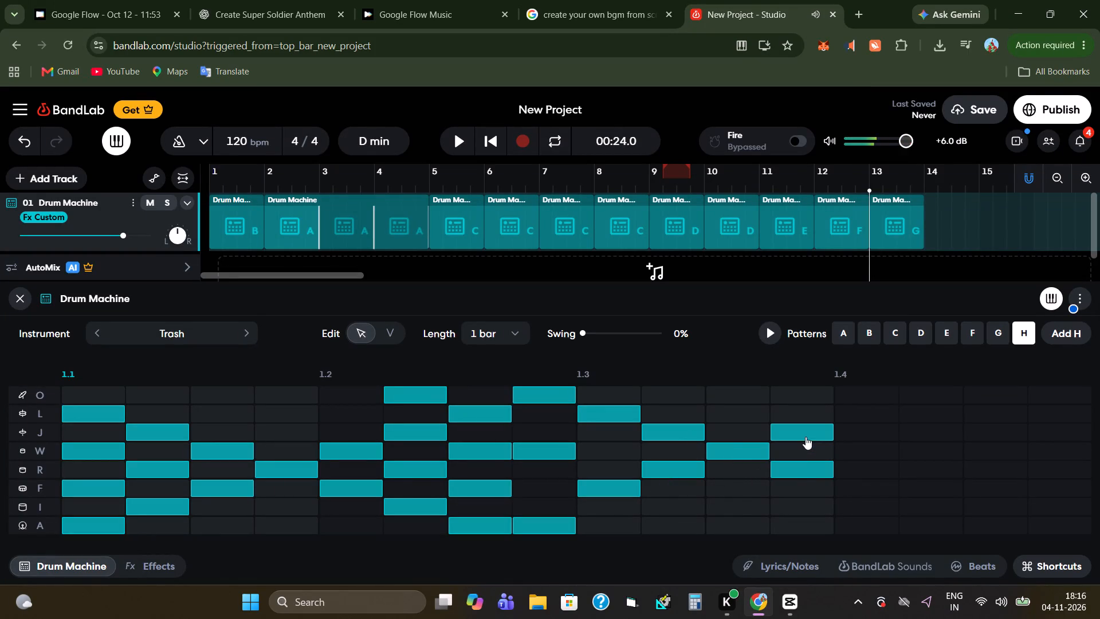
Start beat 1.4 of pattern H with hits on rows O, W, I at the first step and A, F, W, L at the second.
click(866, 402)
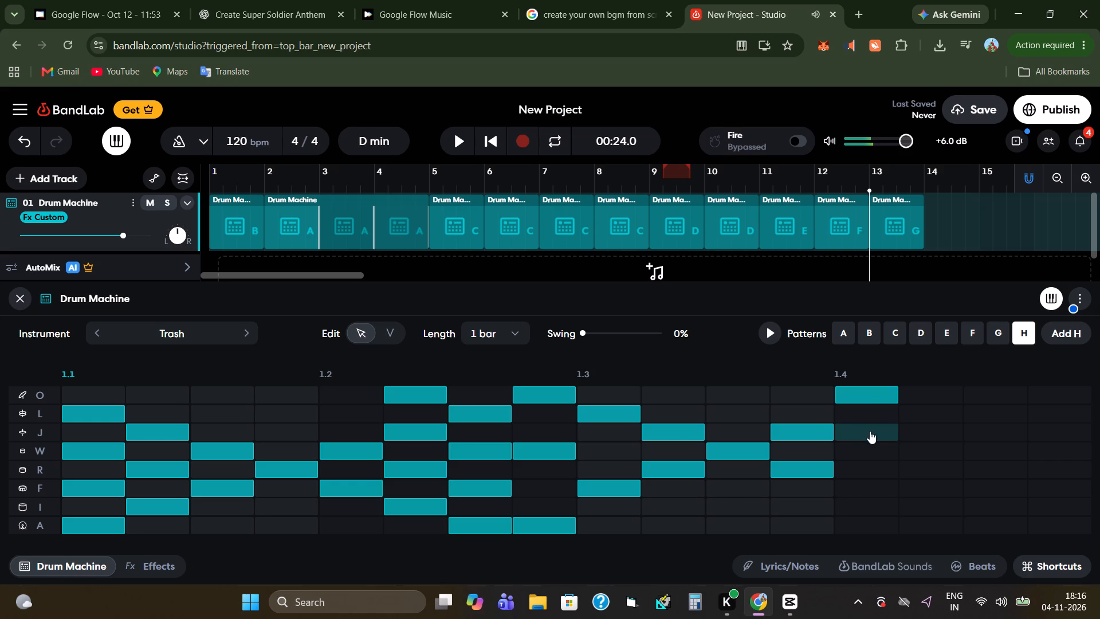
click(870, 431)
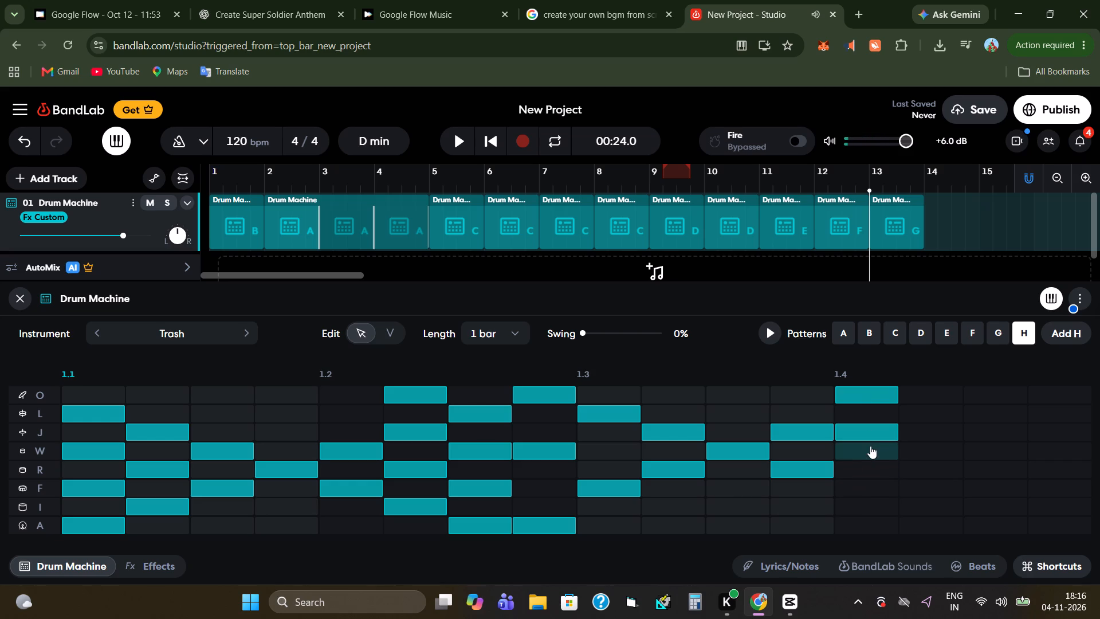
click(868, 434)
click(870, 450)
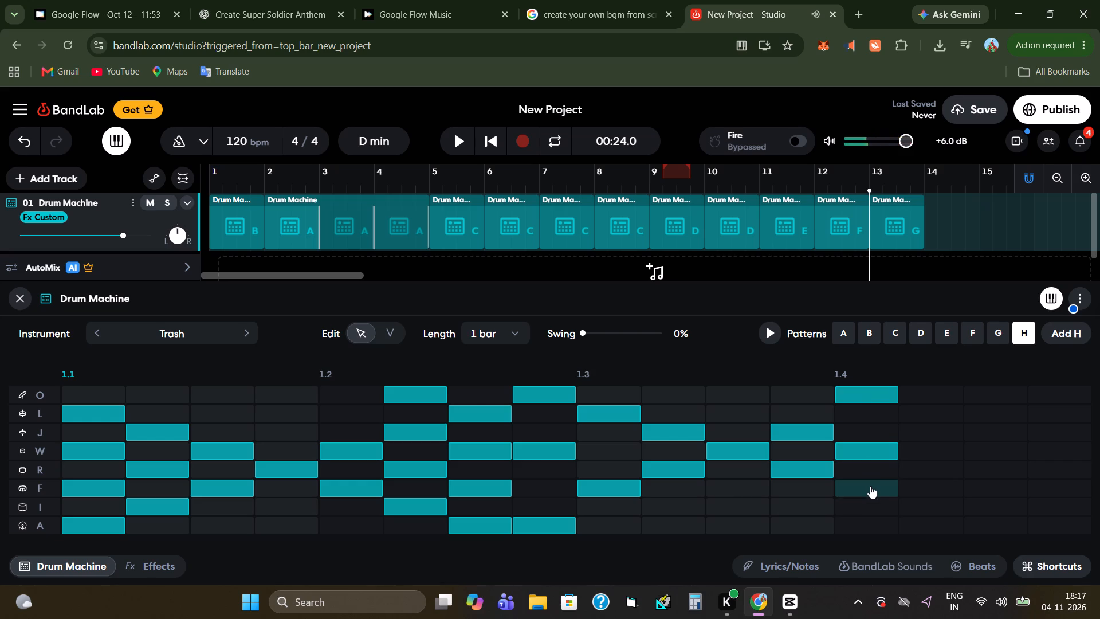
click(874, 500)
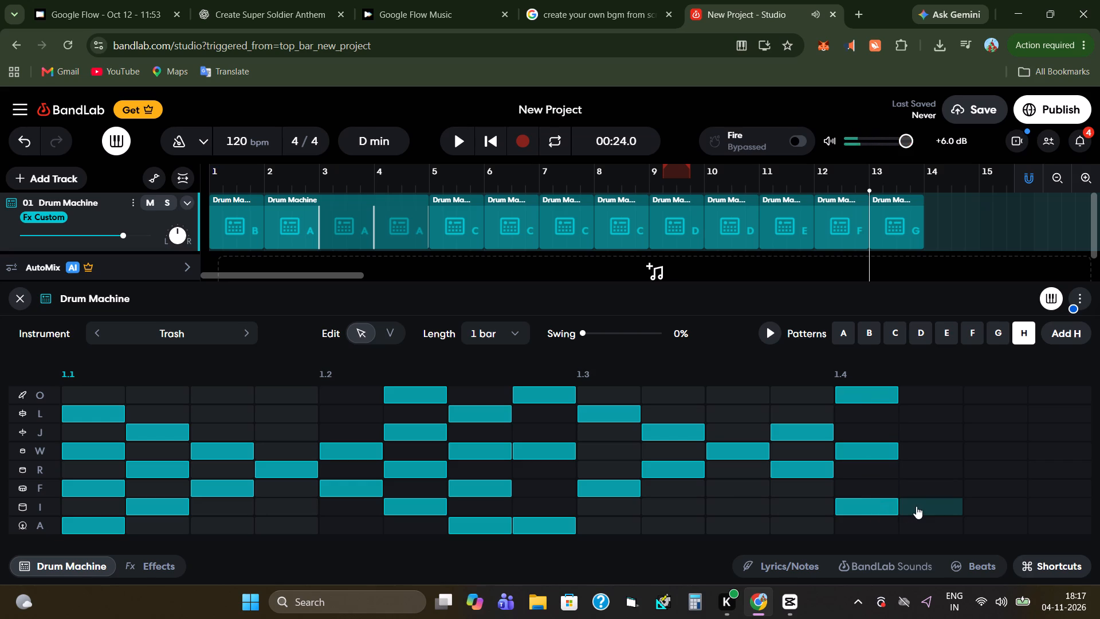
click(929, 529)
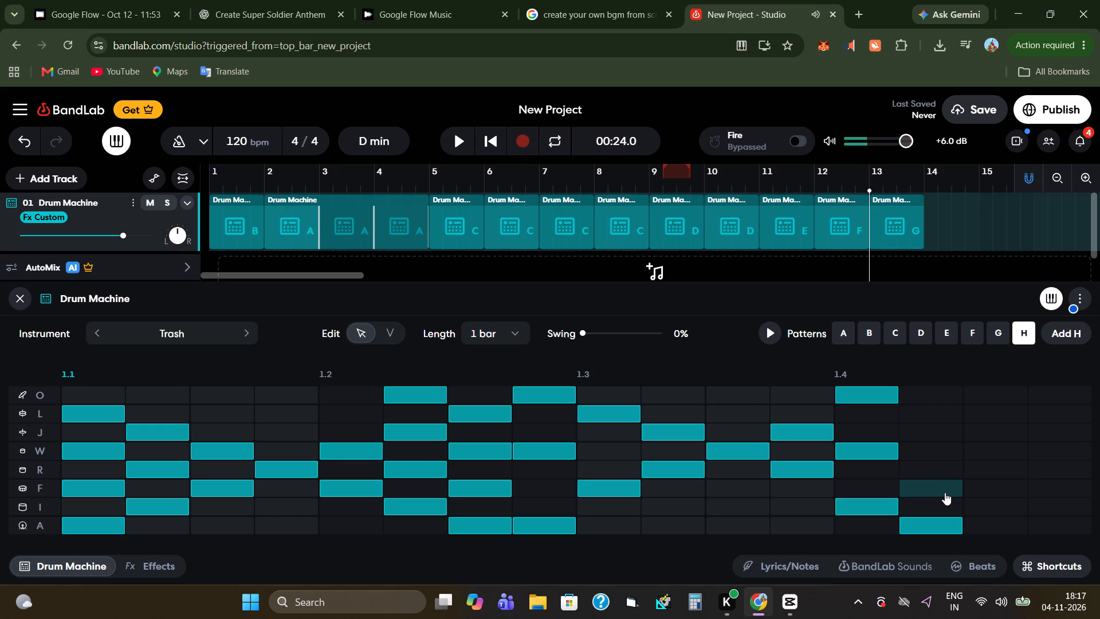
click(945, 492)
click(941, 448)
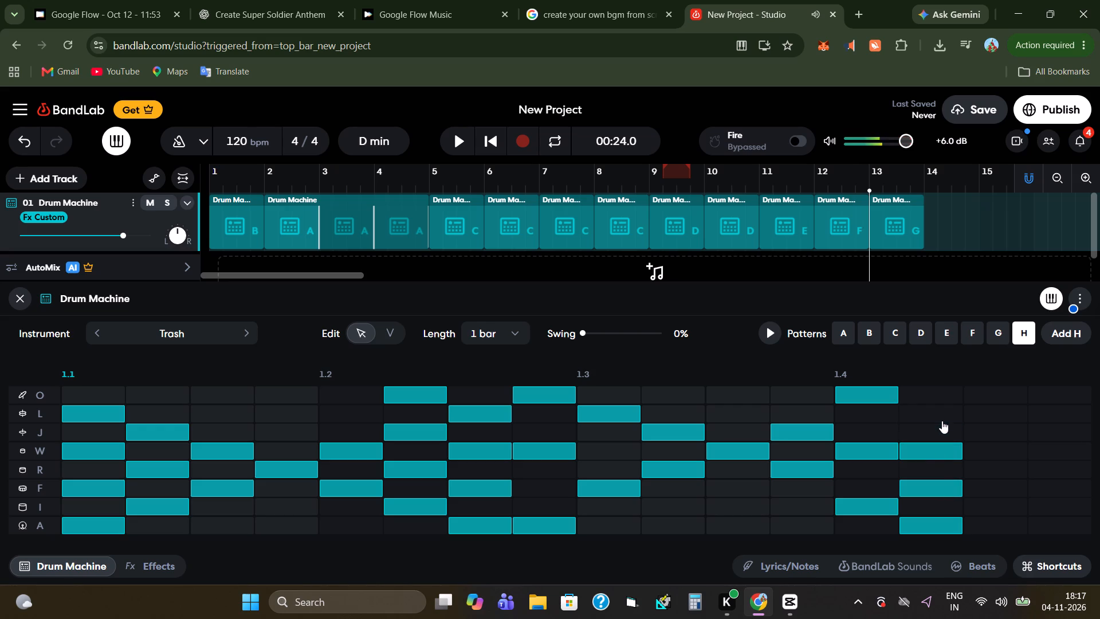
click(942, 412)
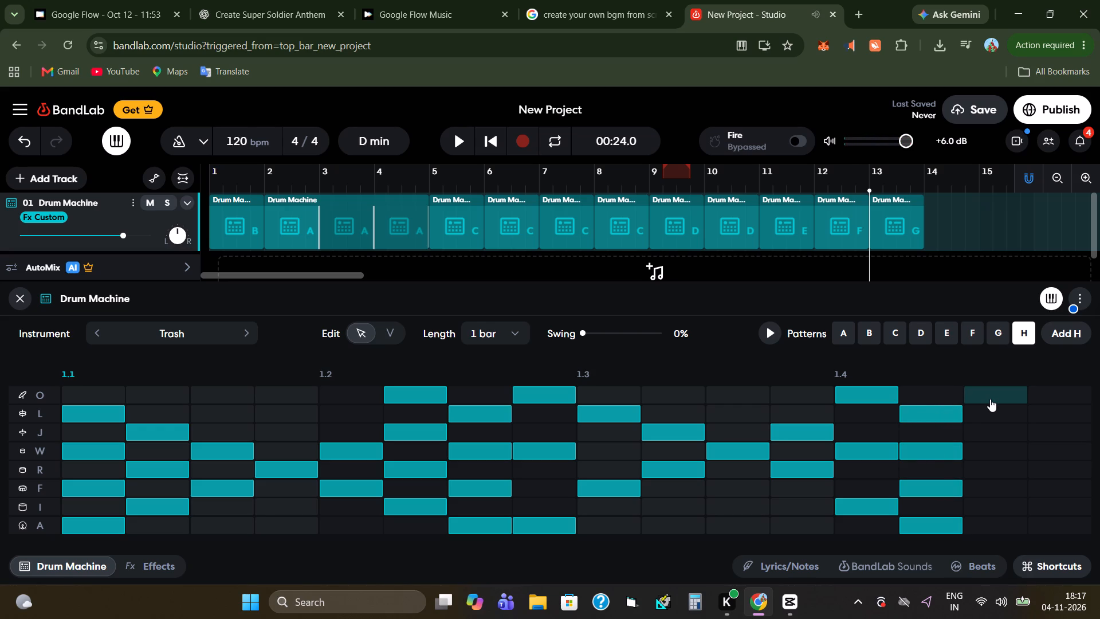
Add hits on rows O, J, R and I at the third step of beat 1.4 in pattern H.
click(990, 398)
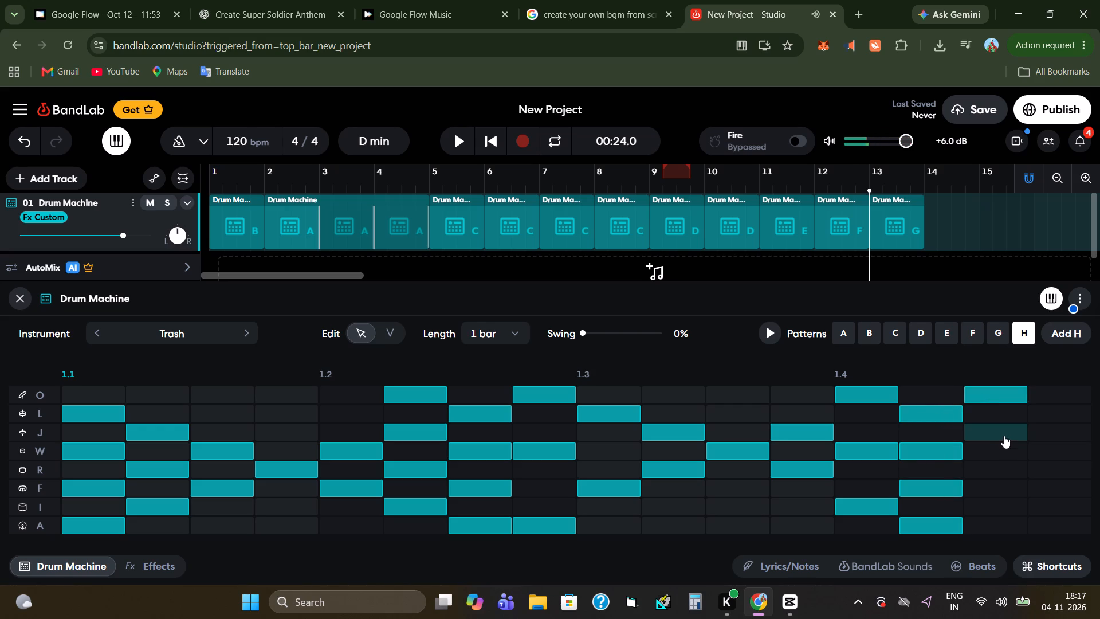
click(1005, 437)
click(1008, 467)
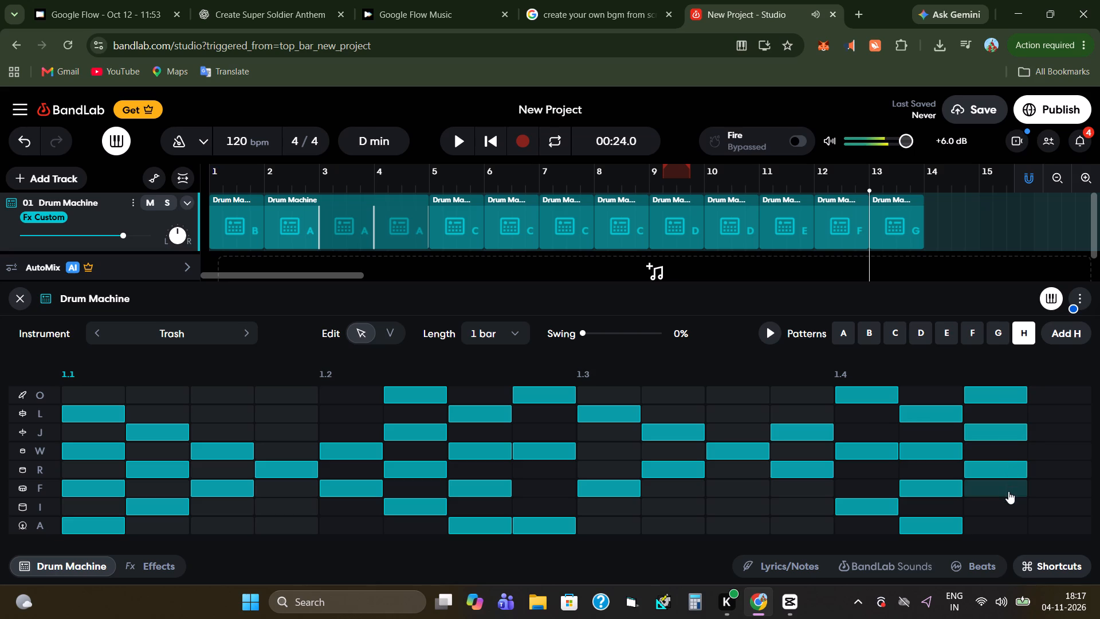
click(1008, 502)
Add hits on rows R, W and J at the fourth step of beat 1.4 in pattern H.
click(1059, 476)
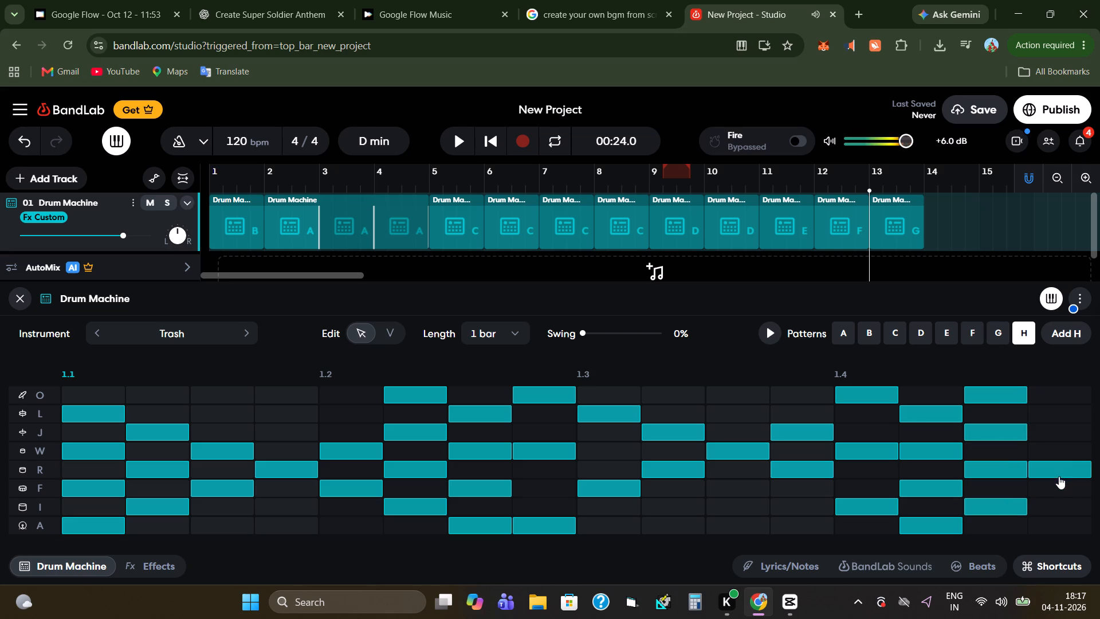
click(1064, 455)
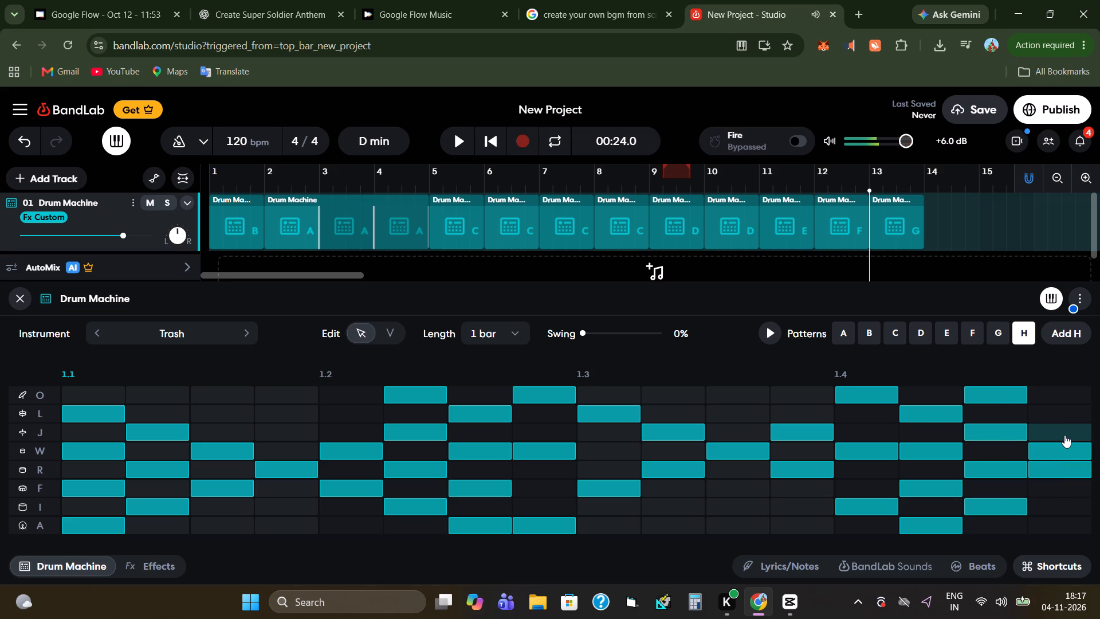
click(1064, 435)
Preview pattern H and replace the hits at the fourth step of beat 1.4 with hits on rows A, O, L and I.
click(768, 324)
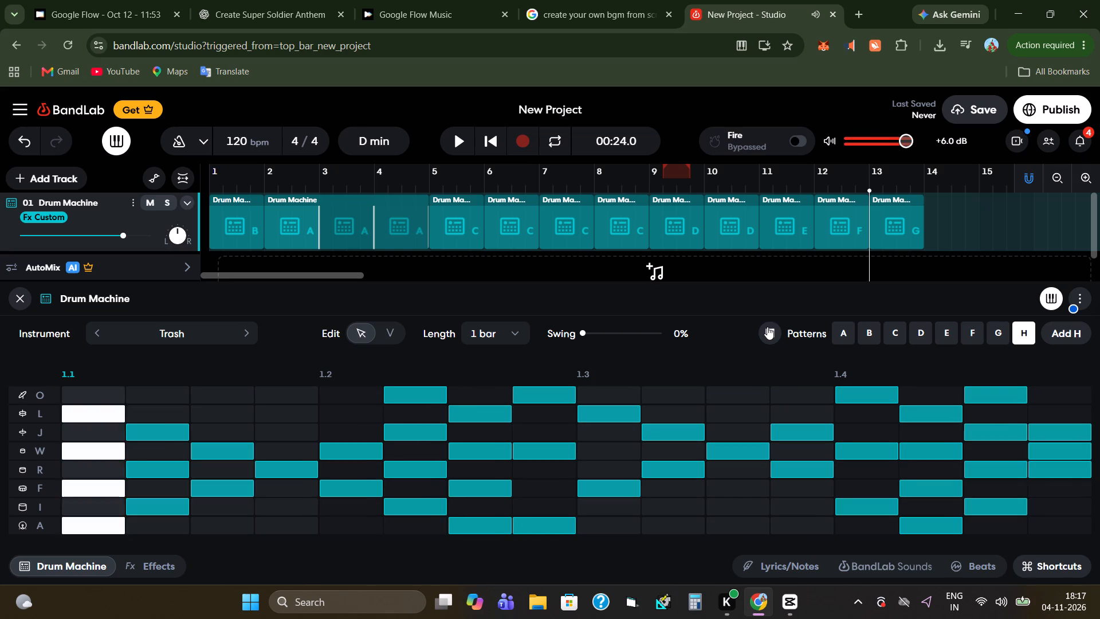
click(1067, 449)
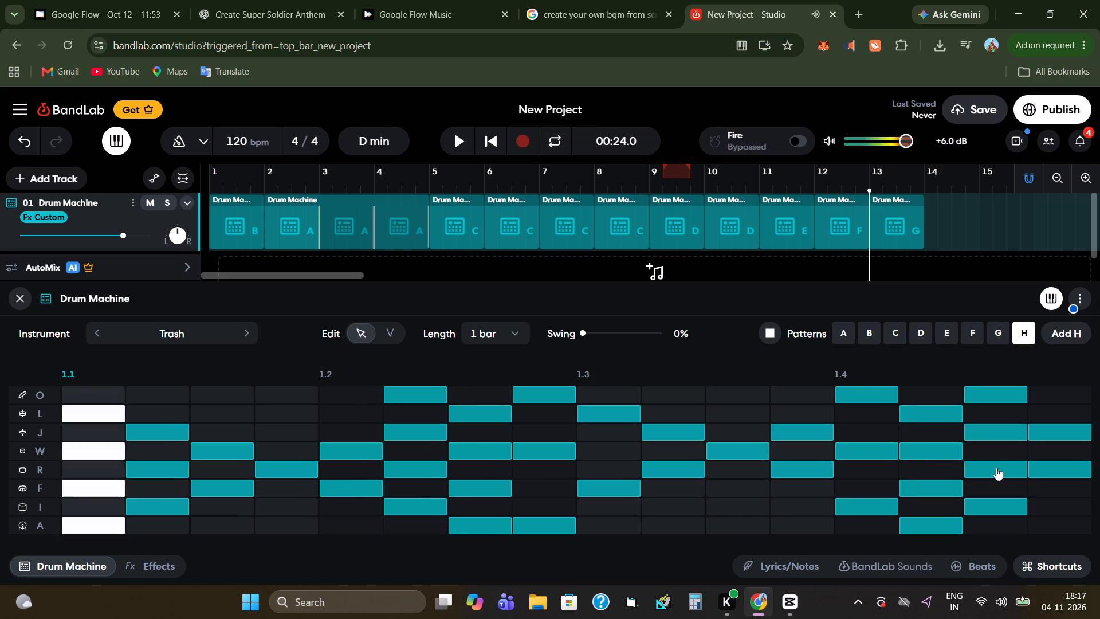
click(1050, 474)
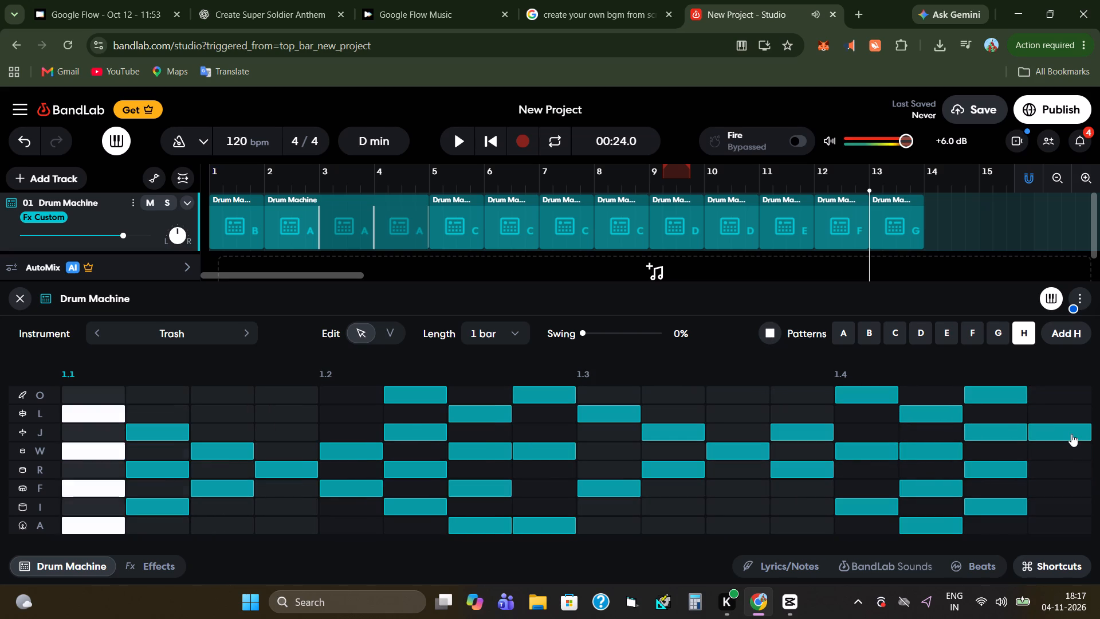
click(1071, 434)
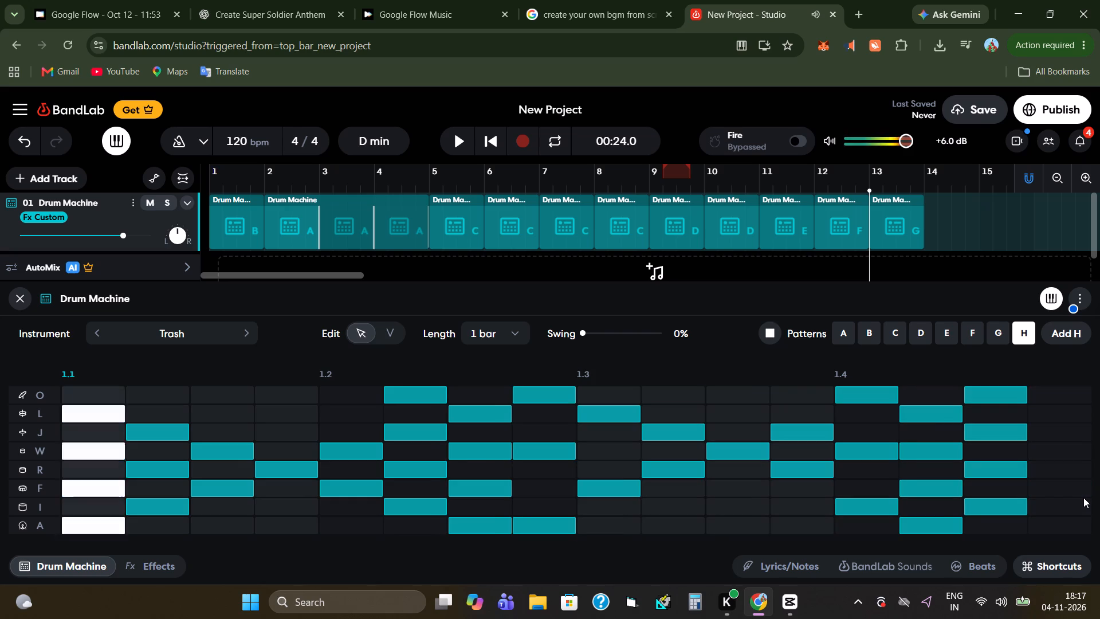
click(1083, 497)
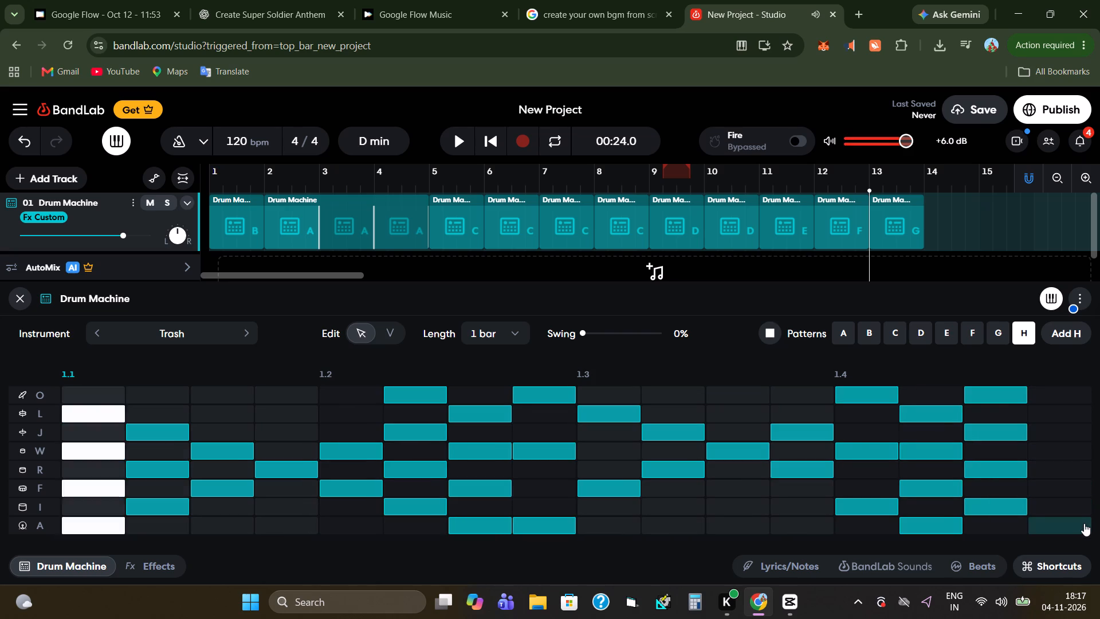
click(1084, 523)
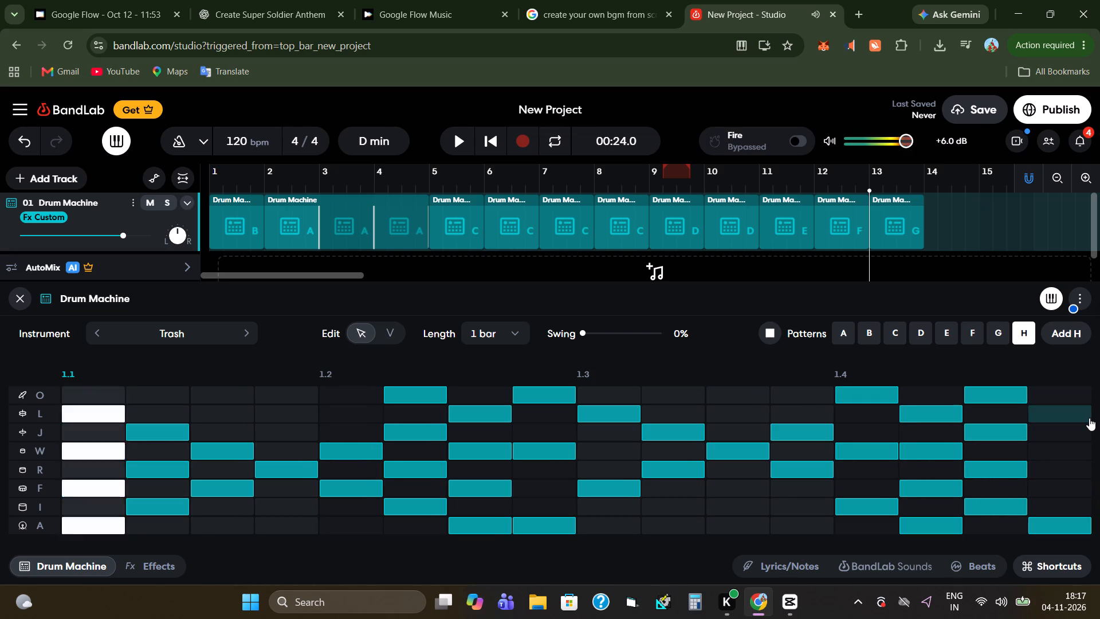
click(1075, 394)
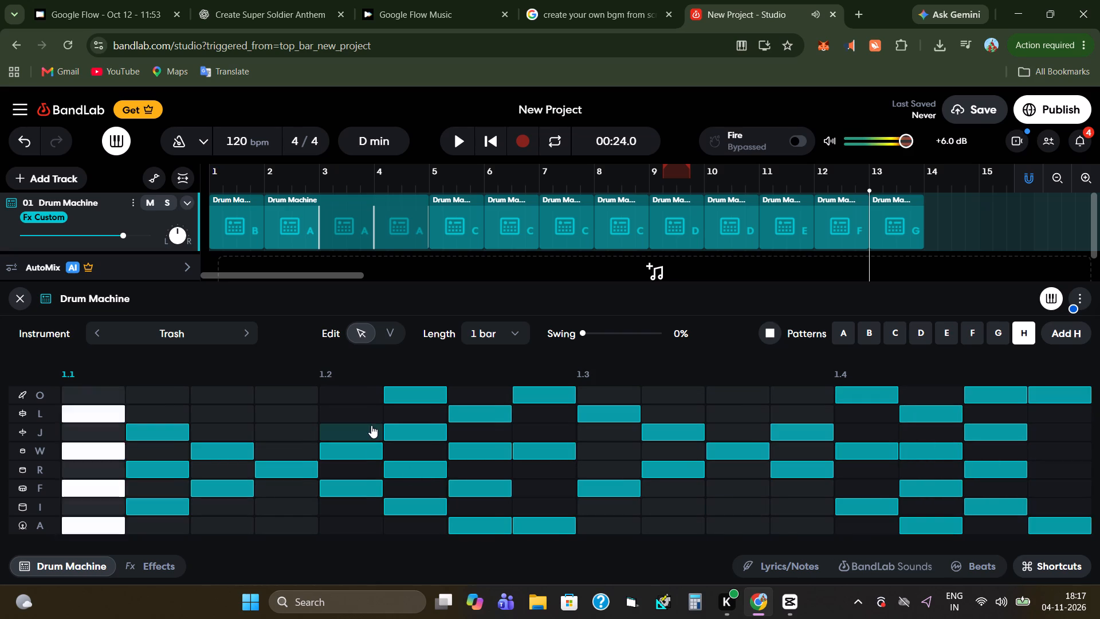
click(1068, 422)
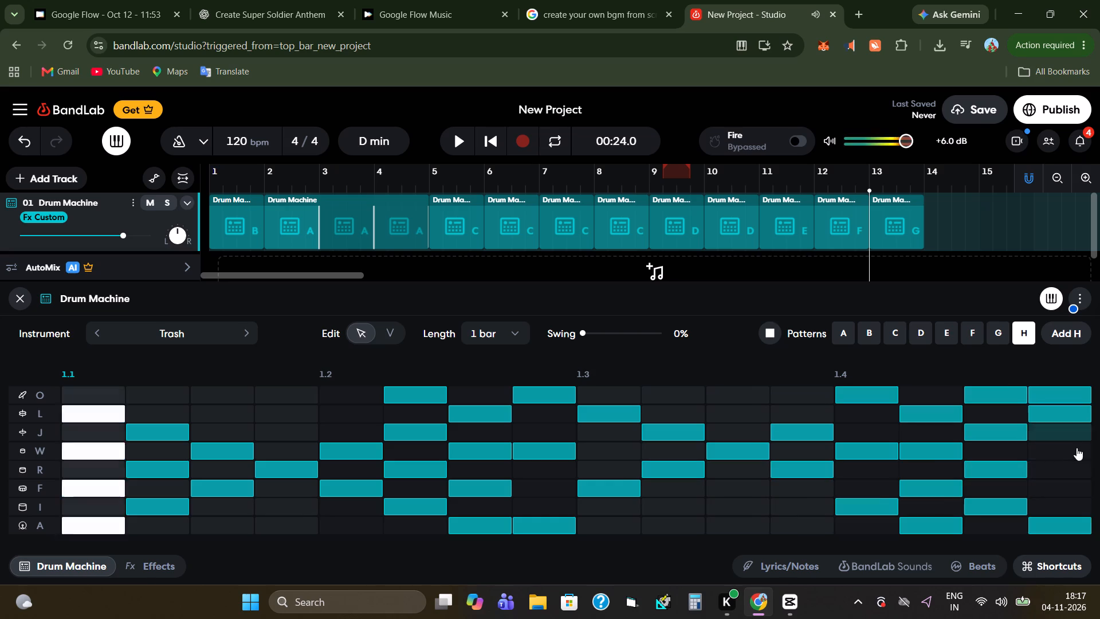
click(1084, 506)
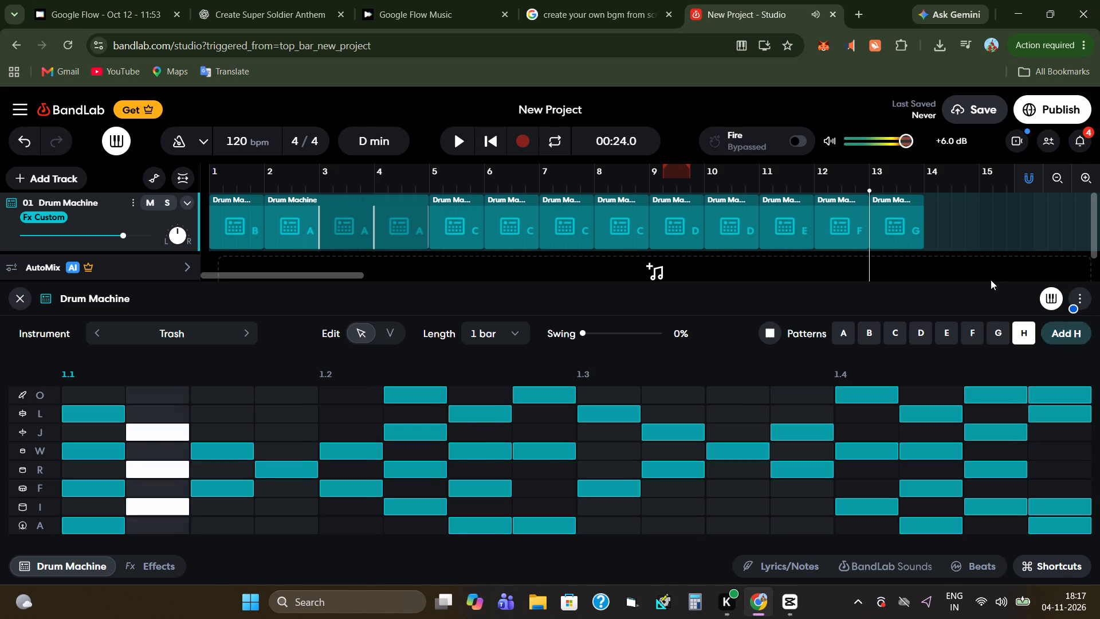
Add pattern H to the Drum Machine track at bar 14, directly after the pattern G region.
click(922, 234)
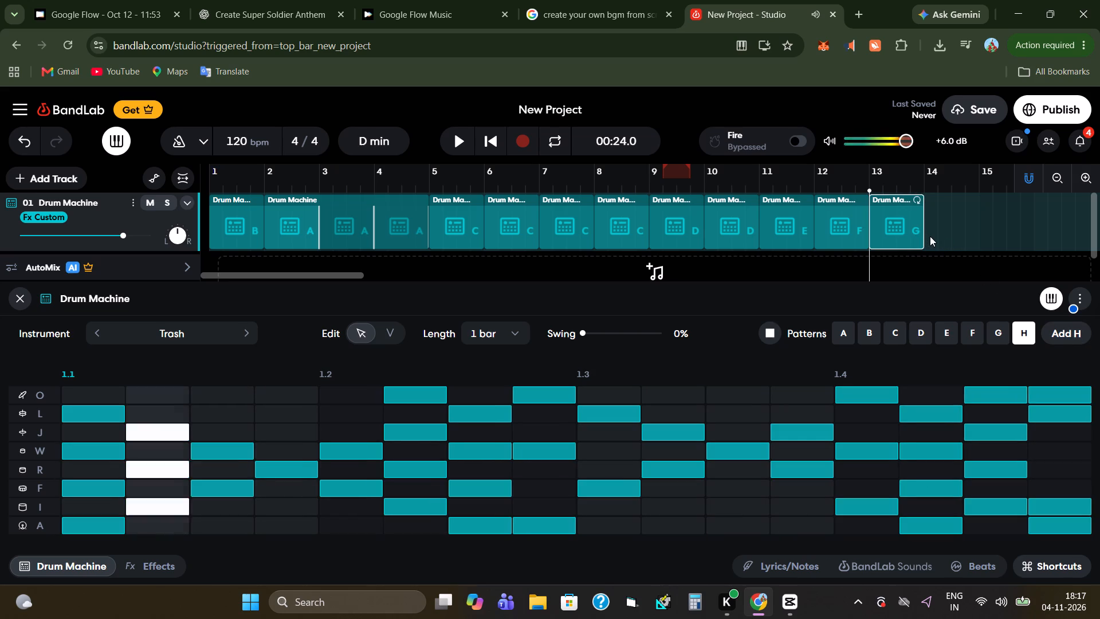
click(926, 235)
click(1071, 343)
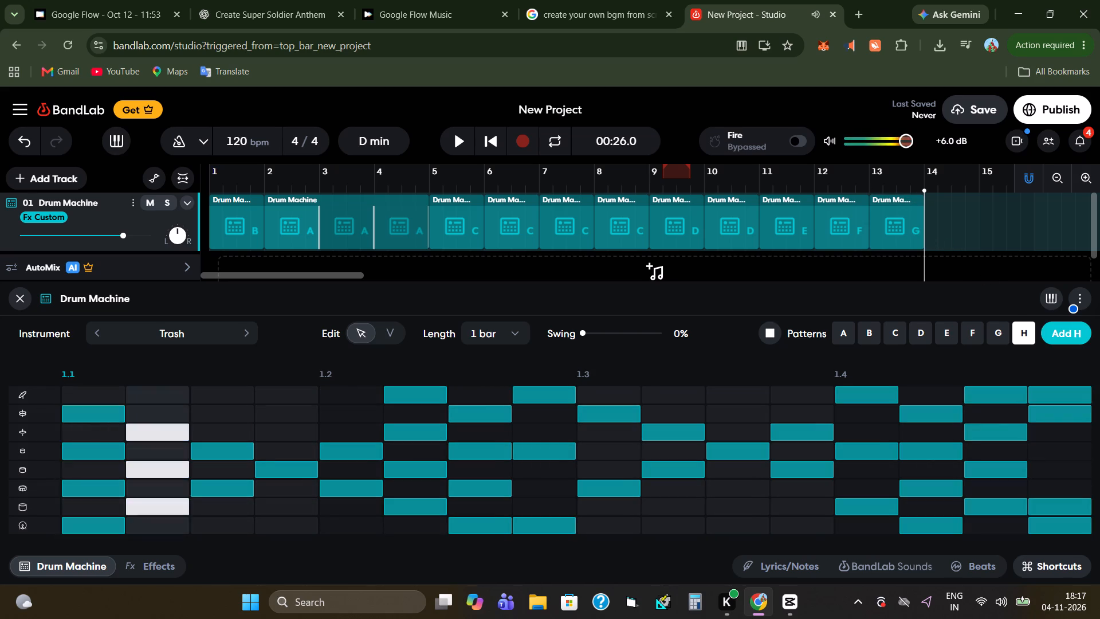
Play the arrangement from the start while auditioning other drum kits, switching the instrument to Vintage Ribbon and on to 606.
click(246, 334)
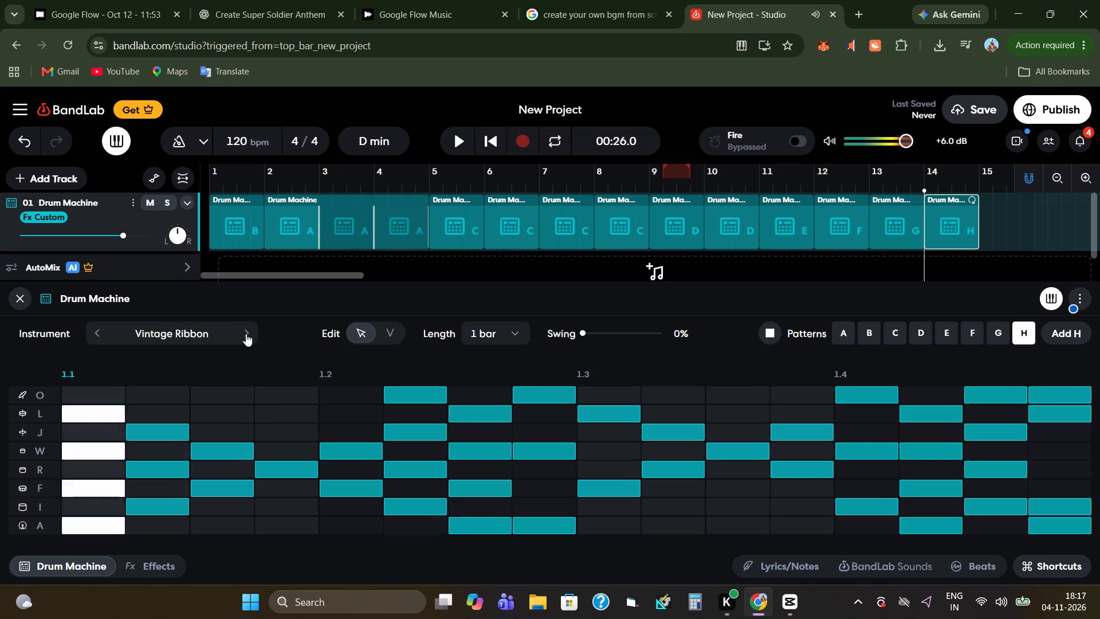
click(489, 148)
click(453, 147)
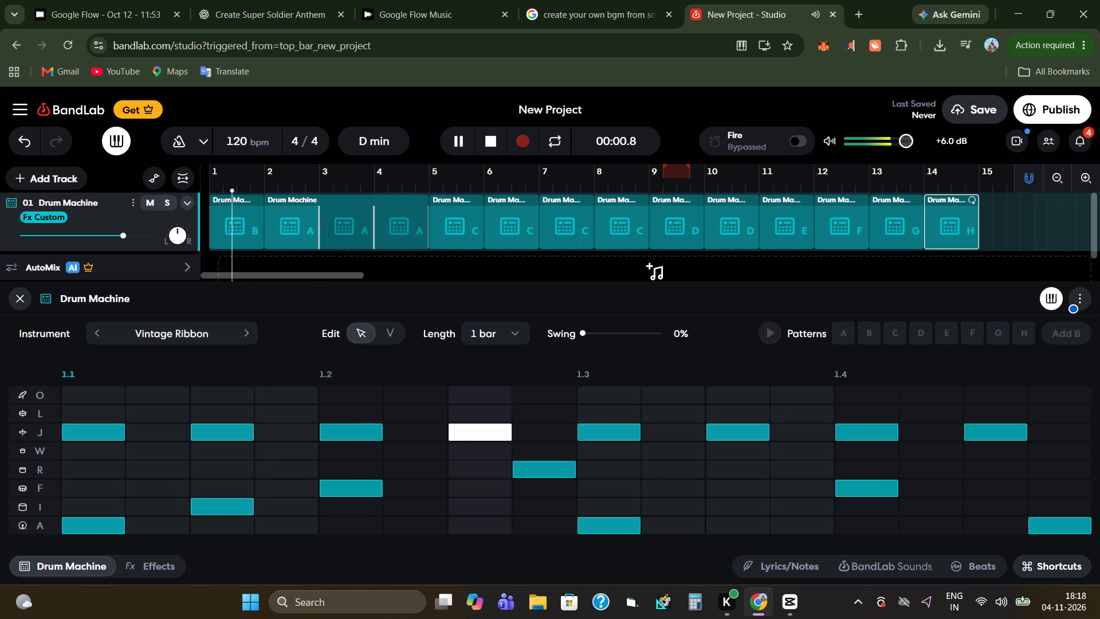
click(252, 340)
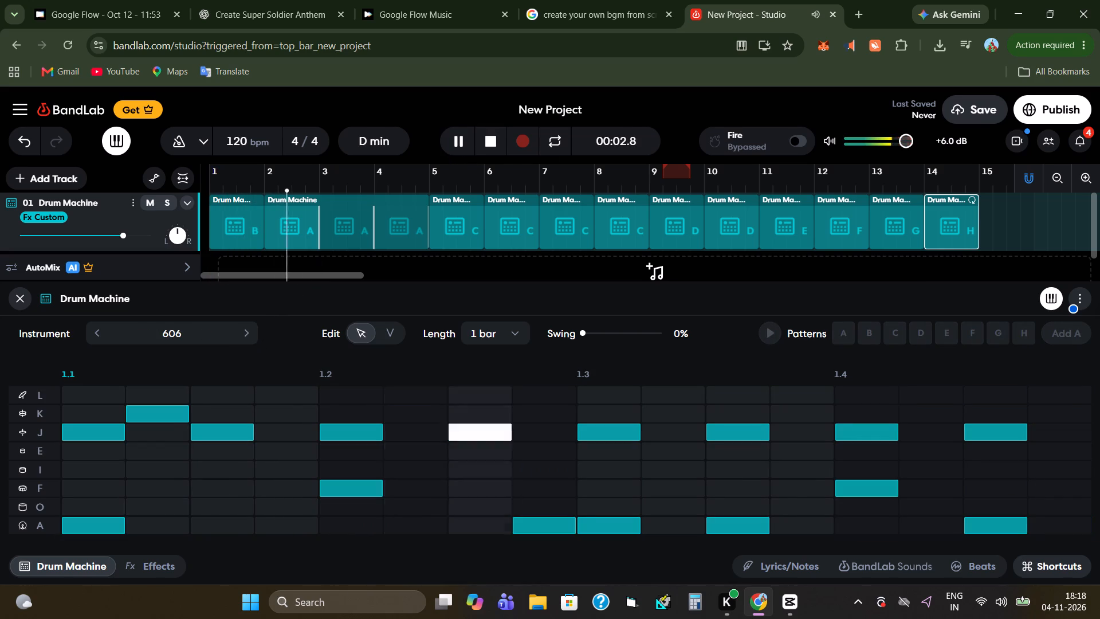
Audition further drum kits during playback, stepping from 606 through 8 Bit Chiptune, 808, 909, Abstract Hip Hop and Atlanta Hip Hop to Bedroom.
click(249, 329)
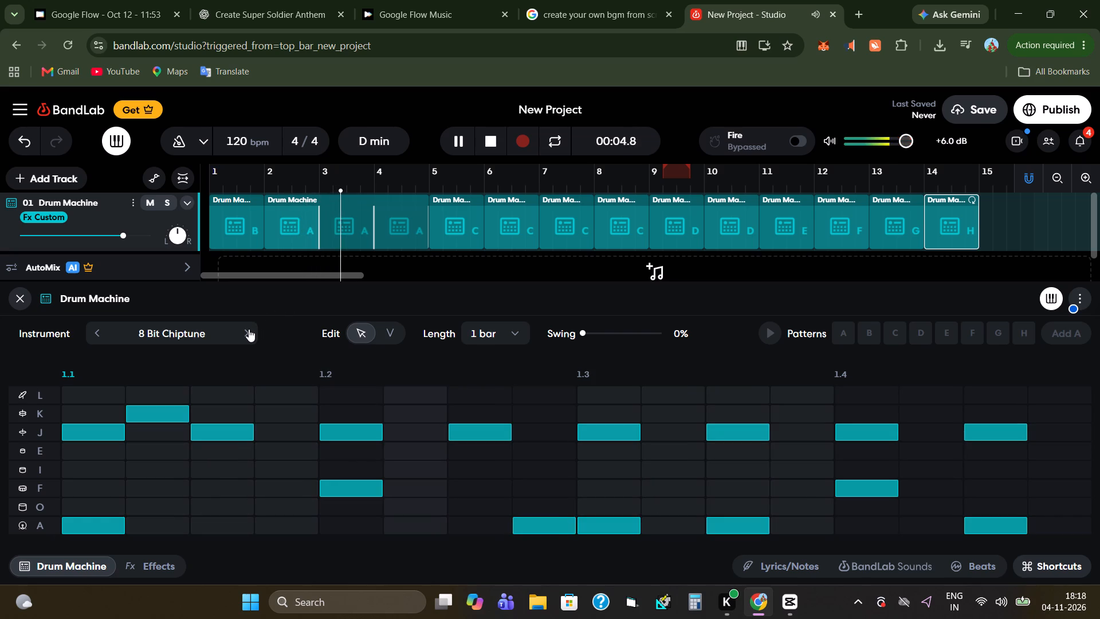
click(249, 329)
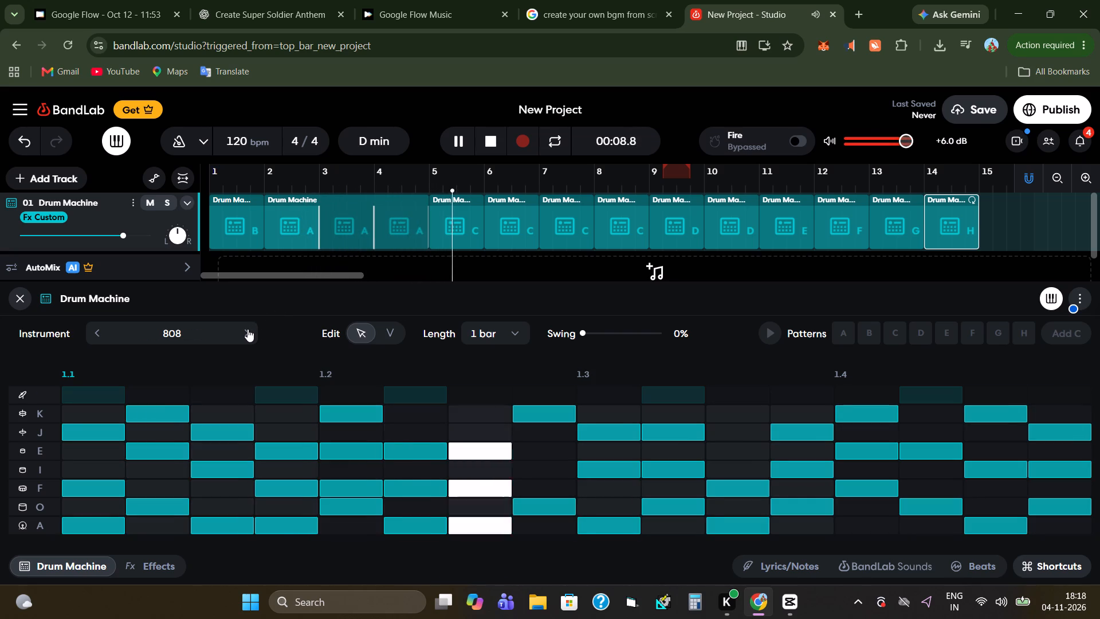
click(247, 329)
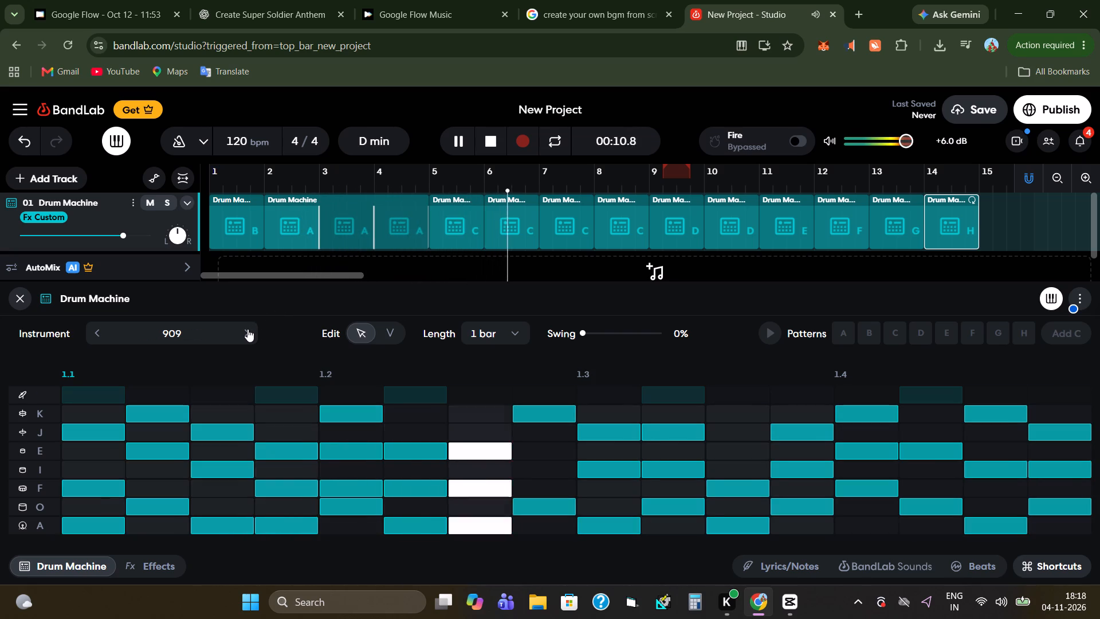
click(247, 329)
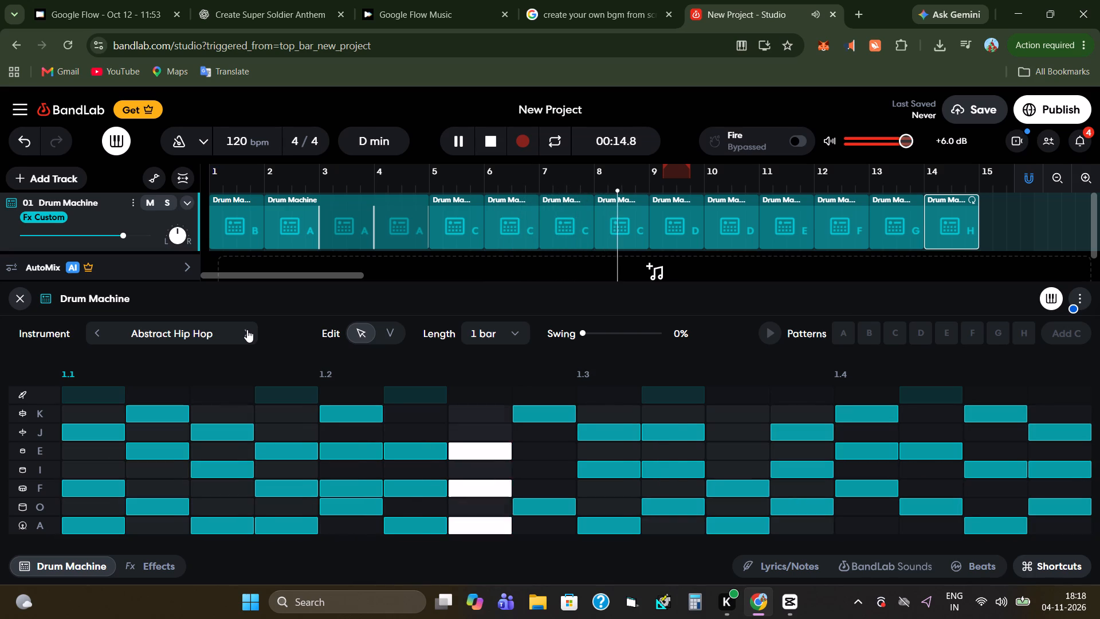
click(247, 329)
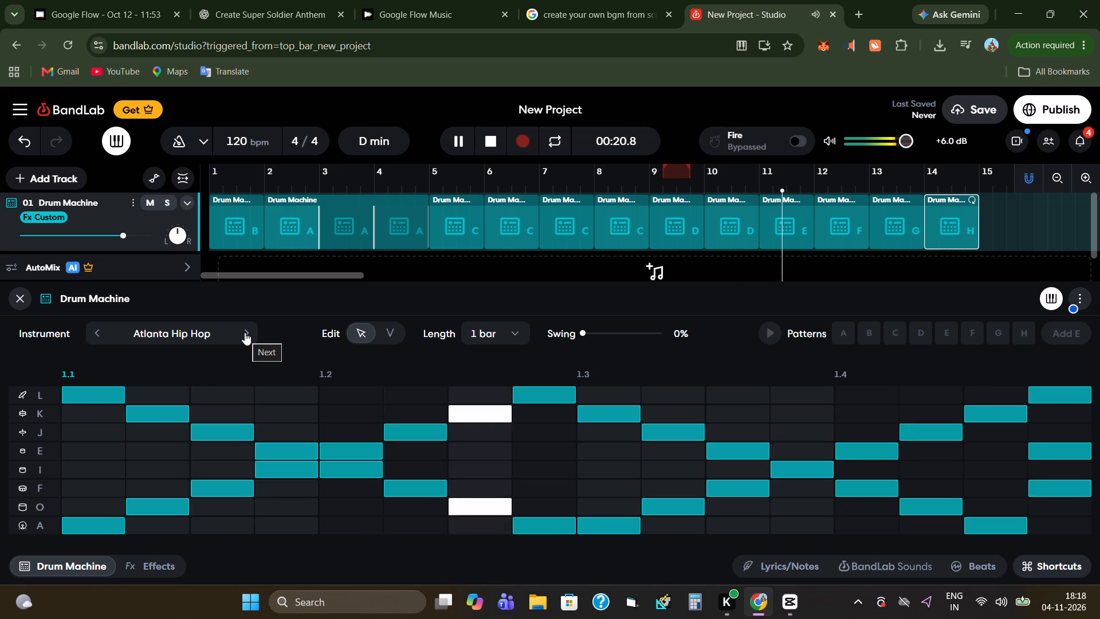
click(245, 332)
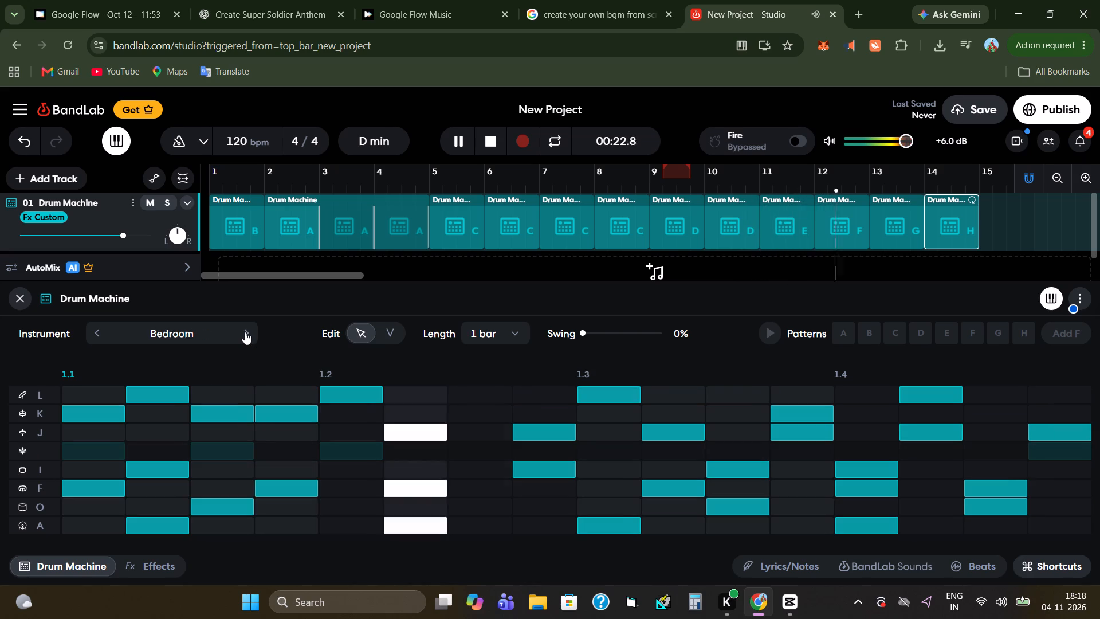
Reduce the Drum Machine track's reverb to 0% and raise its volume to the maximum.
click(152, 565)
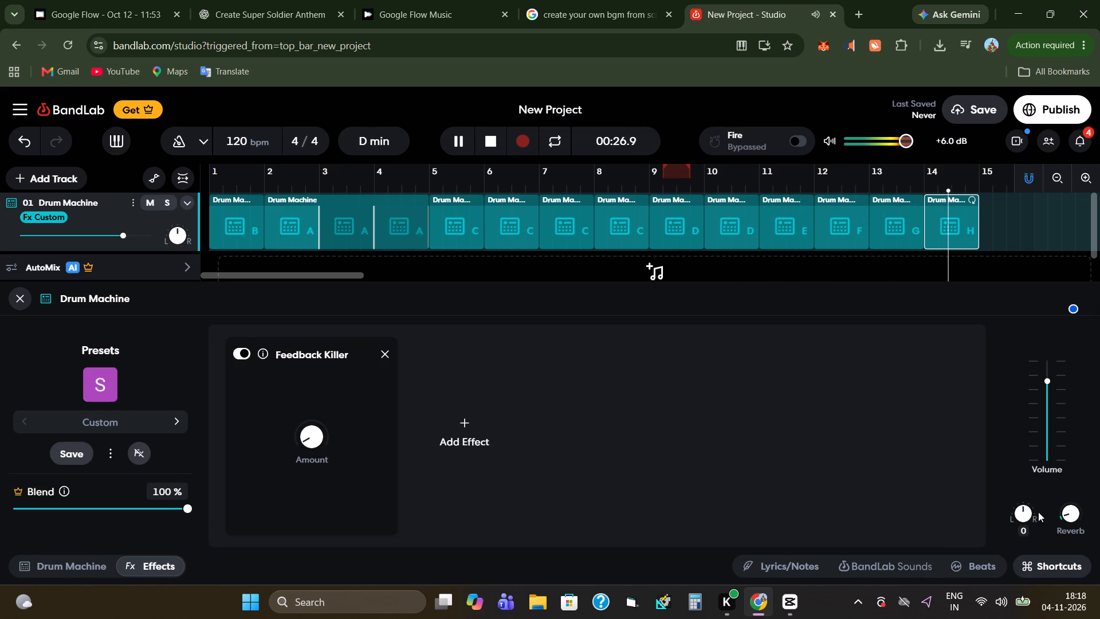
drag(1066, 513, 1083, 534)
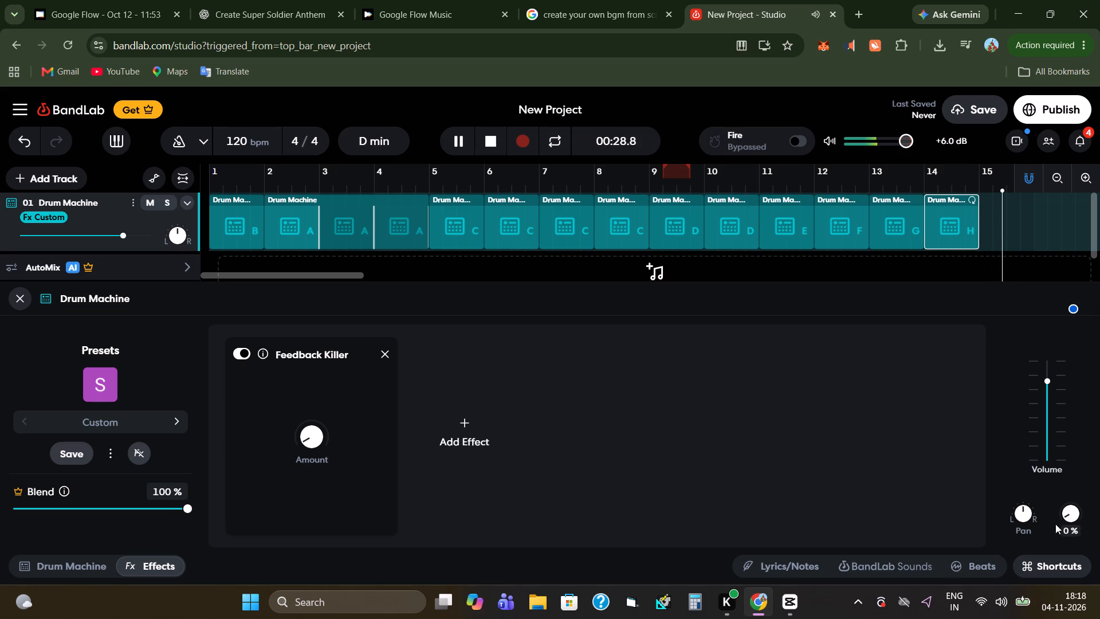
drag(1045, 383, 1048, 355)
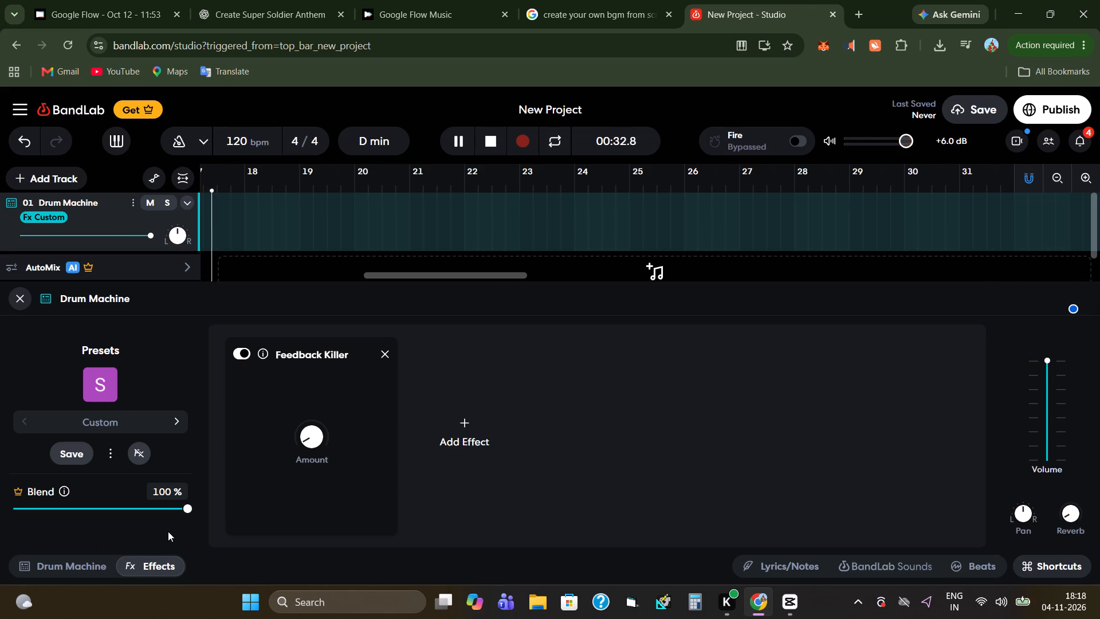
Restart playback from the beginning and switch the Drum Machine instrument to Boom Bap.
drag(461, 272, 129, 301)
click(485, 132)
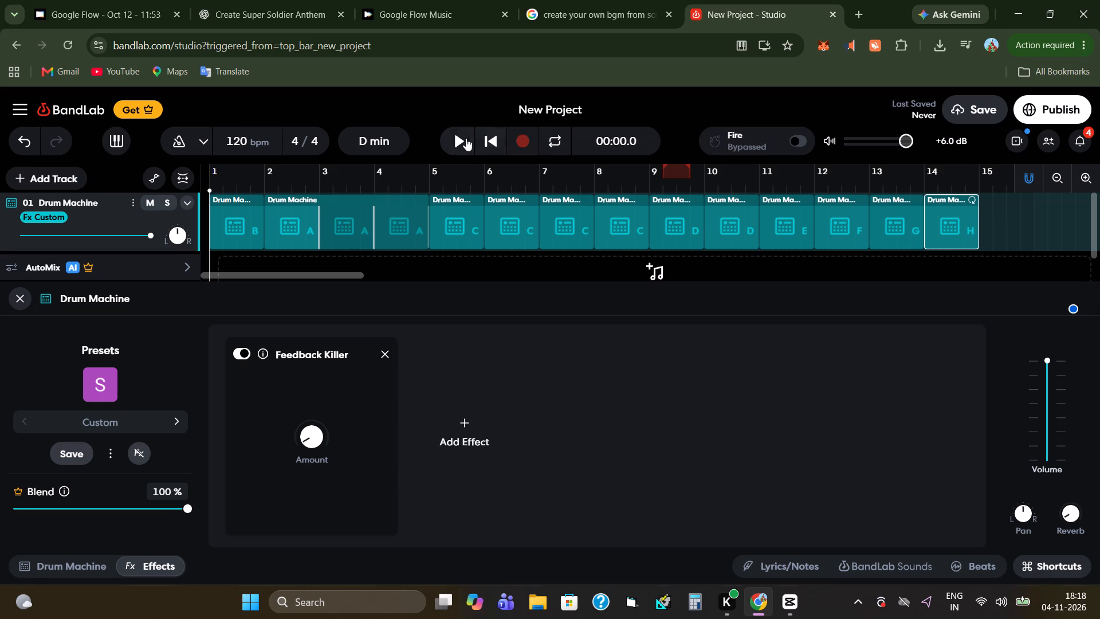
click(460, 143)
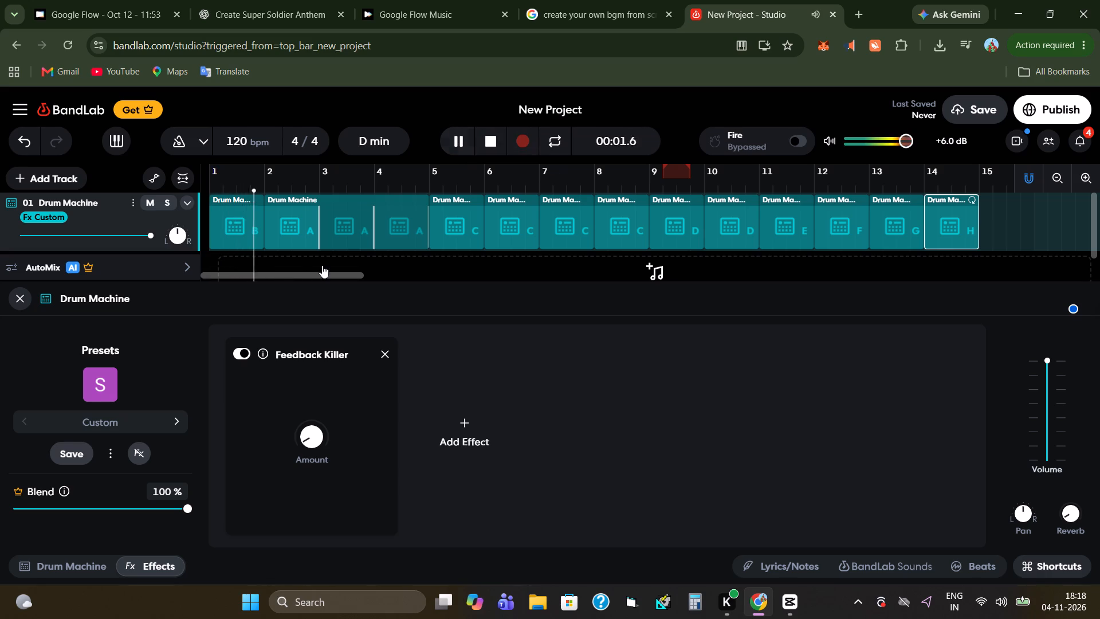
click(43, 571)
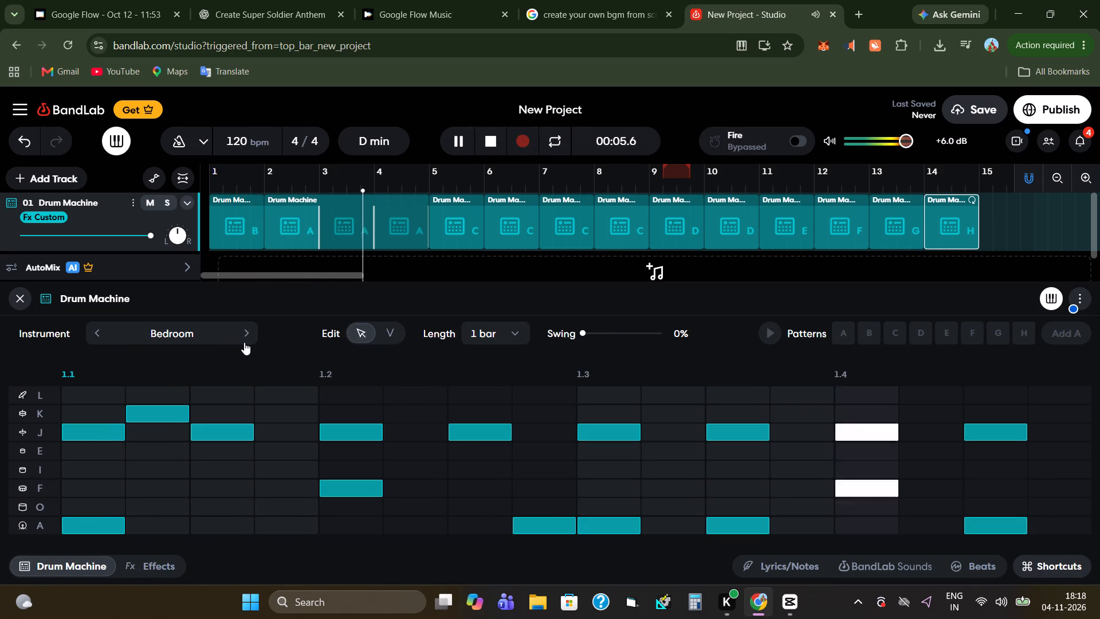
click(244, 342)
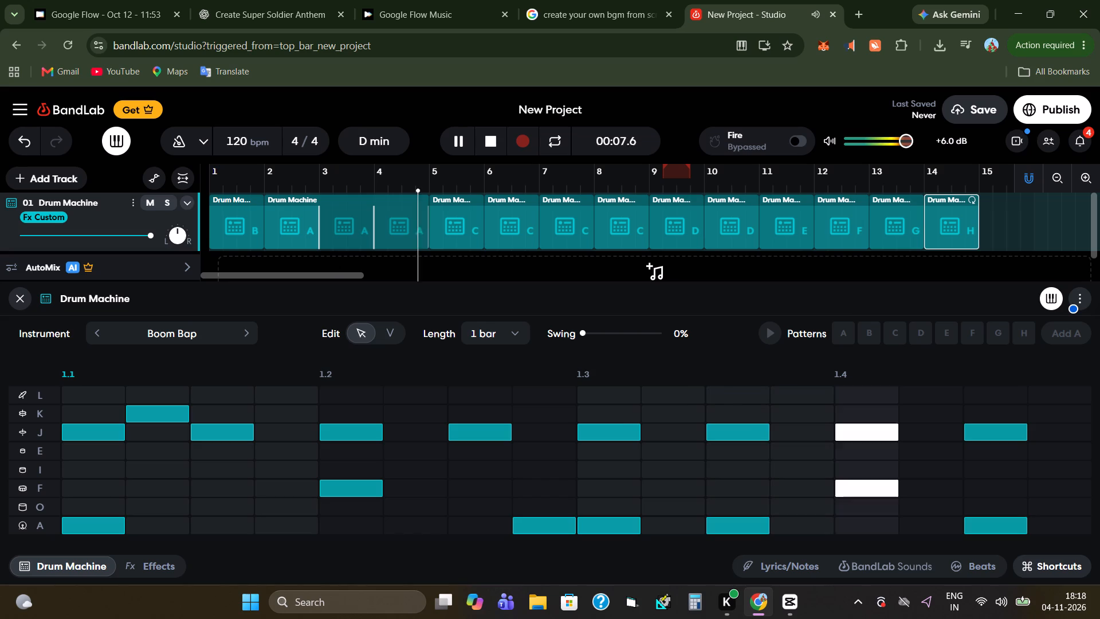
drag(425, 195, 423, 213)
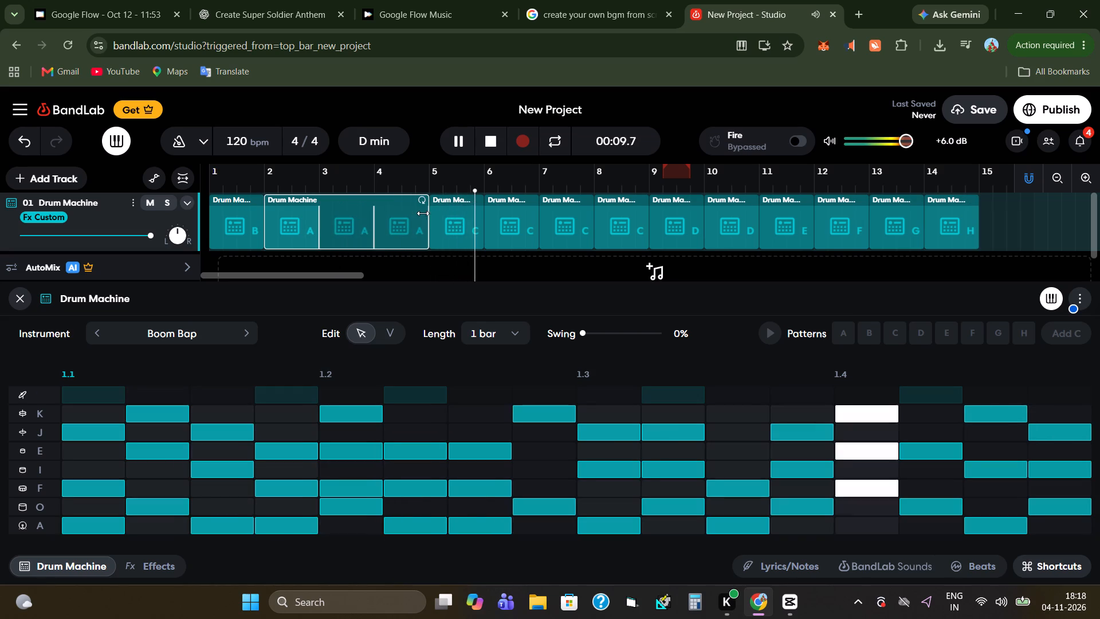
drag(423, 213, 423, 213)
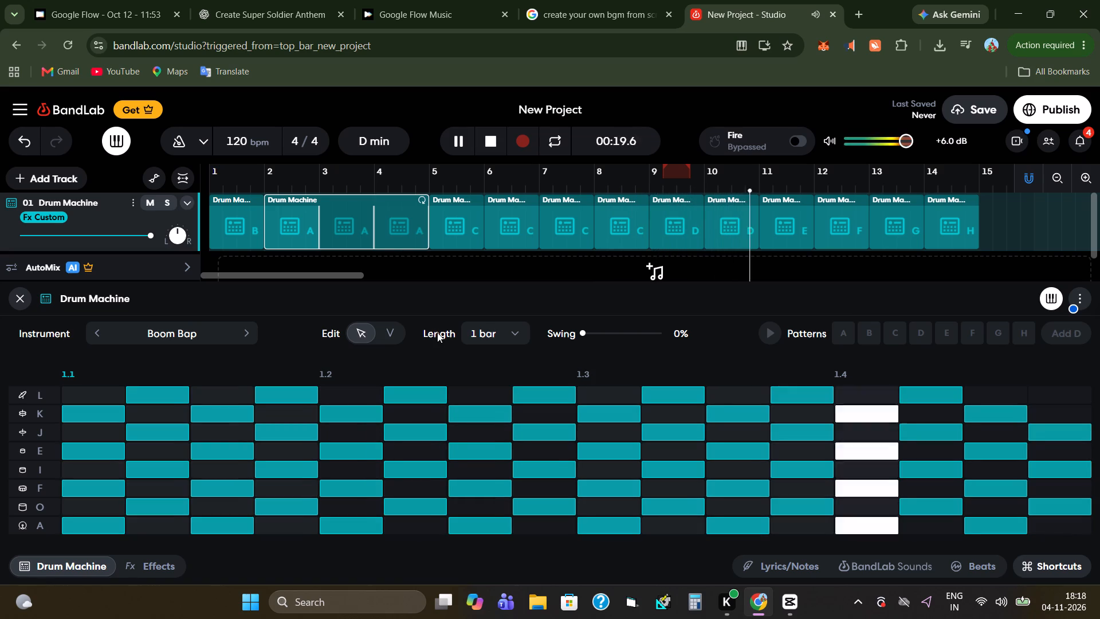
Move the two pattern D regions from bars 9 and 10 to bars 15 and 16, after the pattern H region.
drag(681, 233, 701, 236)
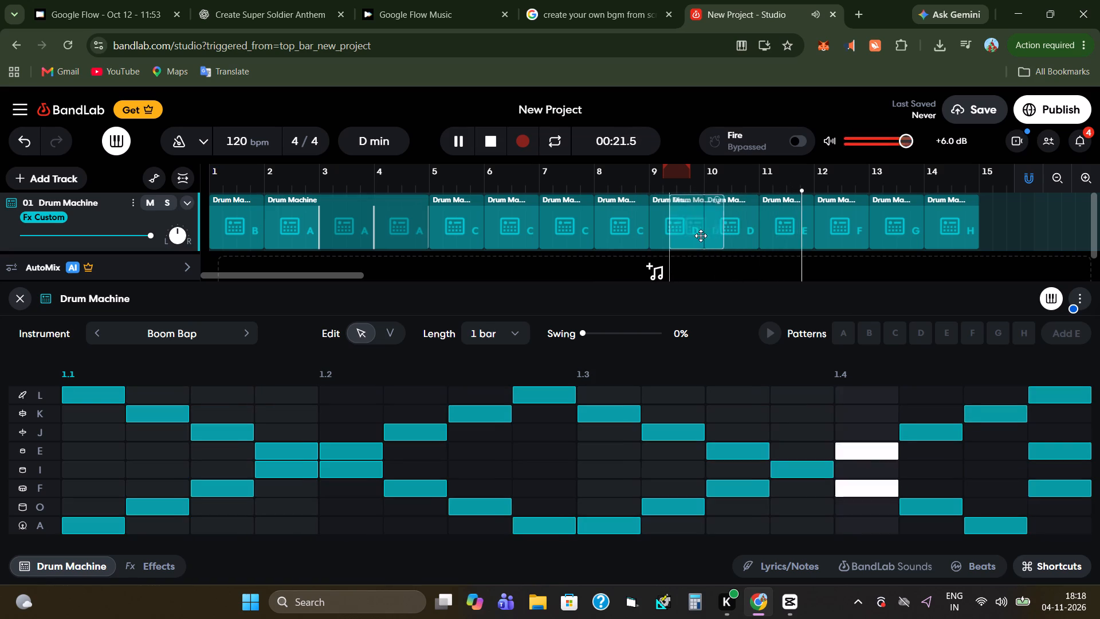
drag(701, 236, 1010, 242)
drag(730, 228, 1013, 239)
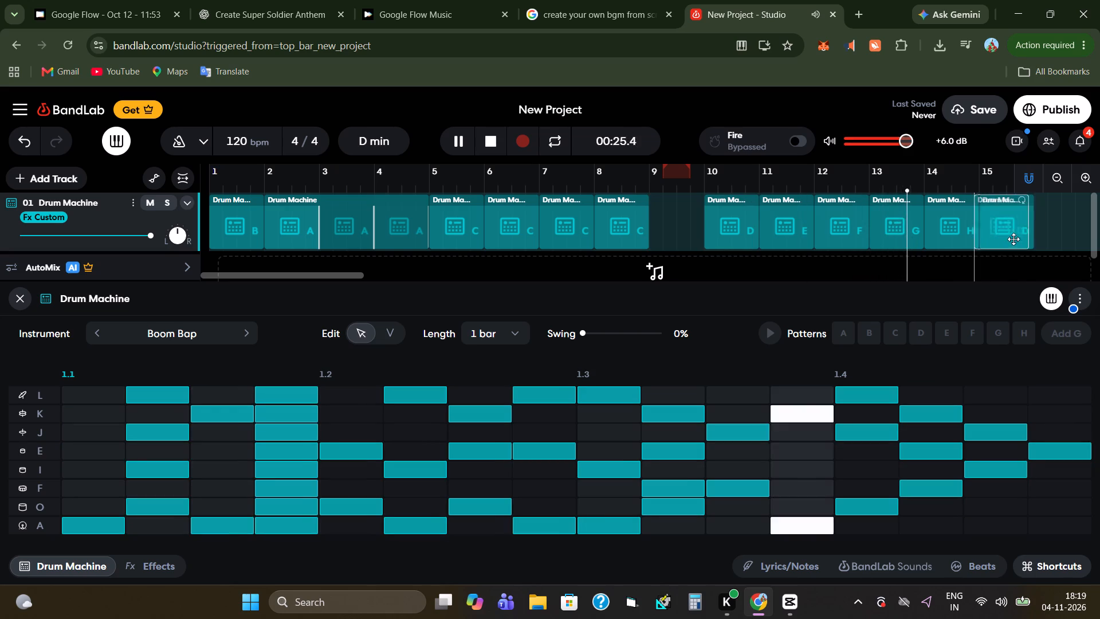
drag(1013, 239, 1059, 242)
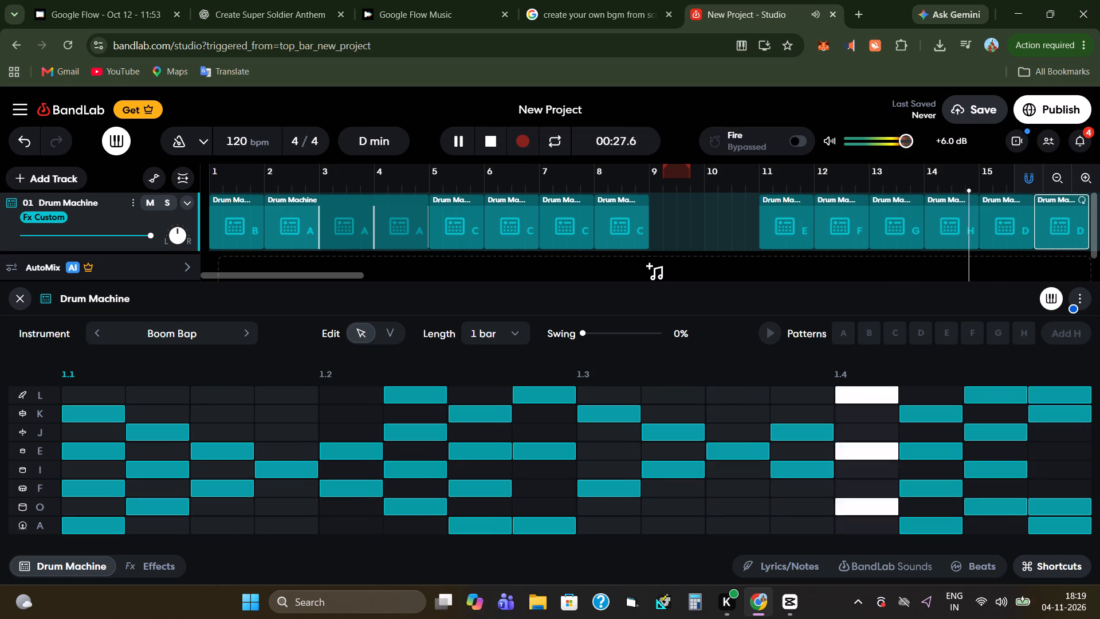
Move the pattern E region to bar 9 and the pattern F region to bar 10, directly after the pattern C regions.
drag(332, 278, 382, 287)
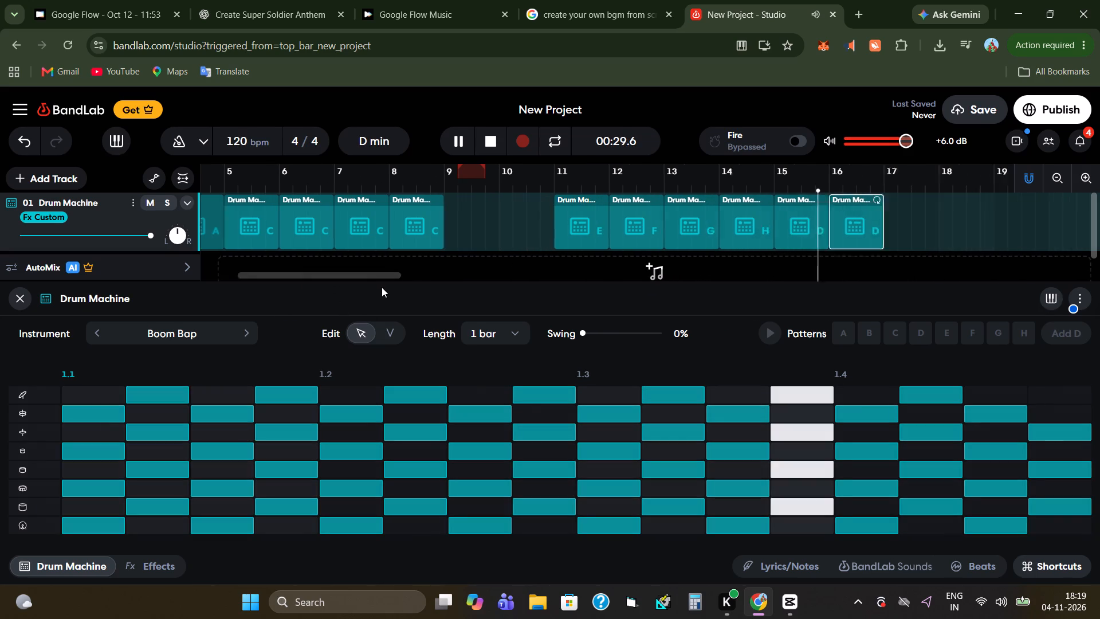
drag(382, 287, 383, 288)
drag(517, 225, 406, 224)
drag(563, 218, 456, 224)
Swap the last pattern C region with pattern E, placing E at about bar 8 and C directly after it at about bar 9.
drag(350, 229, 518, 249)
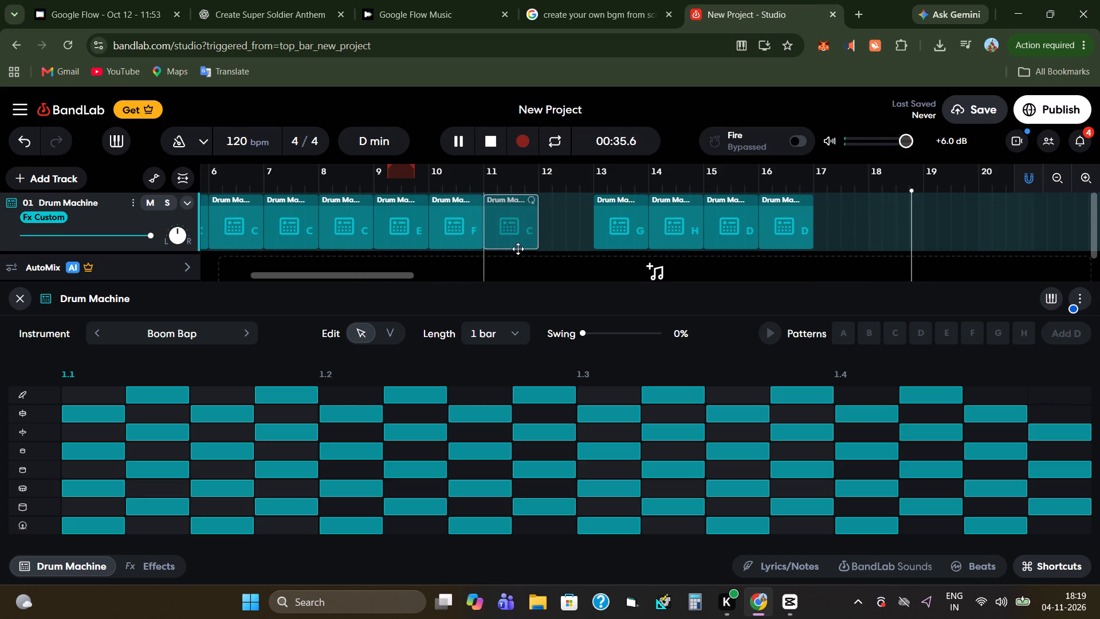
drag(518, 249, 518, 249)
drag(388, 230, 328, 224)
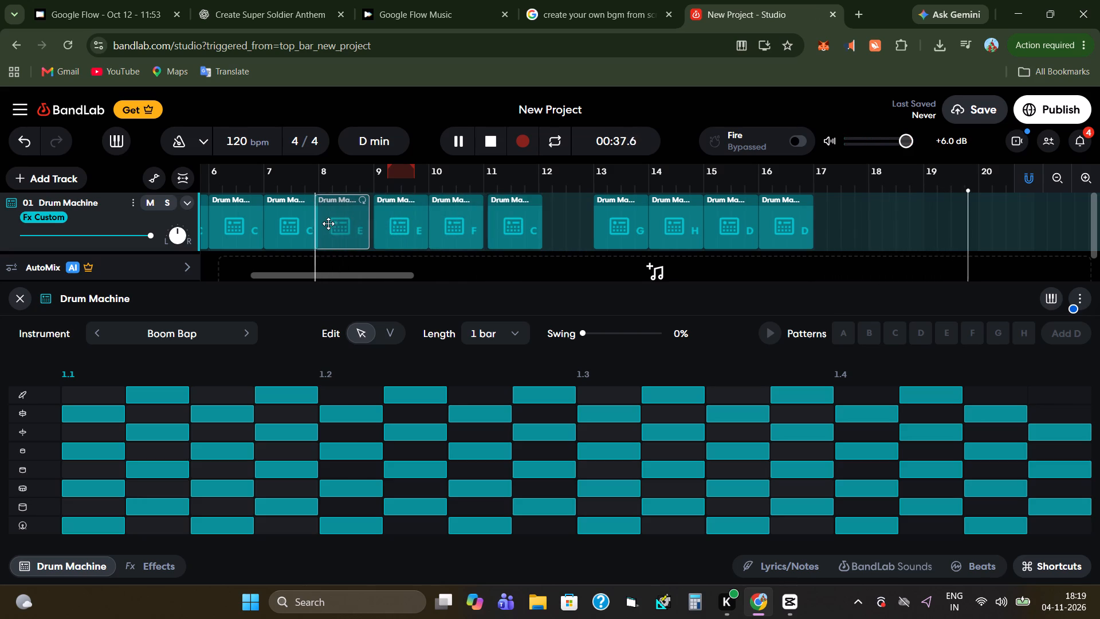
drag(328, 224, 328, 224)
drag(510, 216, 438, 216)
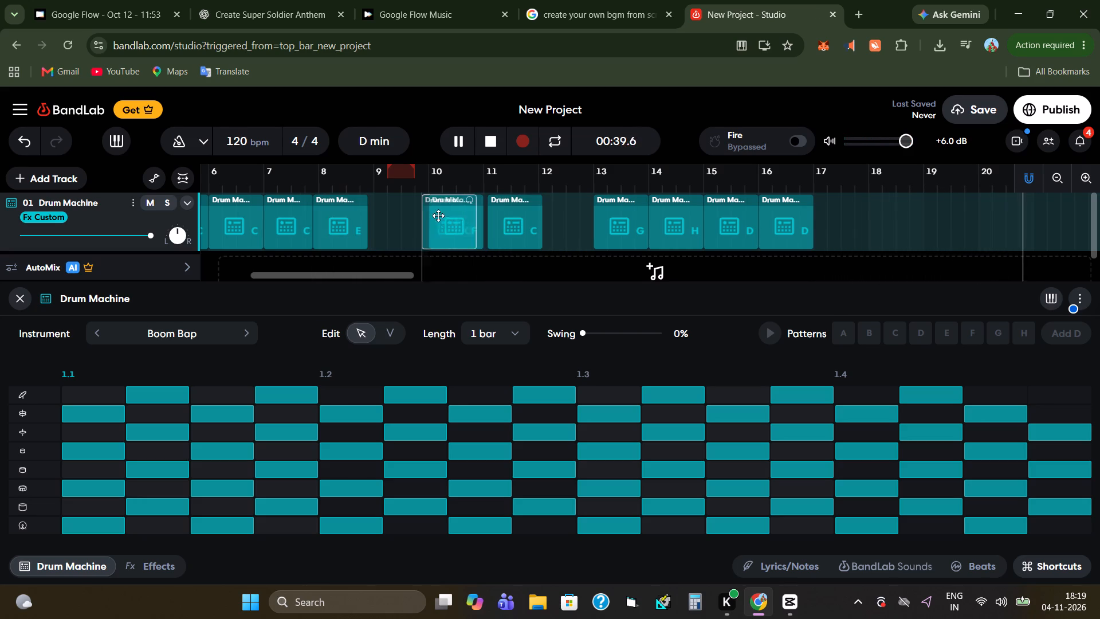
drag(438, 216, 392, 214)
Shift the pattern F region against the preceding pattern C region and move pattern G directly after F, at about bar 11.
drag(458, 229, 446, 228)
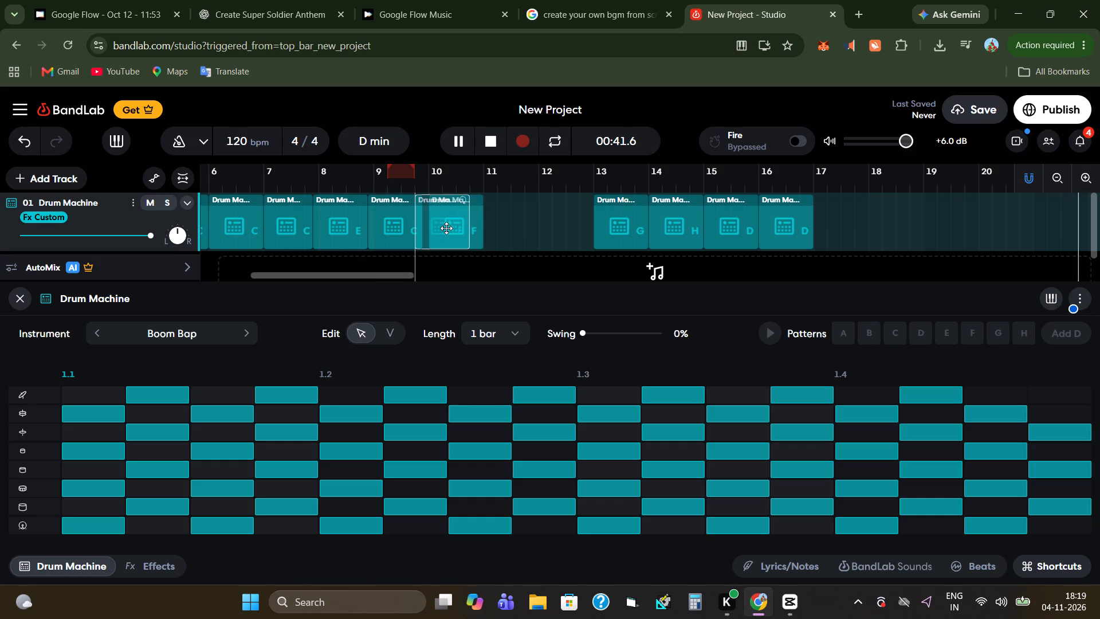
drag(446, 228, 453, 229)
drag(616, 230, 534, 233)
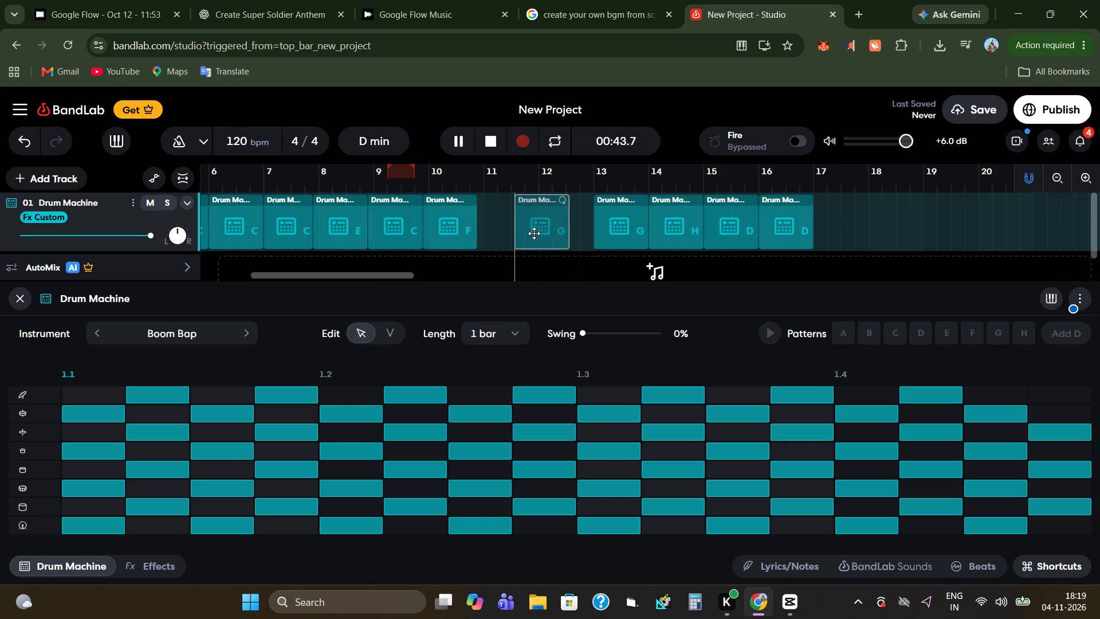
drag(534, 233, 500, 228)
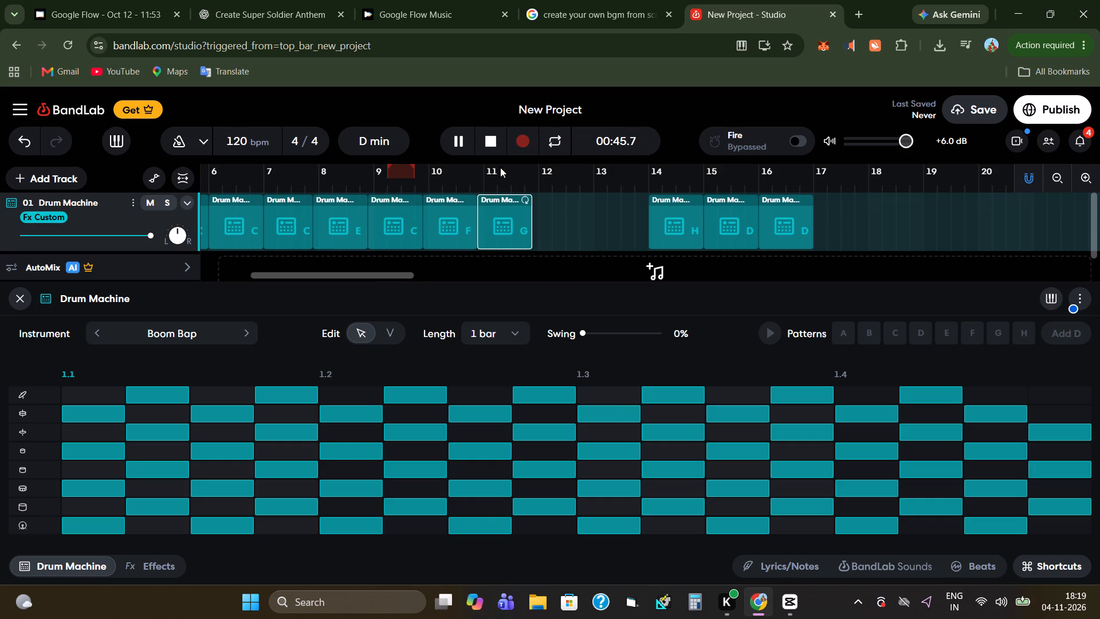
Stop playback and close the remaining gap by placing pattern H directly after G, followed by the two pattern D regions.
click(496, 141)
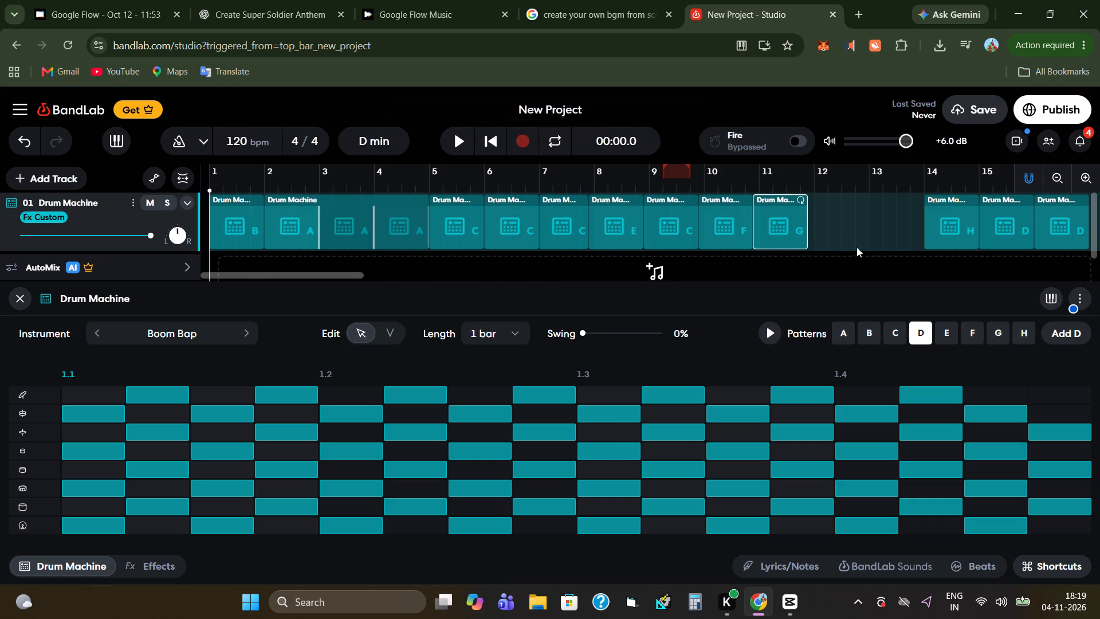
drag(957, 220, 844, 218)
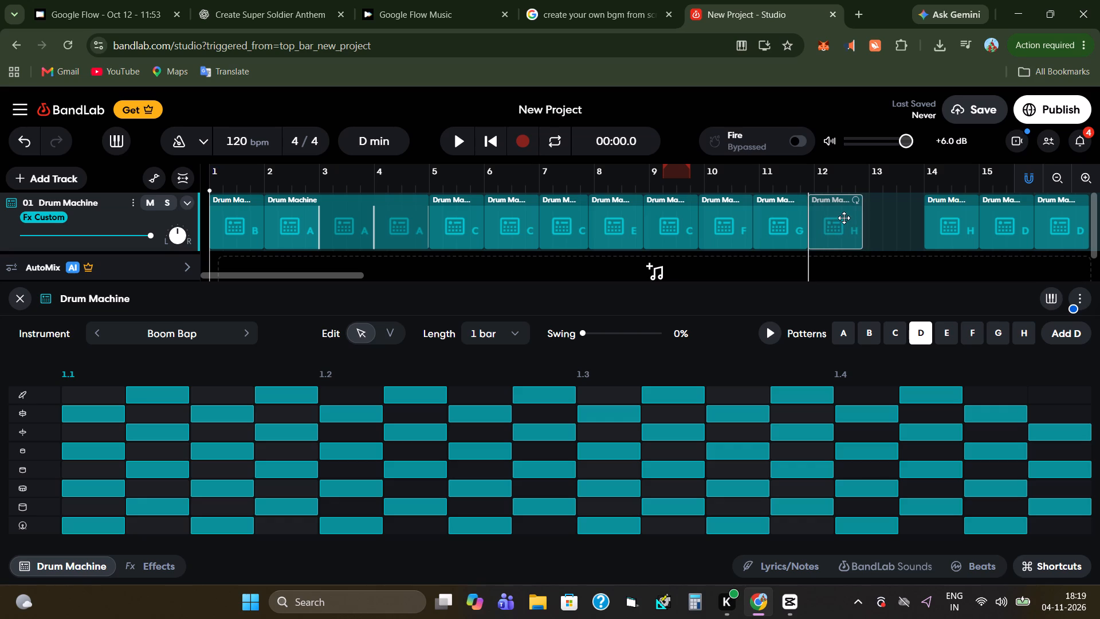
drag(844, 218, 887, 222)
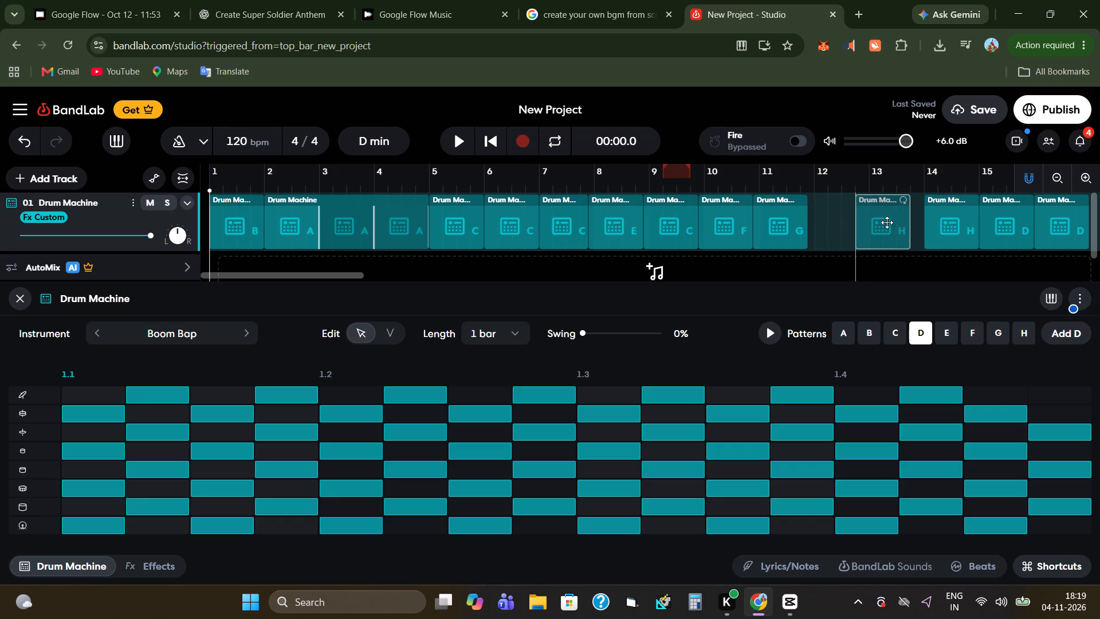
drag(887, 222, 844, 220)
drag(1006, 226, 979, 228)
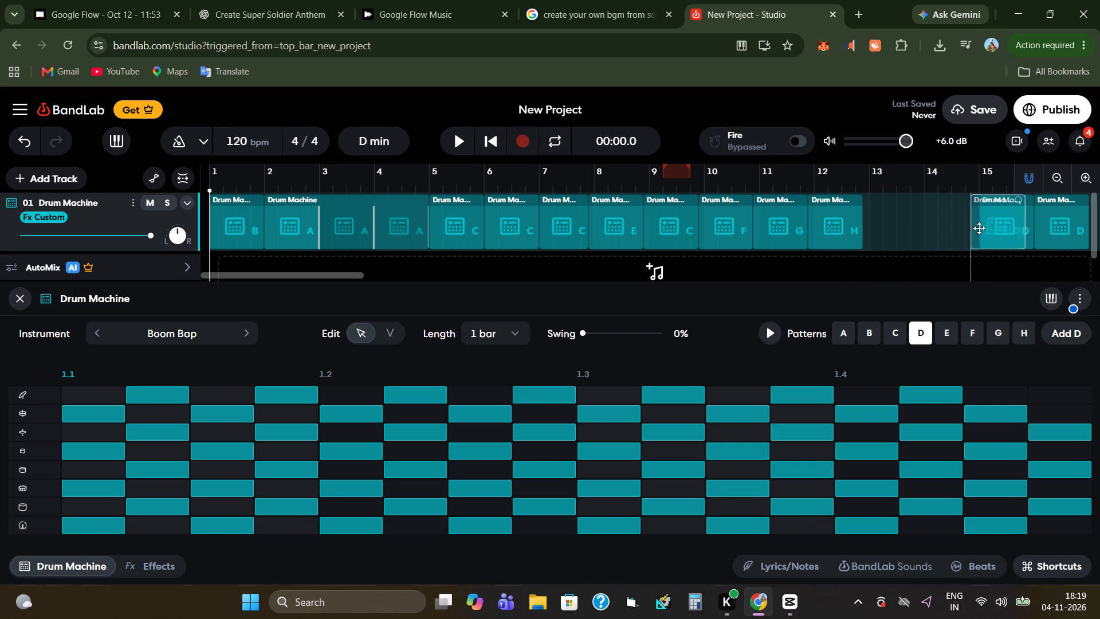
drag(979, 228, 893, 222)
drag(1056, 228, 961, 230)
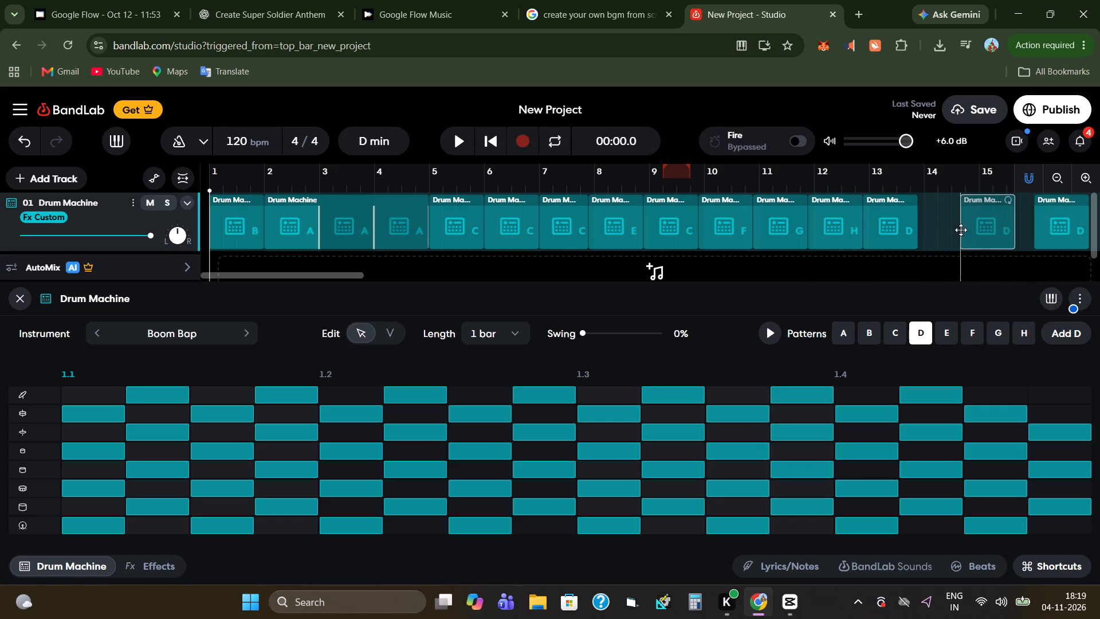
drag(961, 230, 941, 226)
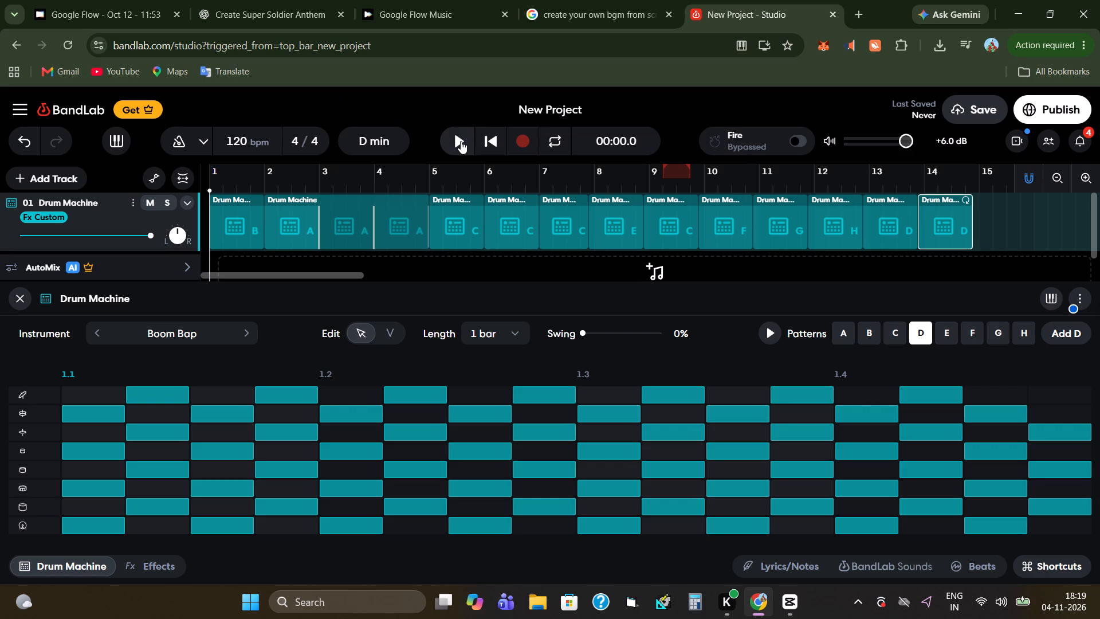
Play the rearranged track from the start through the final pattern D region and stop playback.
click(461, 141)
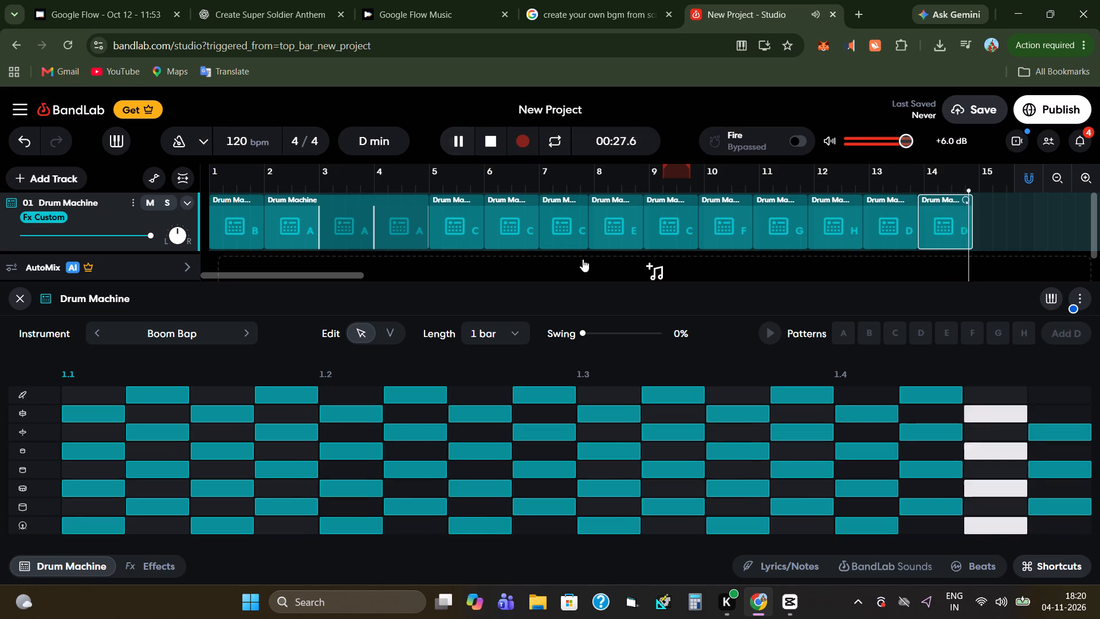
click(801, 335)
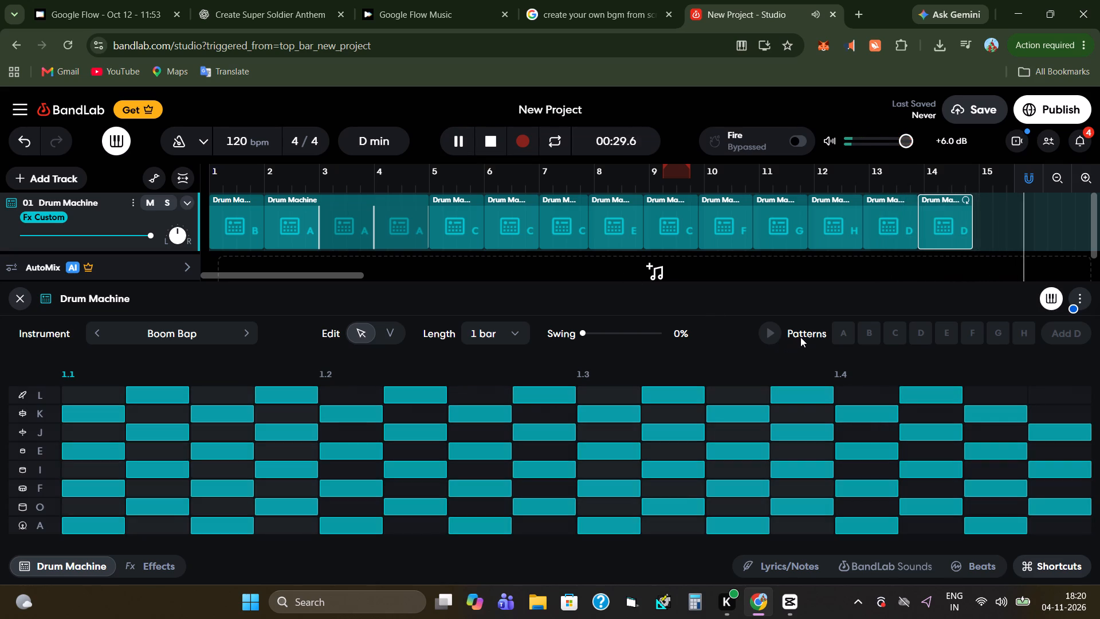
click(1066, 334)
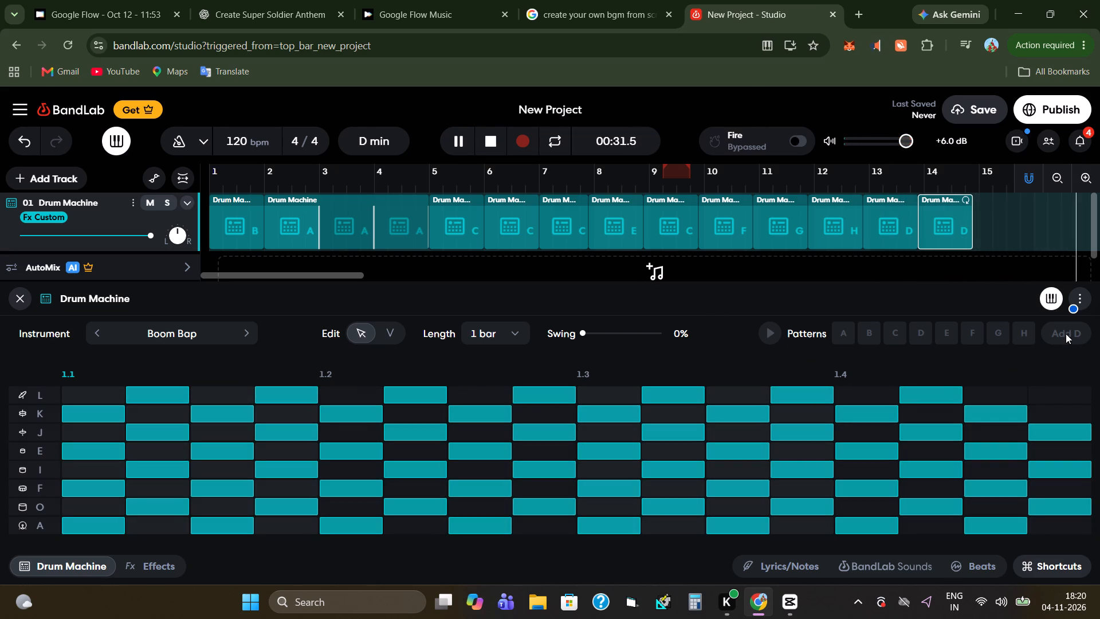
key(space)
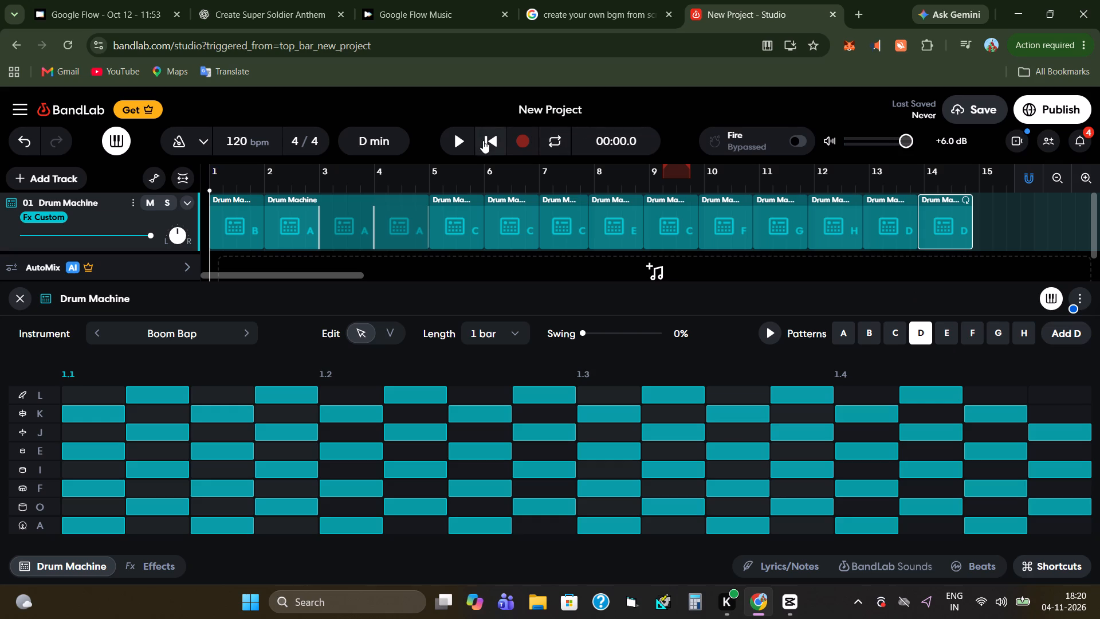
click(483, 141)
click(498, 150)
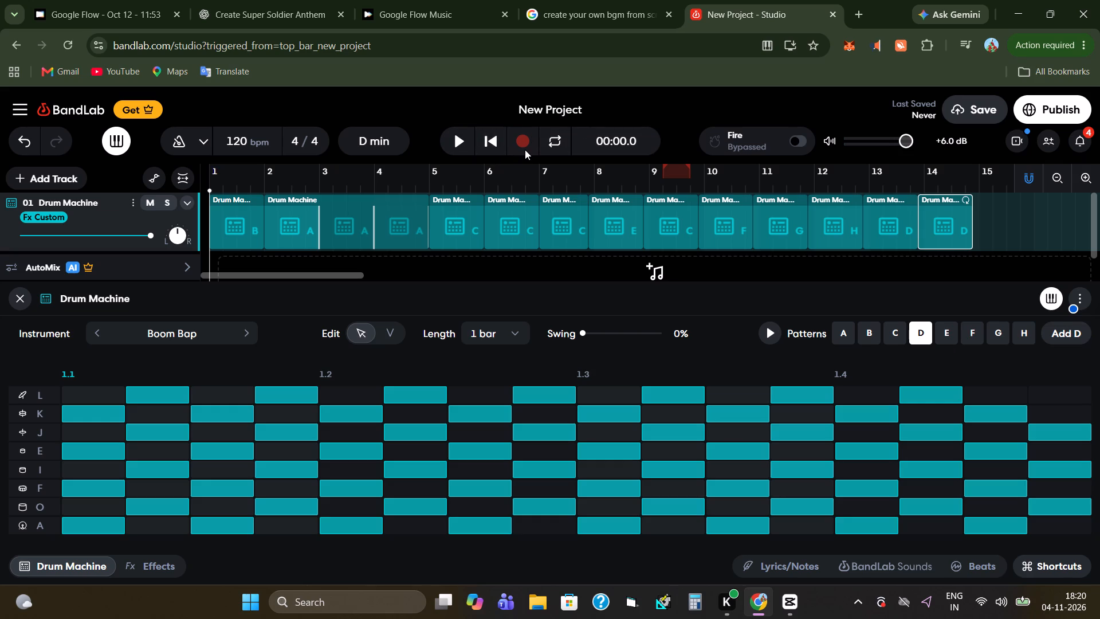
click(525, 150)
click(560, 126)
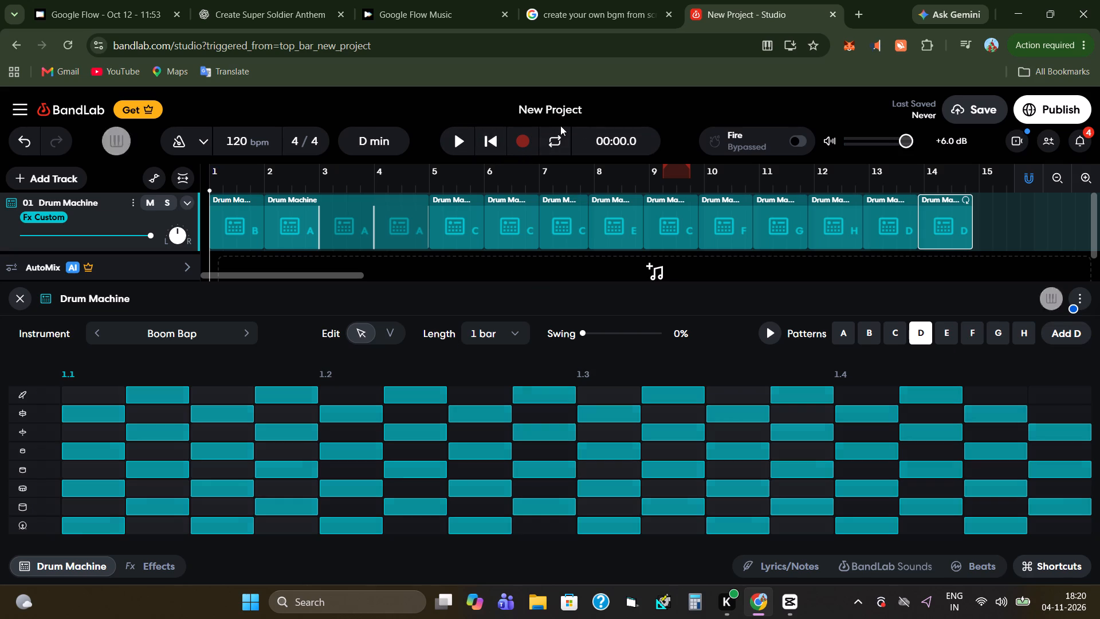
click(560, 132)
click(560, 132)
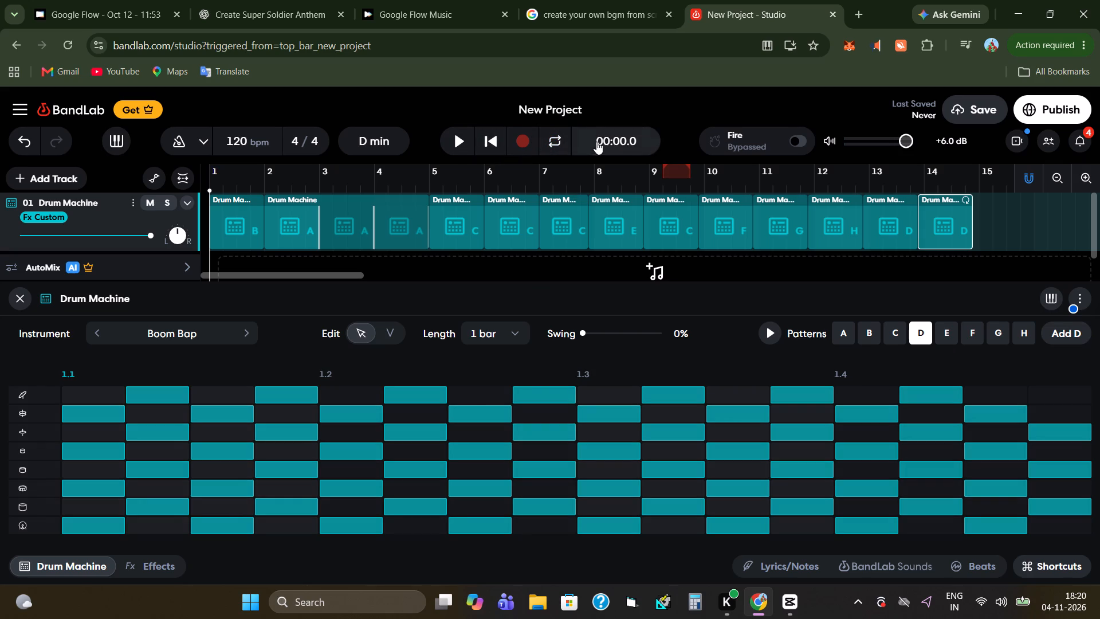
Stretch the loop range from bar 1 to about the end of the final pattern D region and leave looping switched off.
drag(670, 175, 664, 195)
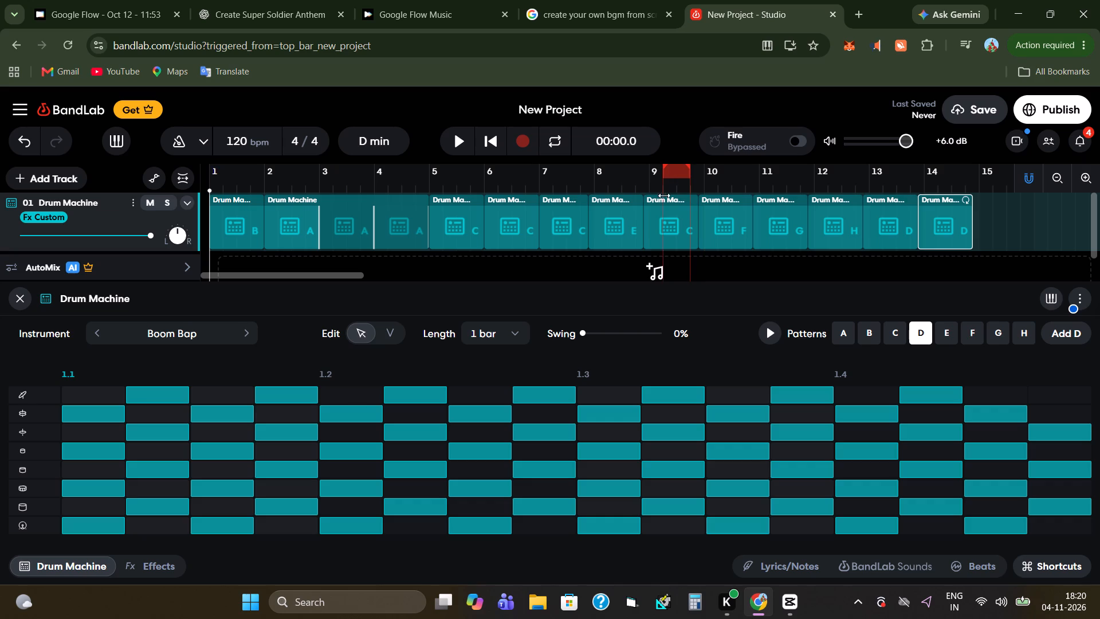
drag(664, 195, 87, 186)
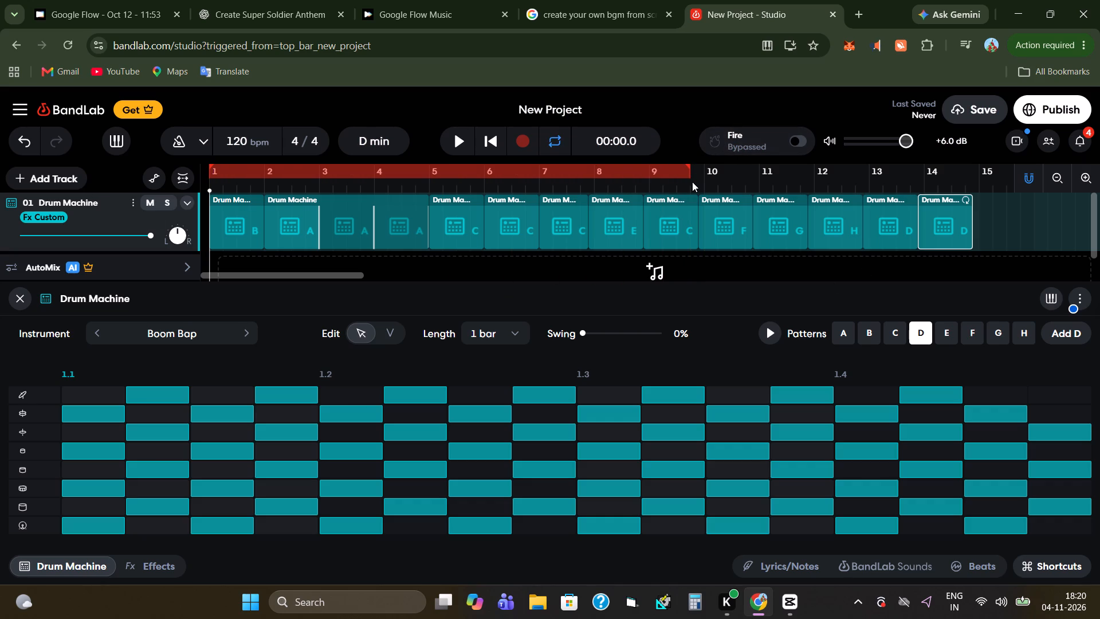
drag(689, 170, 971, 166)
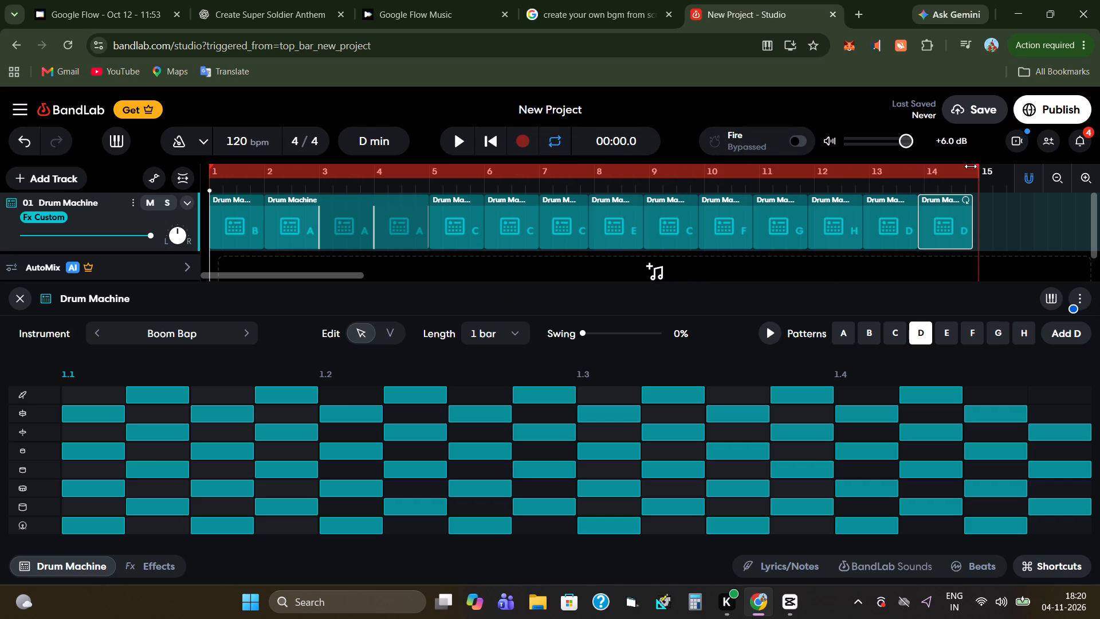
drag(971, 166, 972, 166)
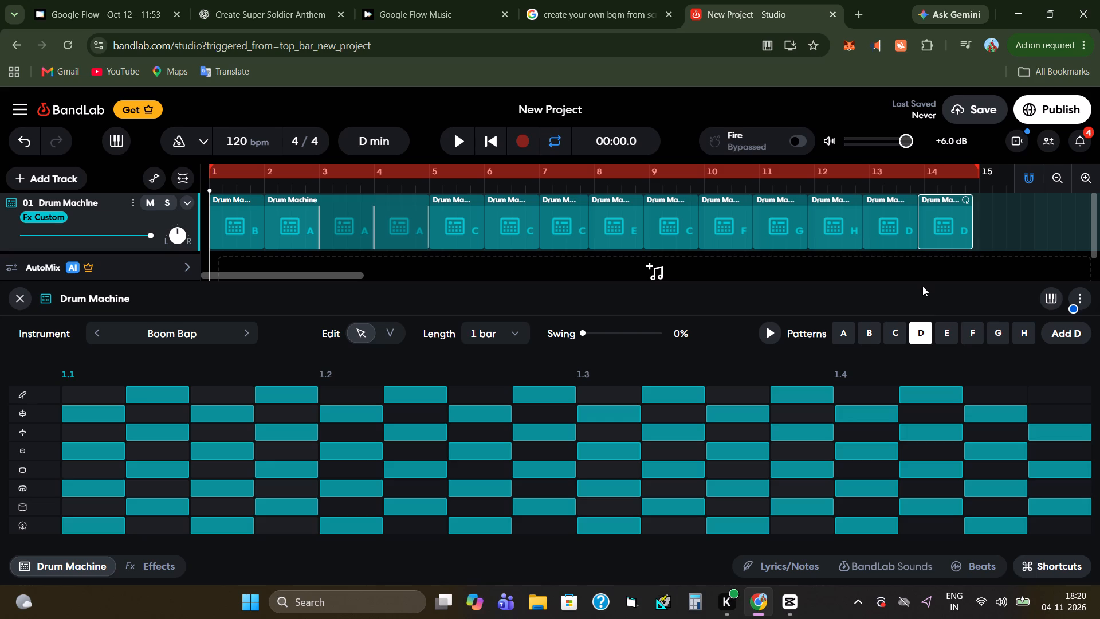
click(922, 286)
click(909, 177)
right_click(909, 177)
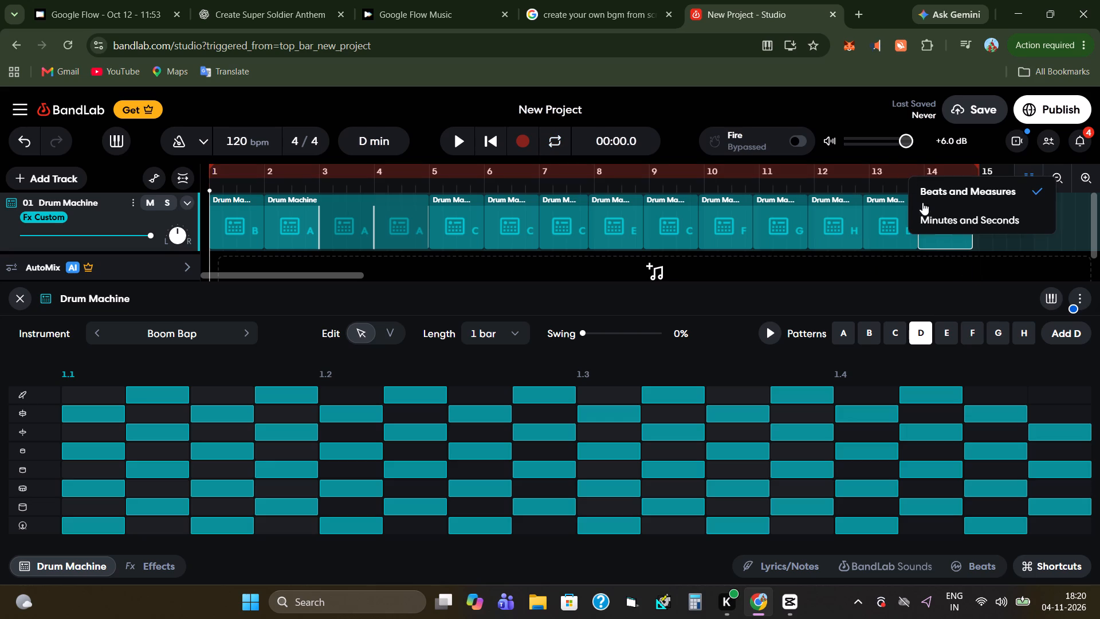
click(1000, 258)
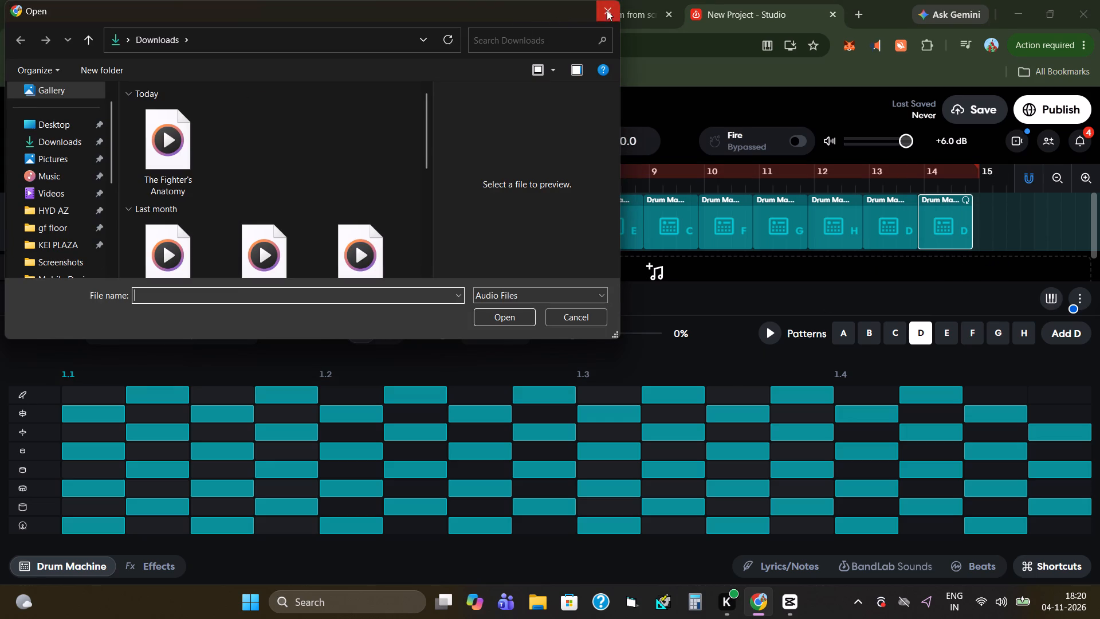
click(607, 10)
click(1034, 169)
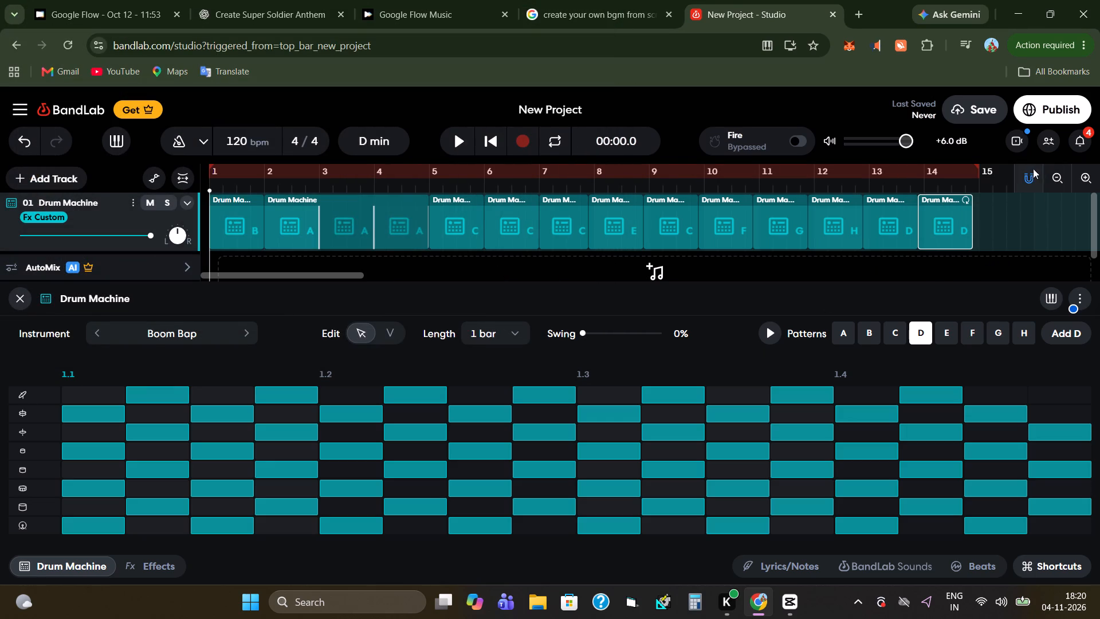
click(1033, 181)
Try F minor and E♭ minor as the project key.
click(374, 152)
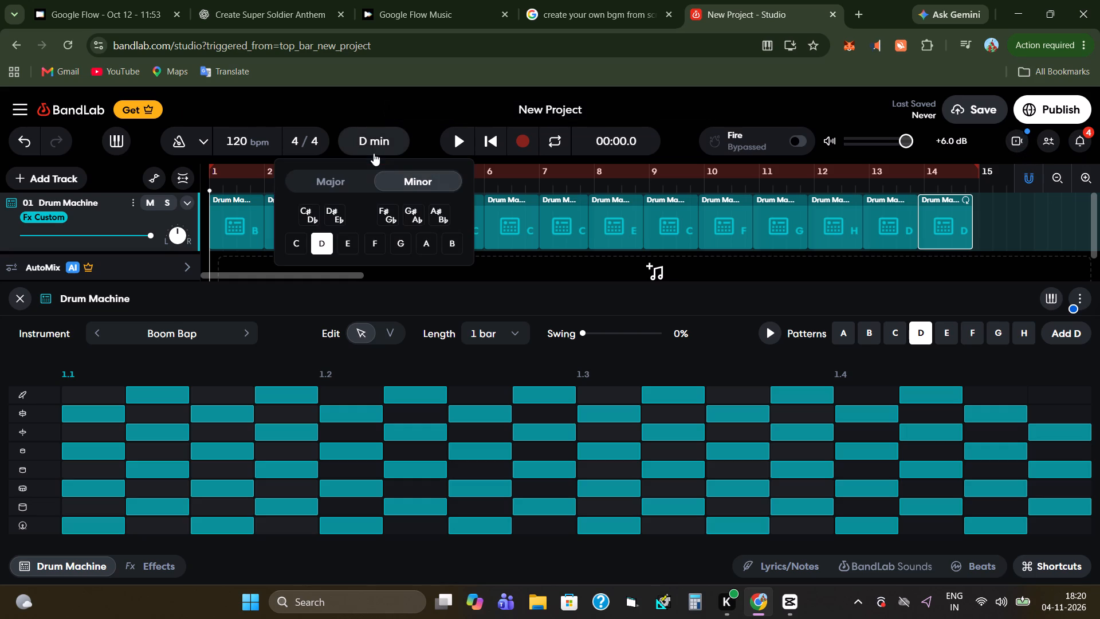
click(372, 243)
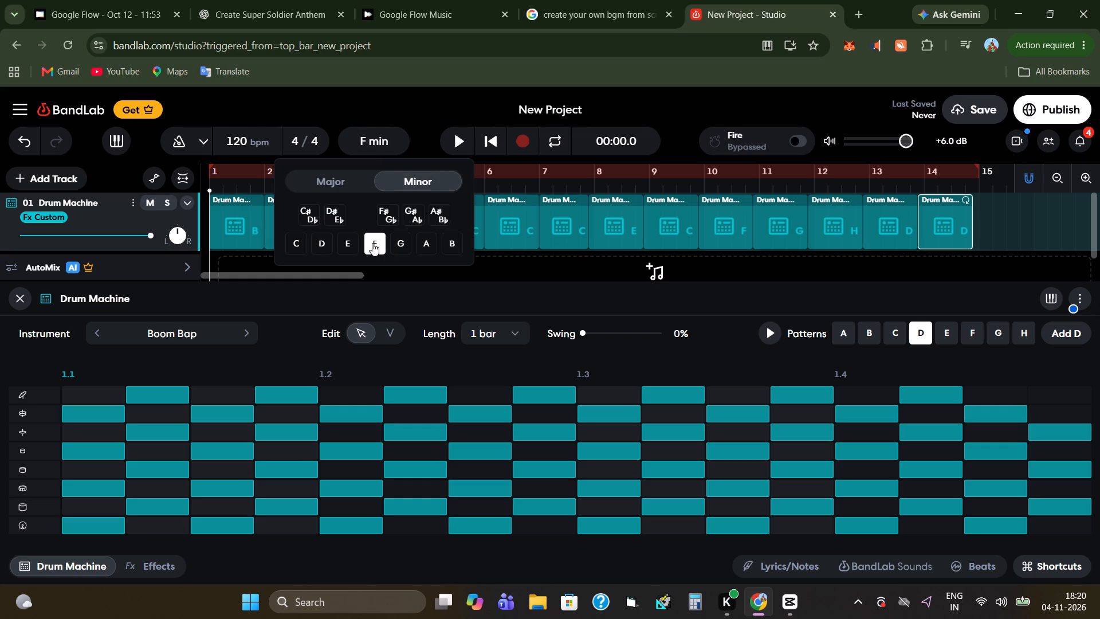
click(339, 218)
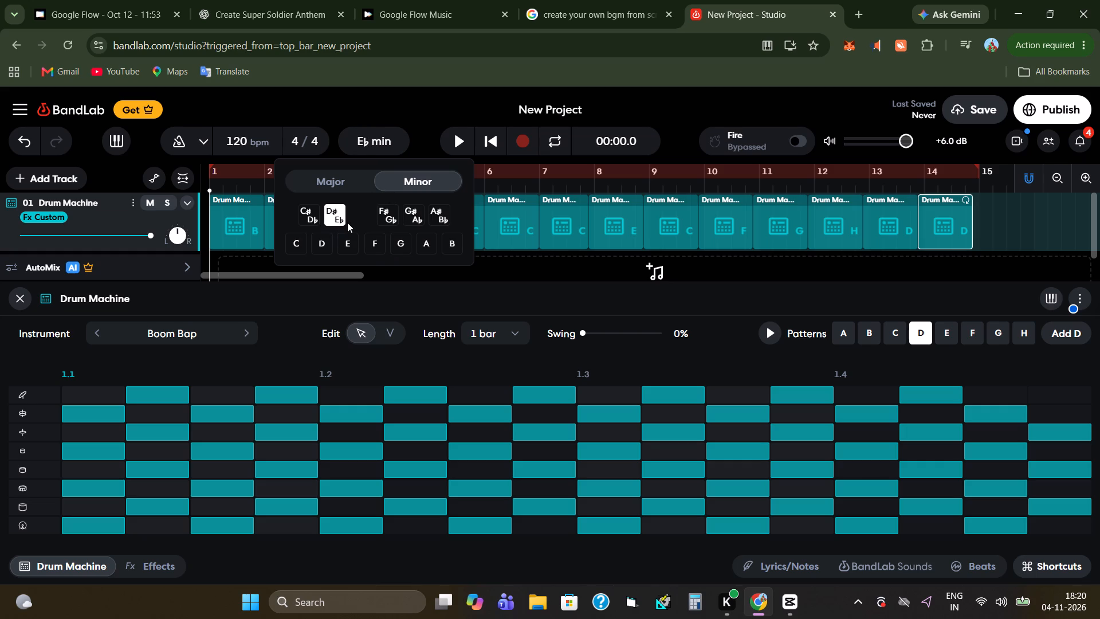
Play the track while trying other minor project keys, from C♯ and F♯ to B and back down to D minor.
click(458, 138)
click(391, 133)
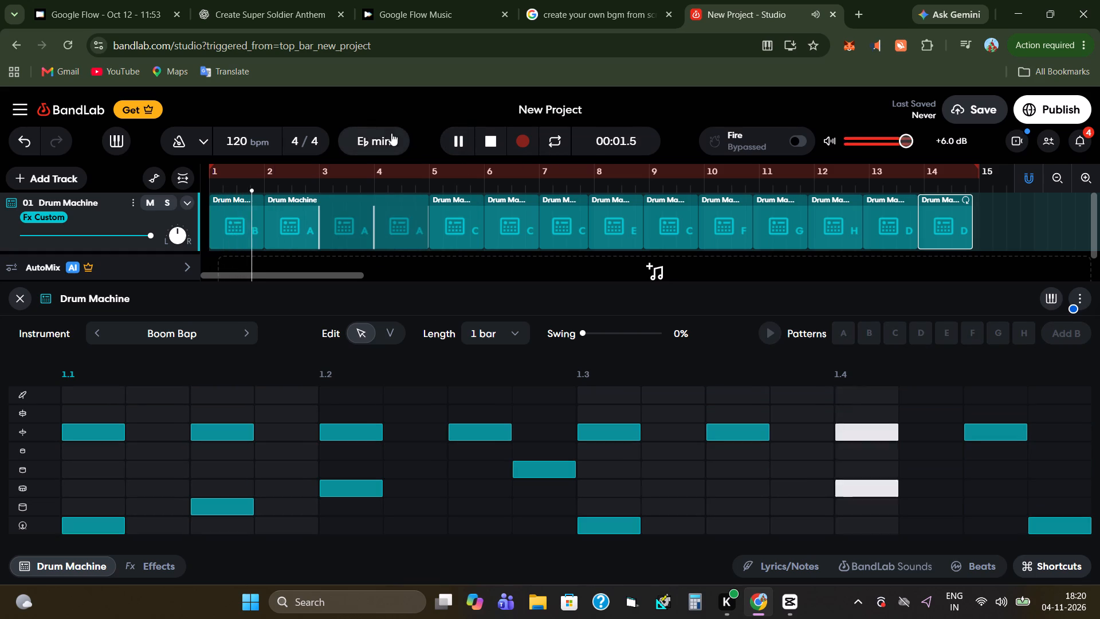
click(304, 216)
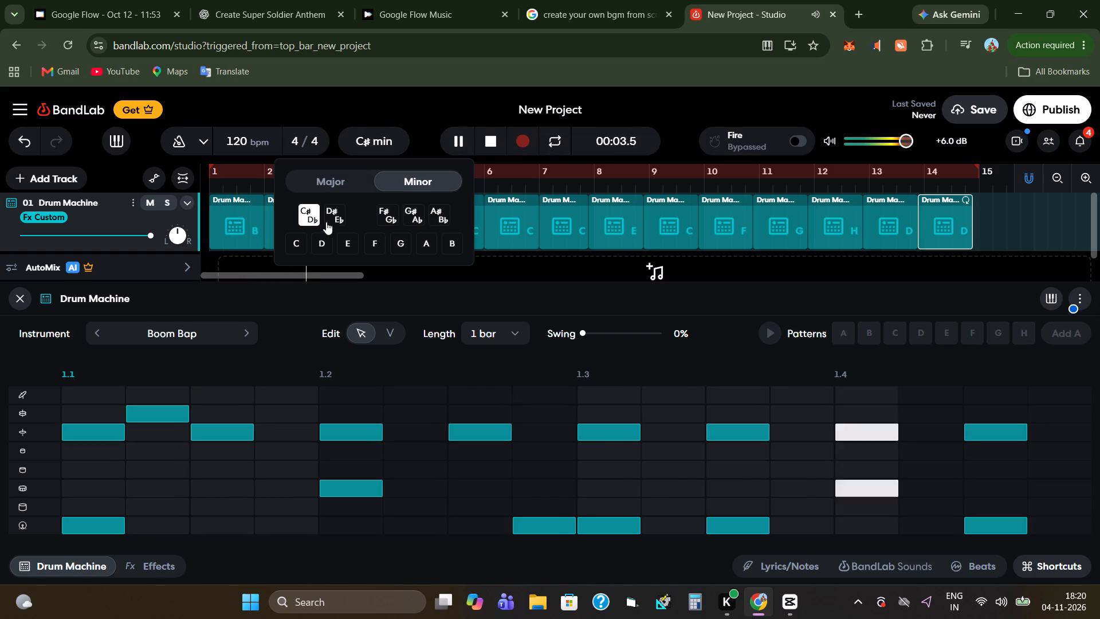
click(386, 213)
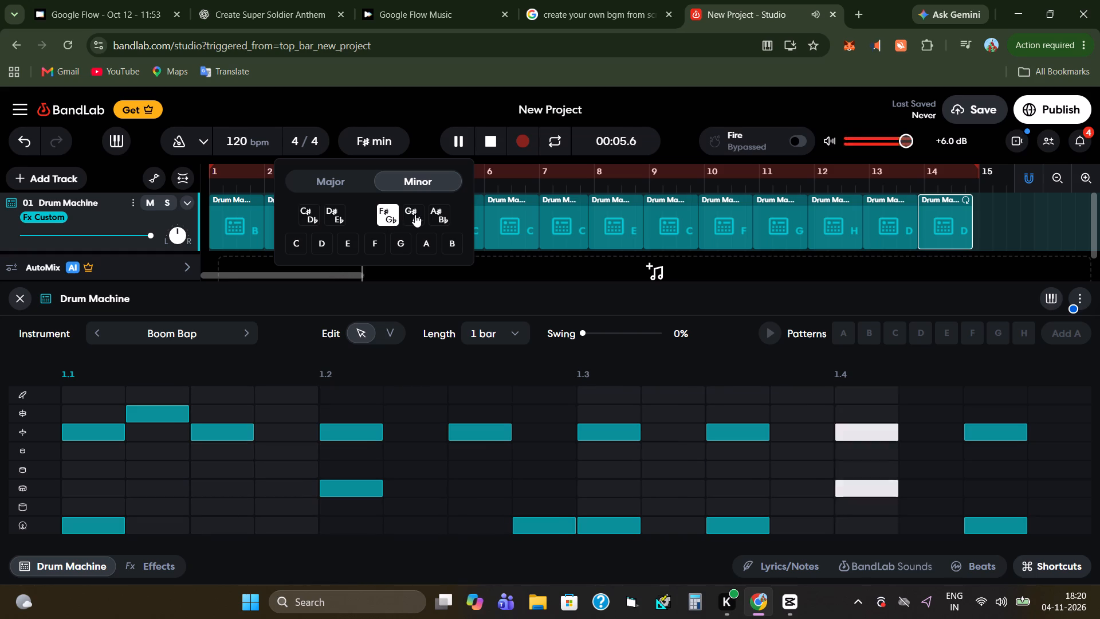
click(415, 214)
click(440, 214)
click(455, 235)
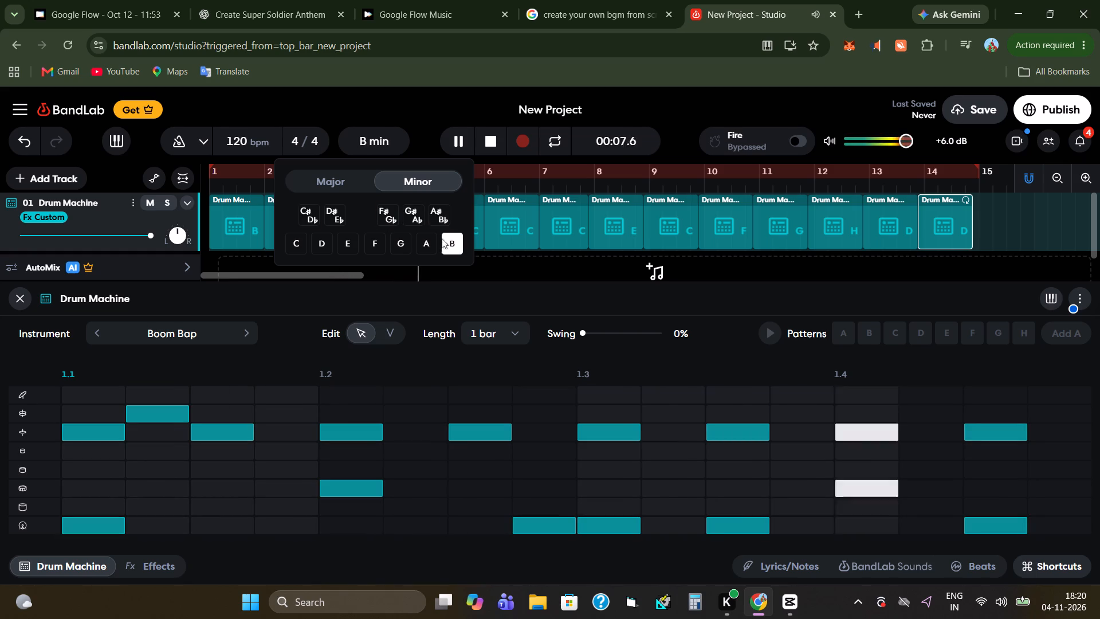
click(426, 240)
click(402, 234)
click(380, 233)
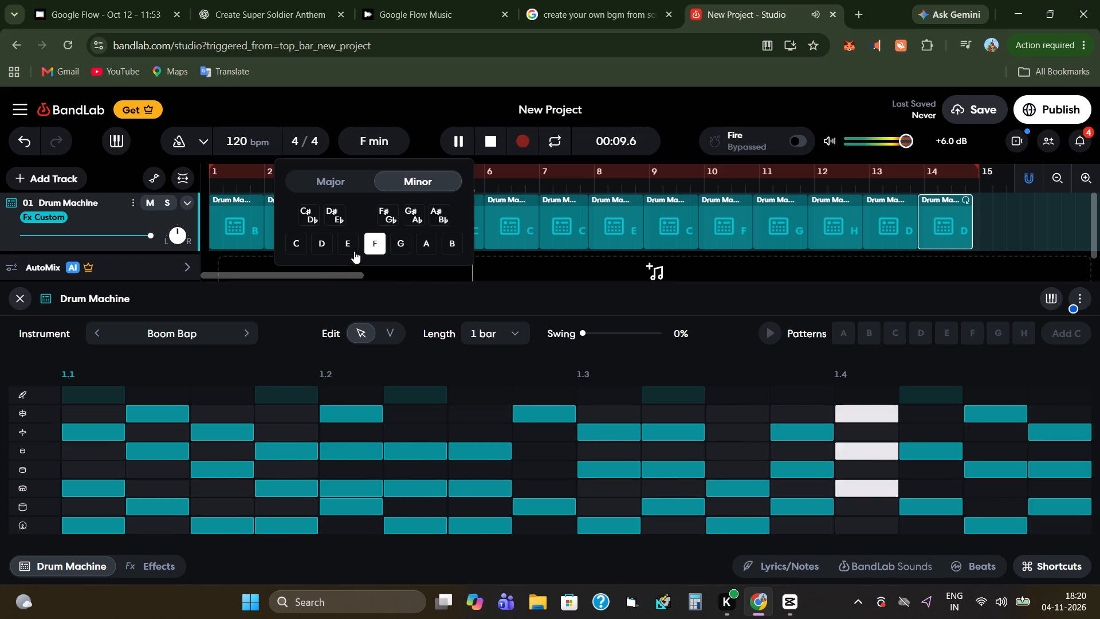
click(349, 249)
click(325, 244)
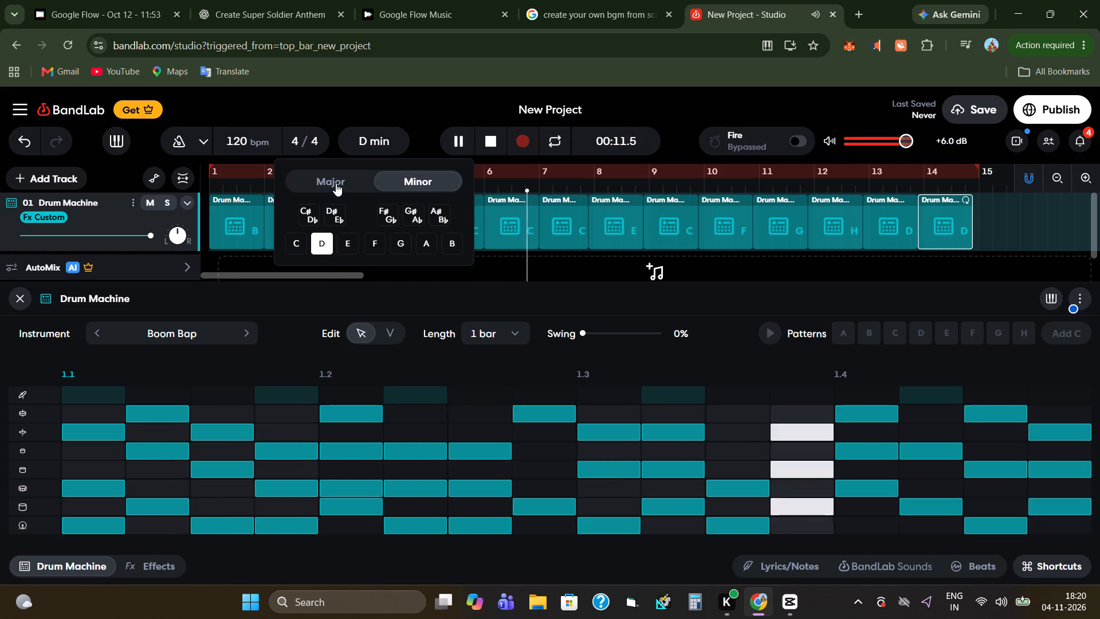
Try major keys such as G♭ and G during playback, set the project key to D major, and stop playback.
click(336, 183)
click(383, 224)
click(398, 237)
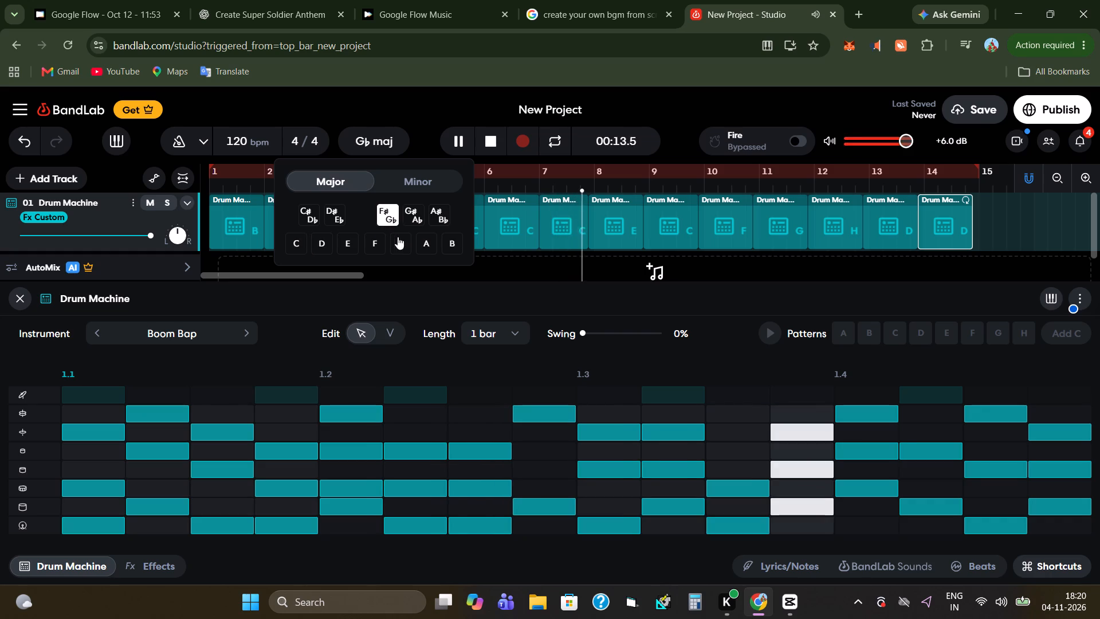
click(369, 238)
click(397, 247)
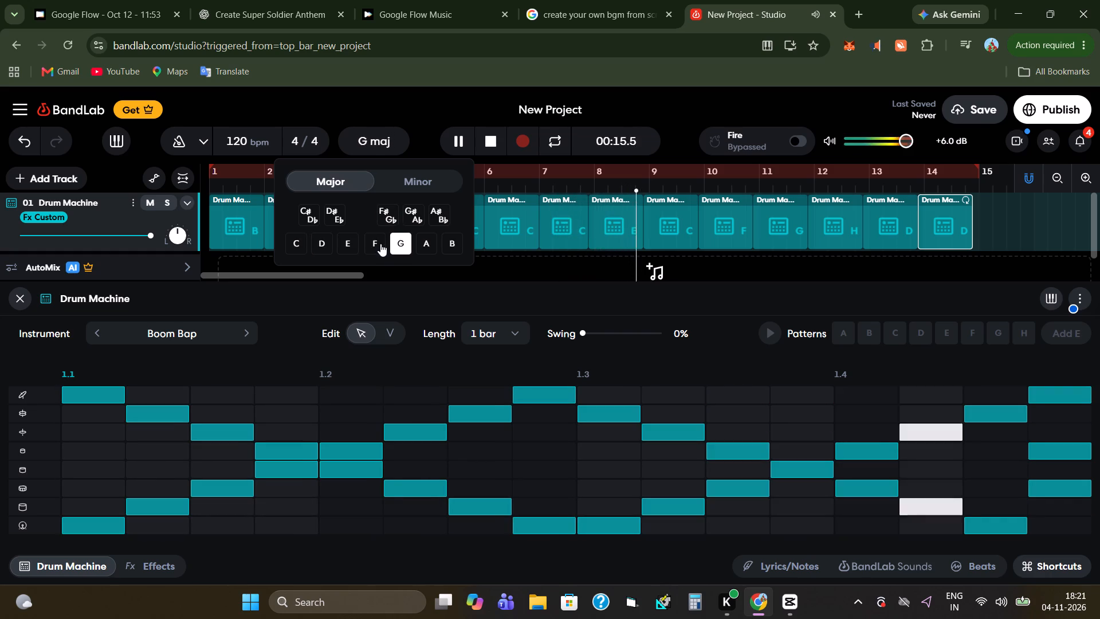
click(380, 243)
click(424, 241)
click(400, 238)
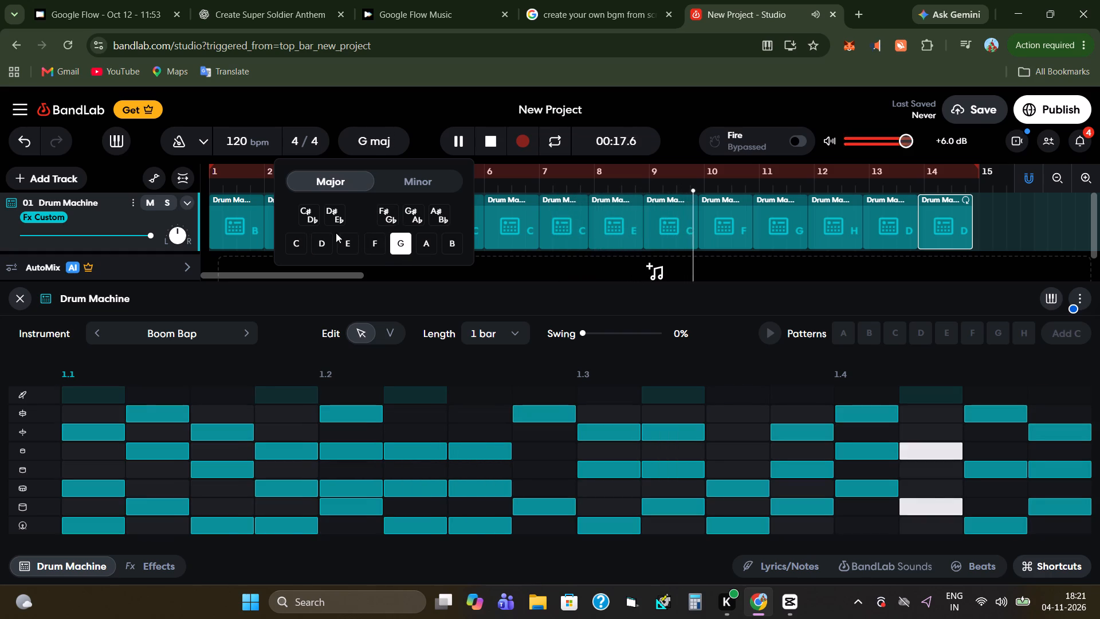
click(326, 238)
click(512, 273)
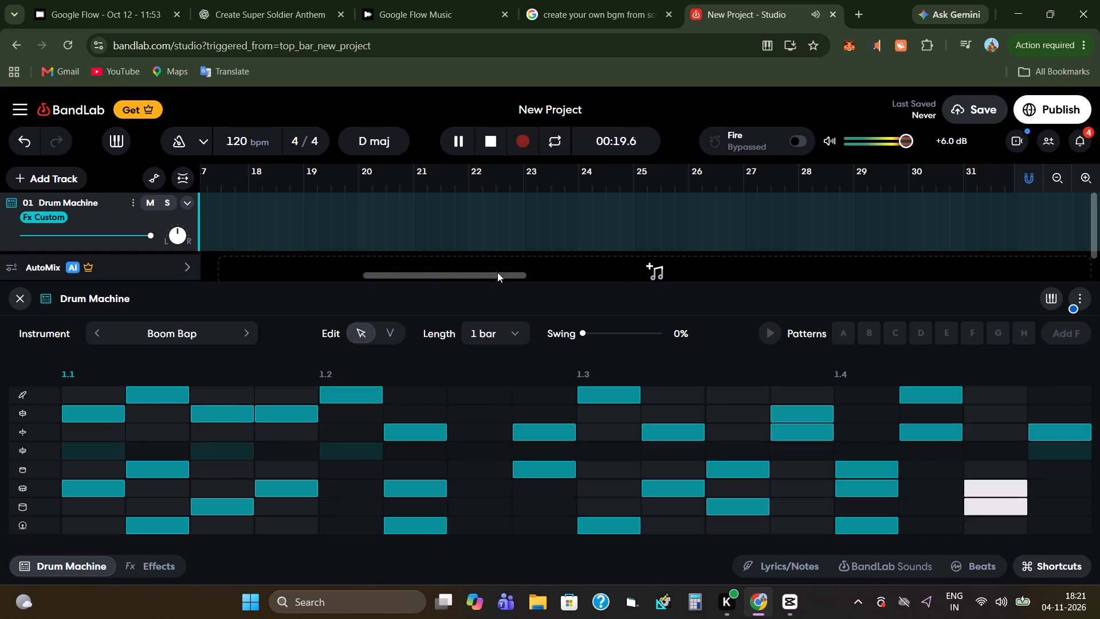
drag(446, 274, 119, 291)
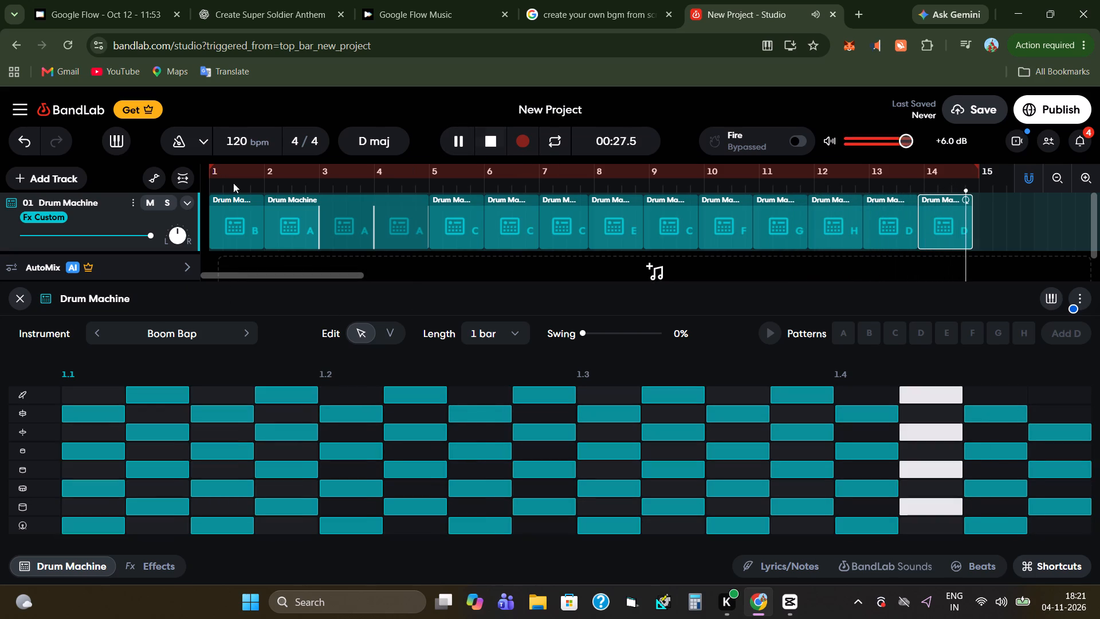
click(111, 144)
click(492, 146)
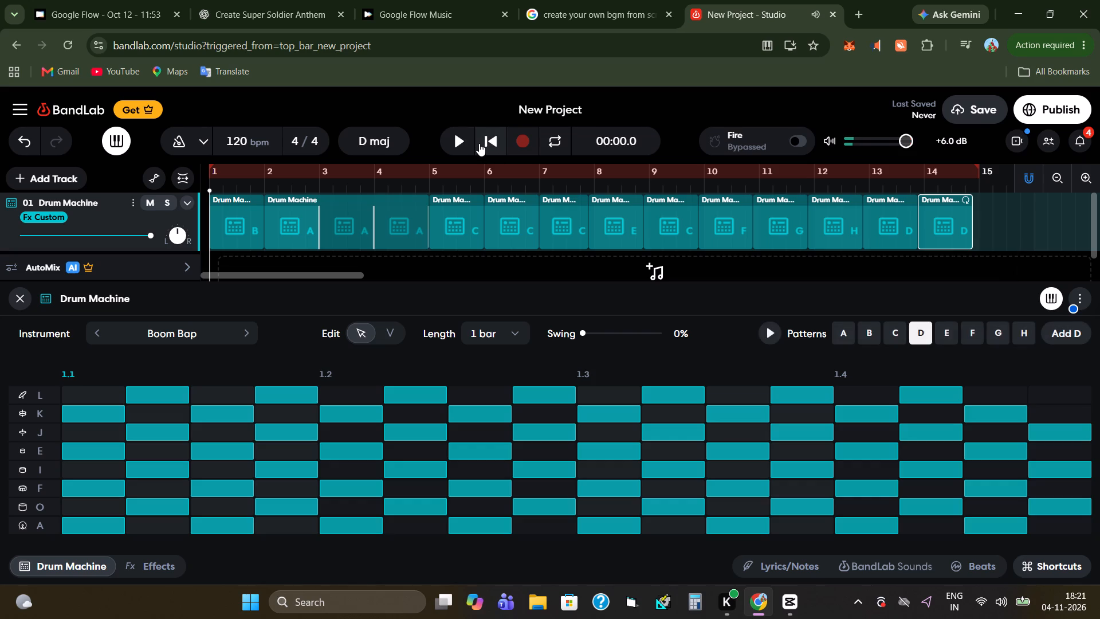
Set the metronome sound to Tick and its volume to +6.0 dB, and preview the sound.
click(457, 138)
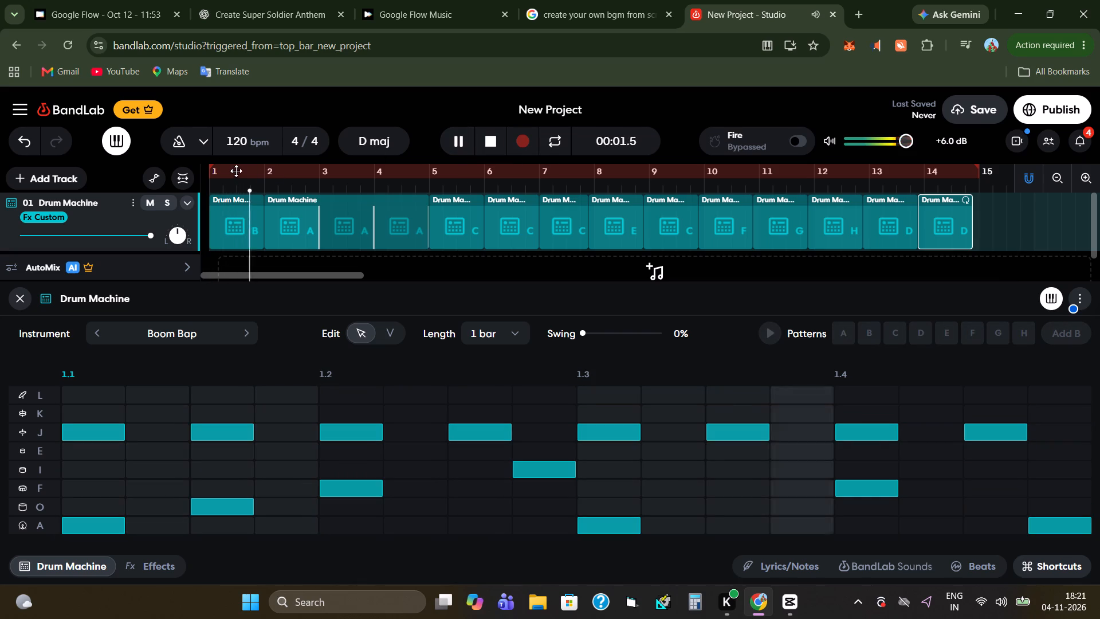
click(200, 149)
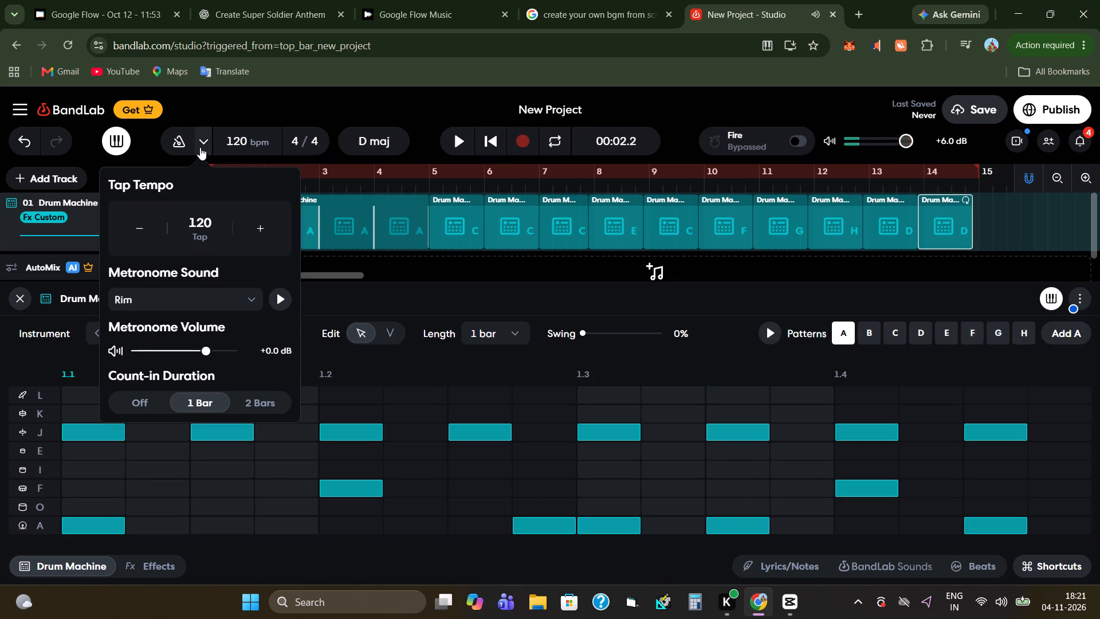
click(250, 289)
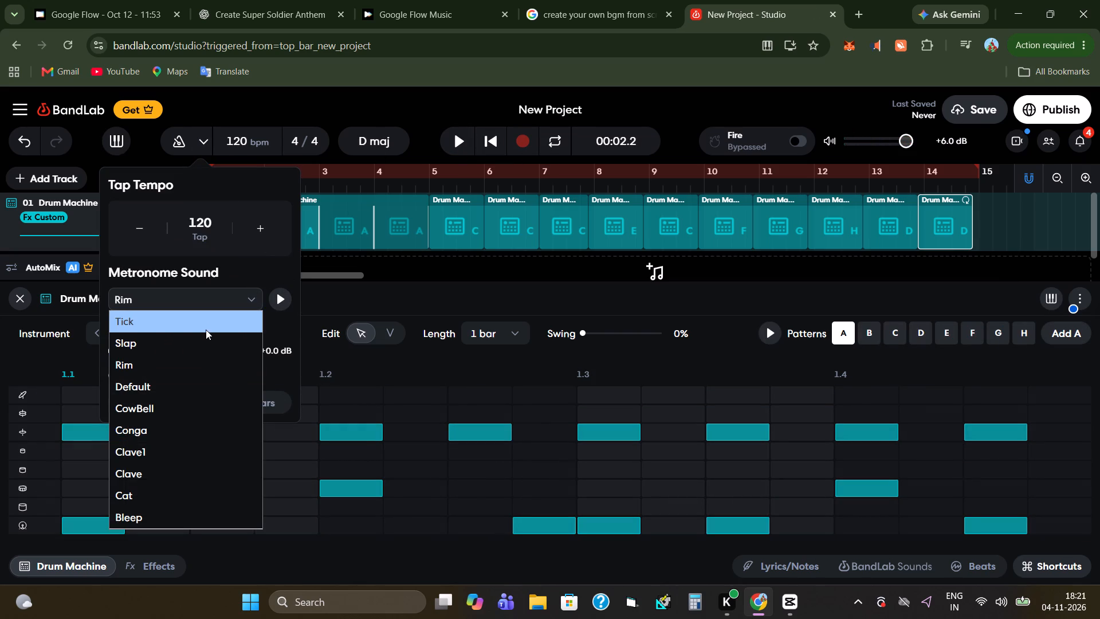
click(206, 330)
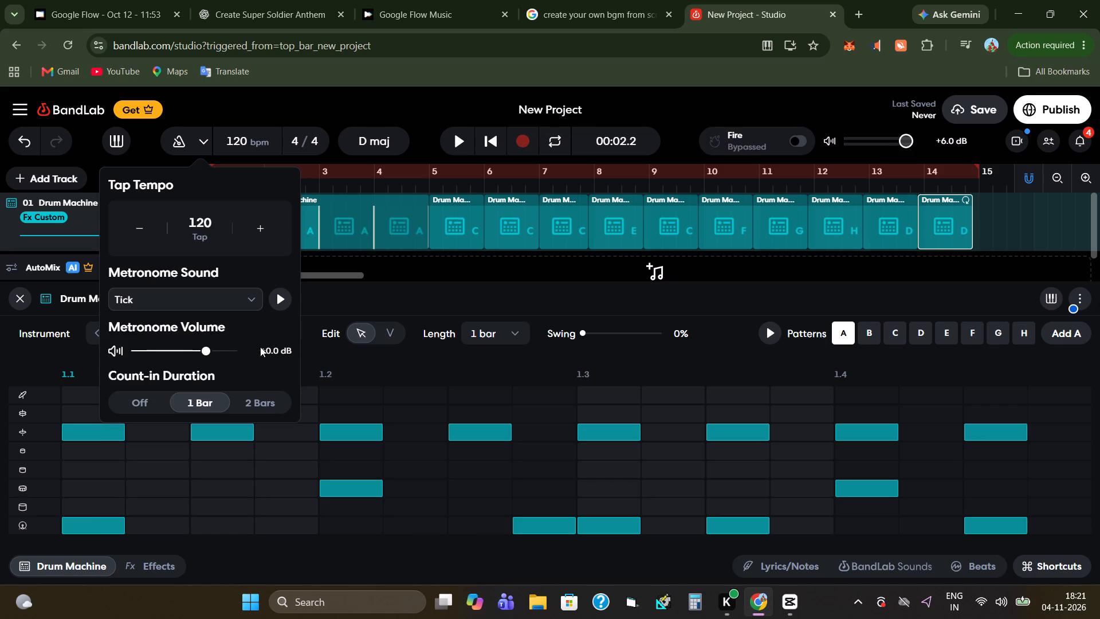
drag(205, 355, 254, 365)
click(277, 305)
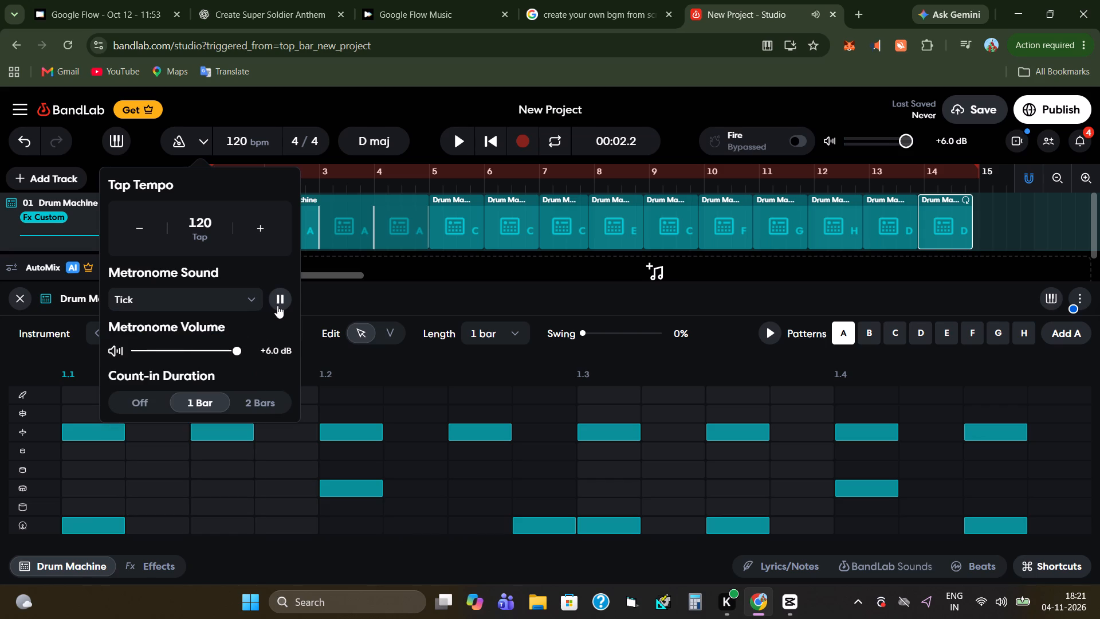
click(277, 305)
click(329, 299)
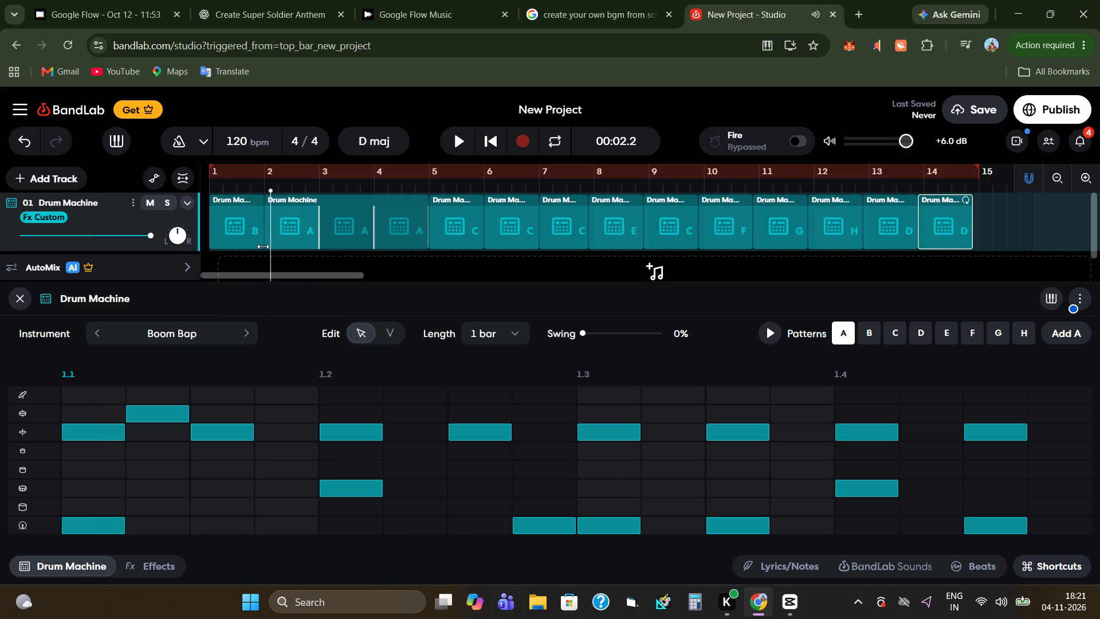
Return the playhead to the start of the project, play the opening bars, and pause playback.
drag(274, 261, 178, 244)
click(449, 144)
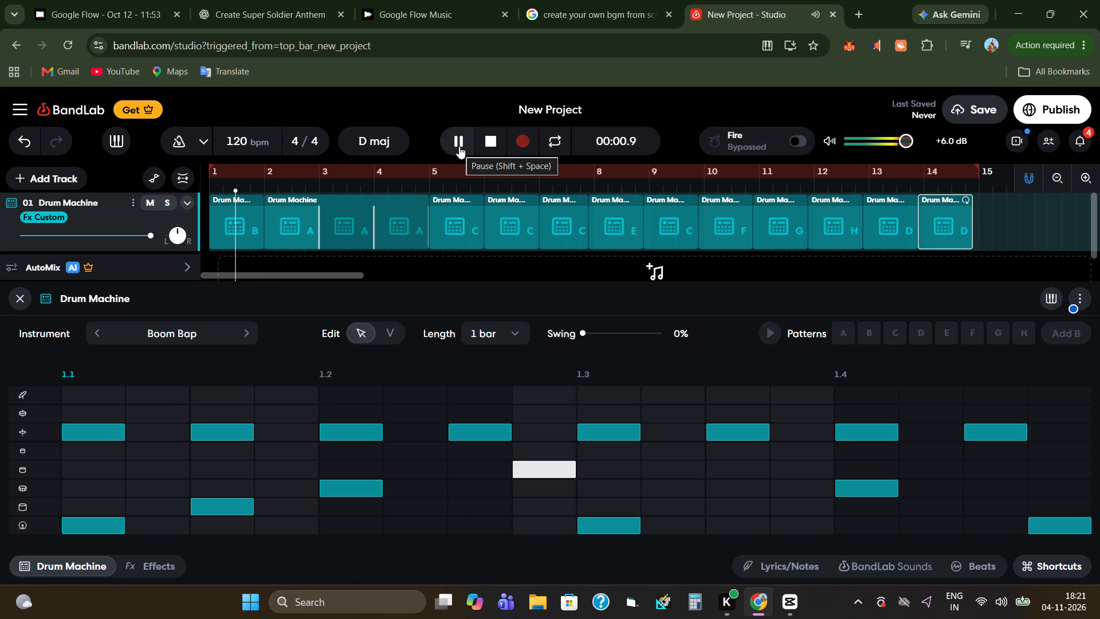
click(459, 146)
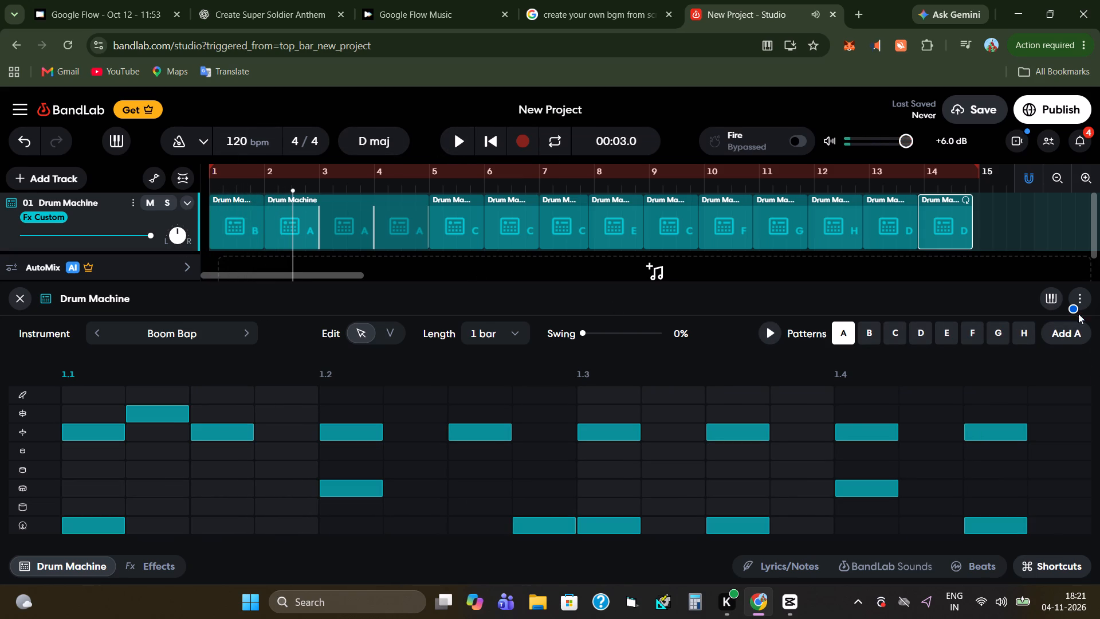
Save the drum beat project.
click(988, 116)
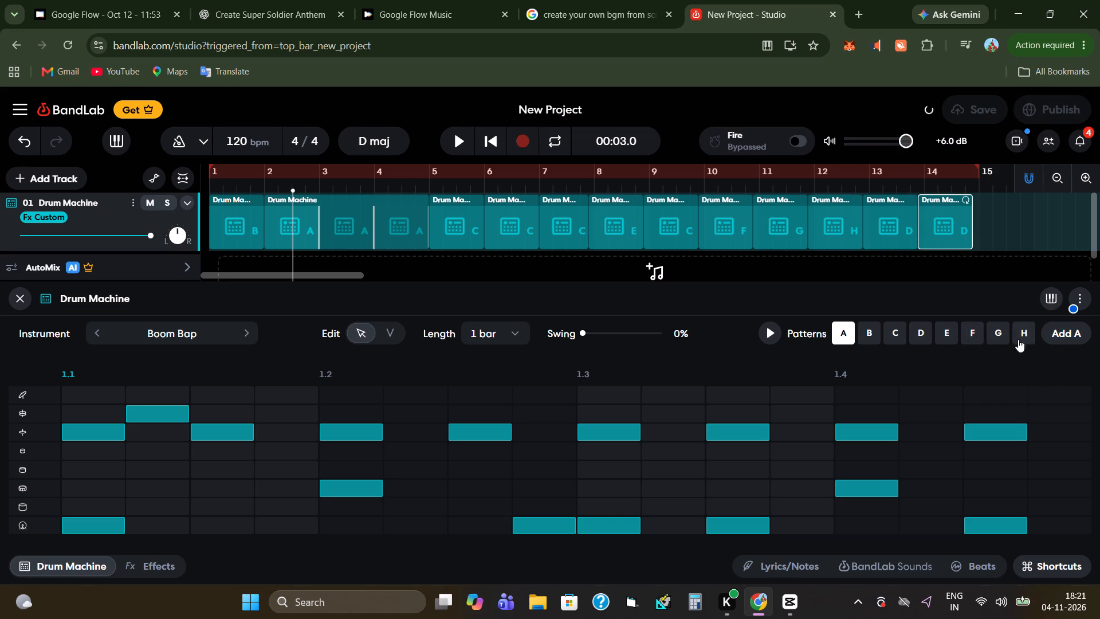
scroll(1000, 328, down, 2)
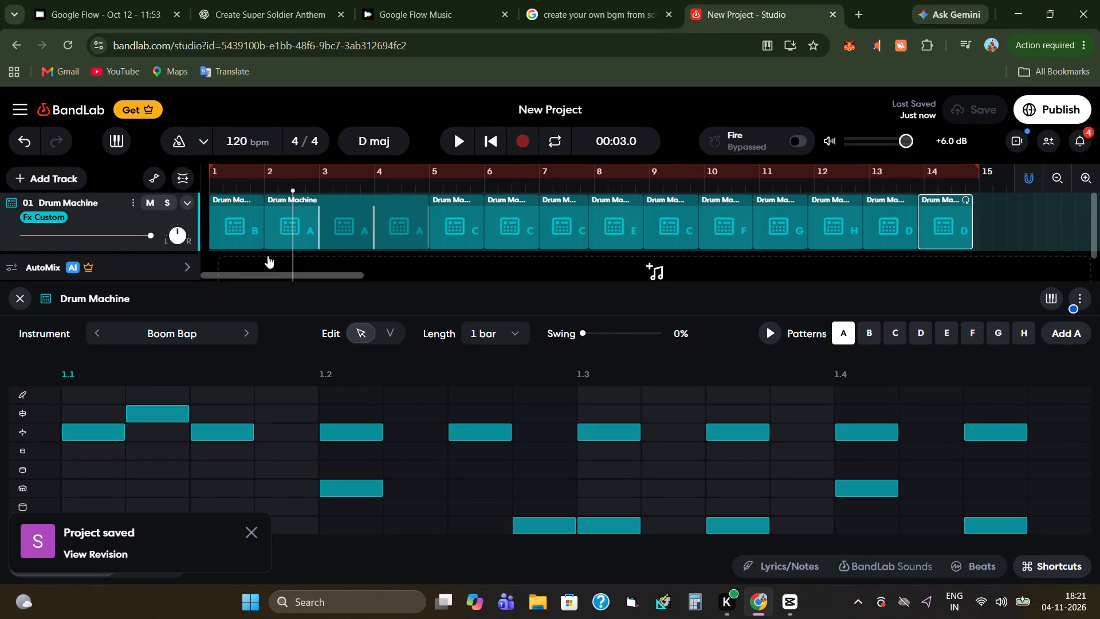
Change the project's time signature to 4/8.
click(320, 144)
click(320, 231)
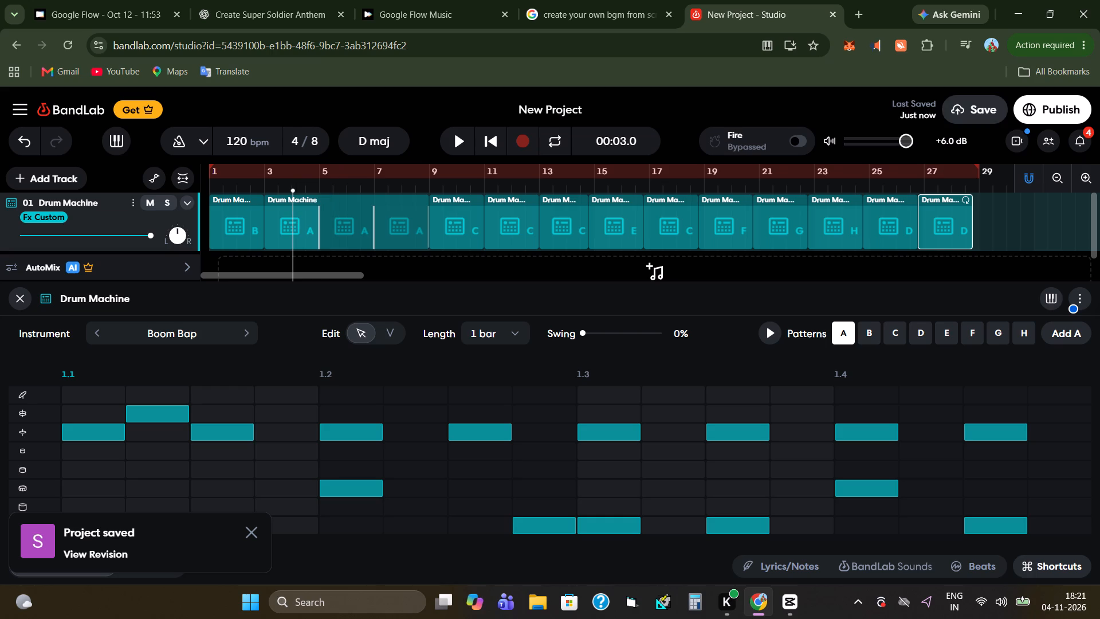
Play the arrangement from the current playhead position through to its last clip, keeping the clips in view, and stop playback.
click(458, 140)
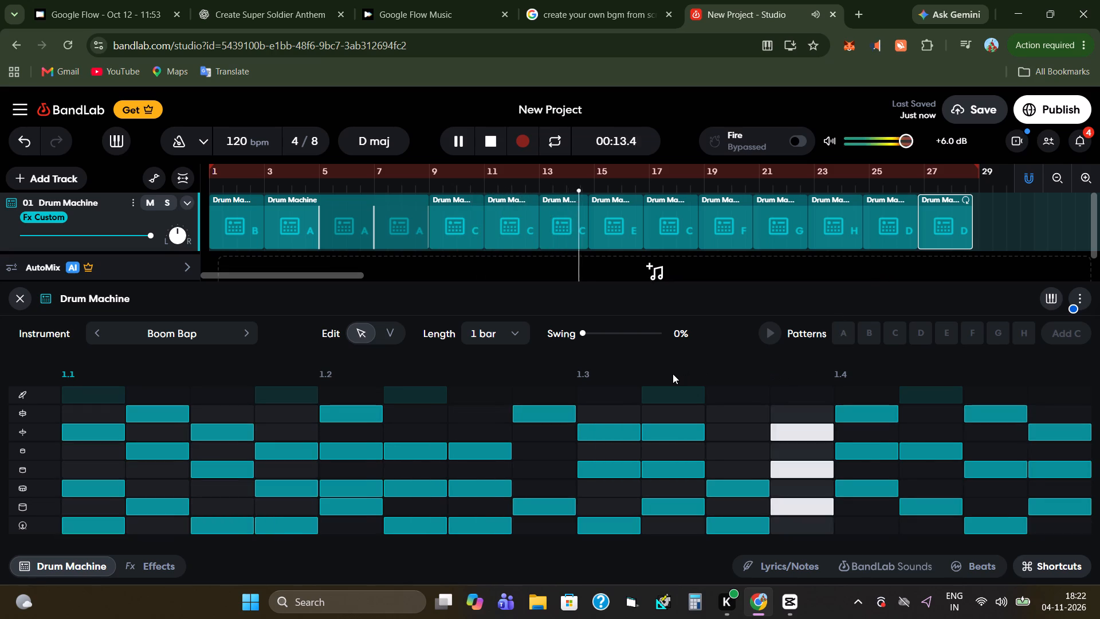
click(646, 271)
click(653, 271)
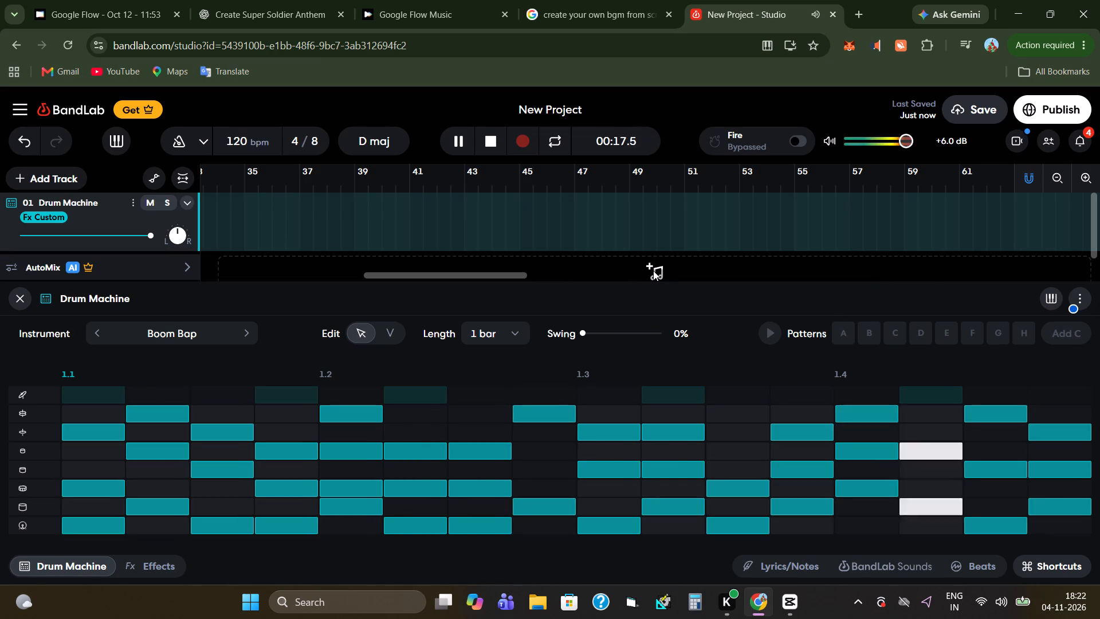
click(612, 240)
scroll(530, 228, up, 2)
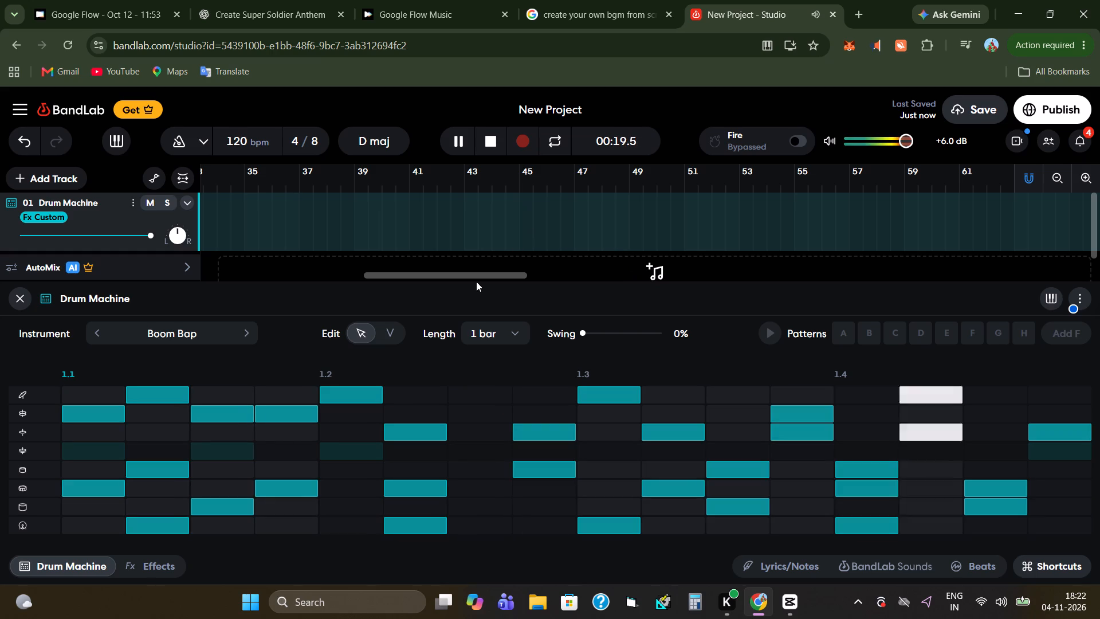
drag(463, 277, 0, 276)
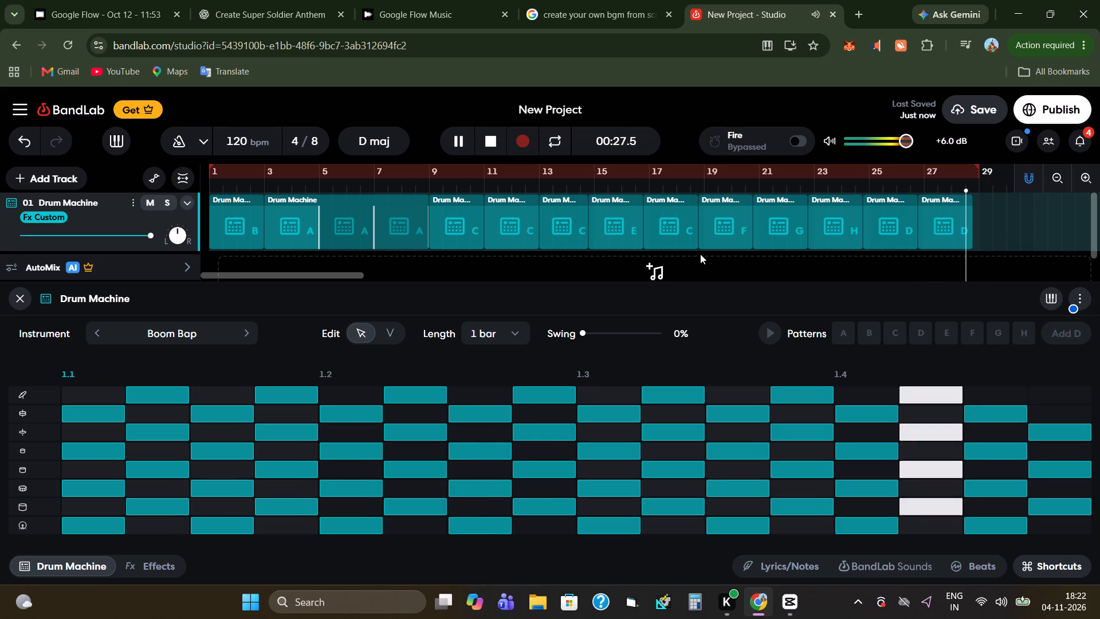
click(483, 150)
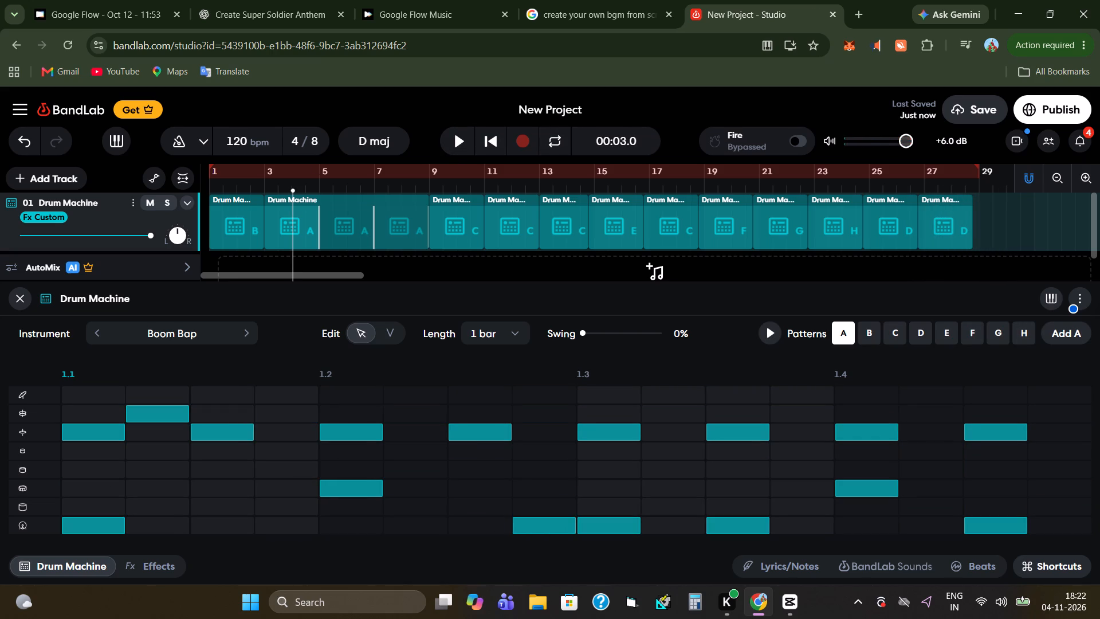
Play the arrangement again from the very start into the pattern G clip, and stop playback.
drag(292, 197, 138, 170)
click(457, 154)
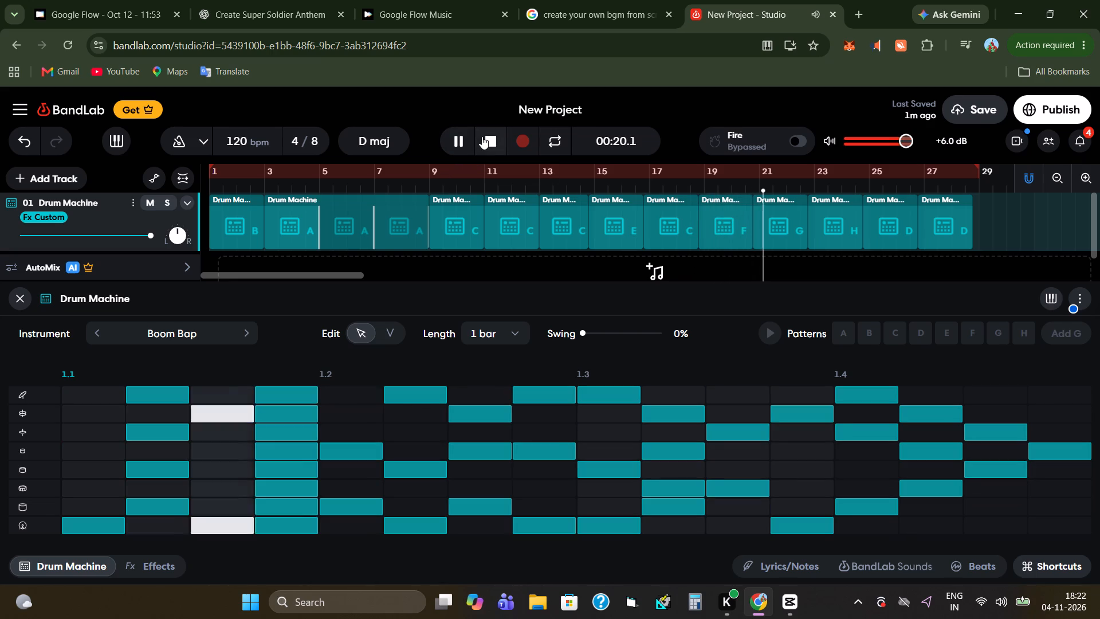
click(482, 136)
click(488, 140)
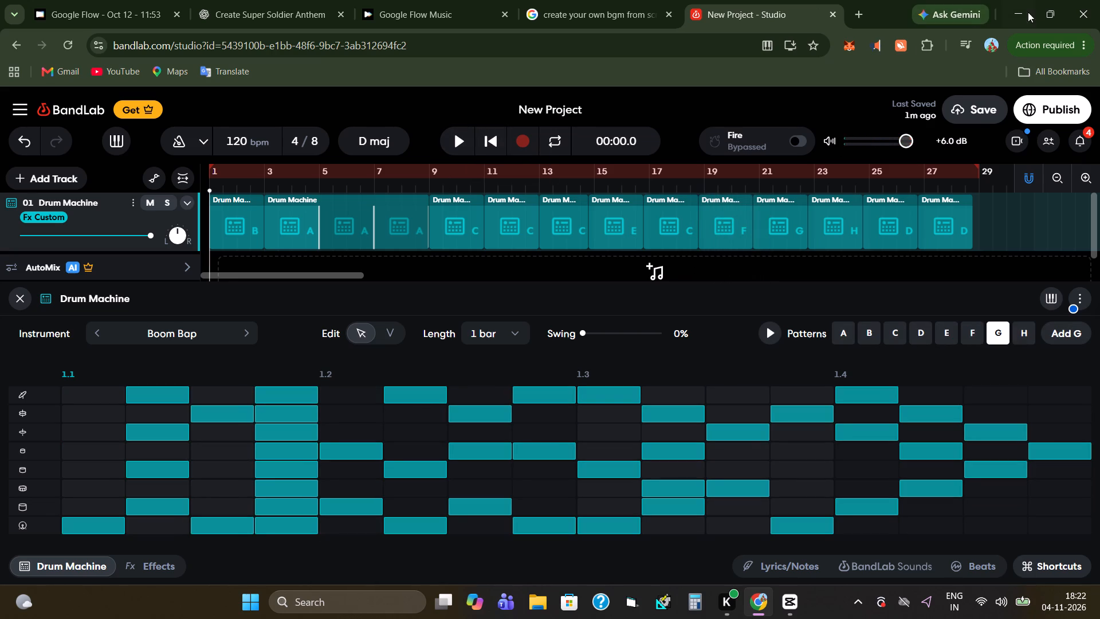
Close the browser window and agree to leave the studio site without saving again.
click(1092, 3)
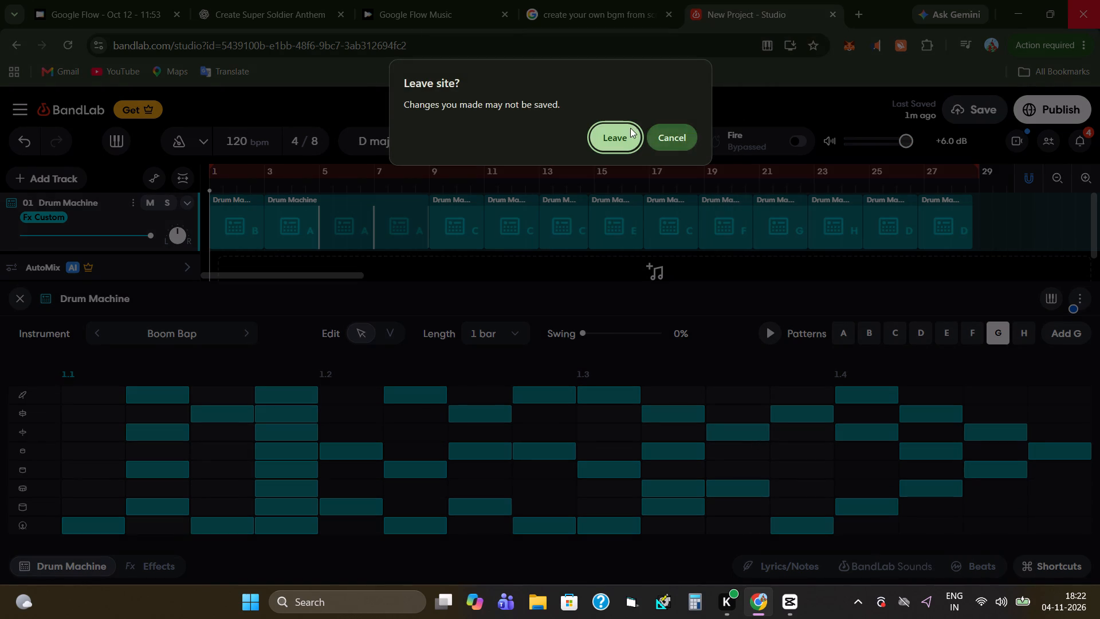
click(630, 128)
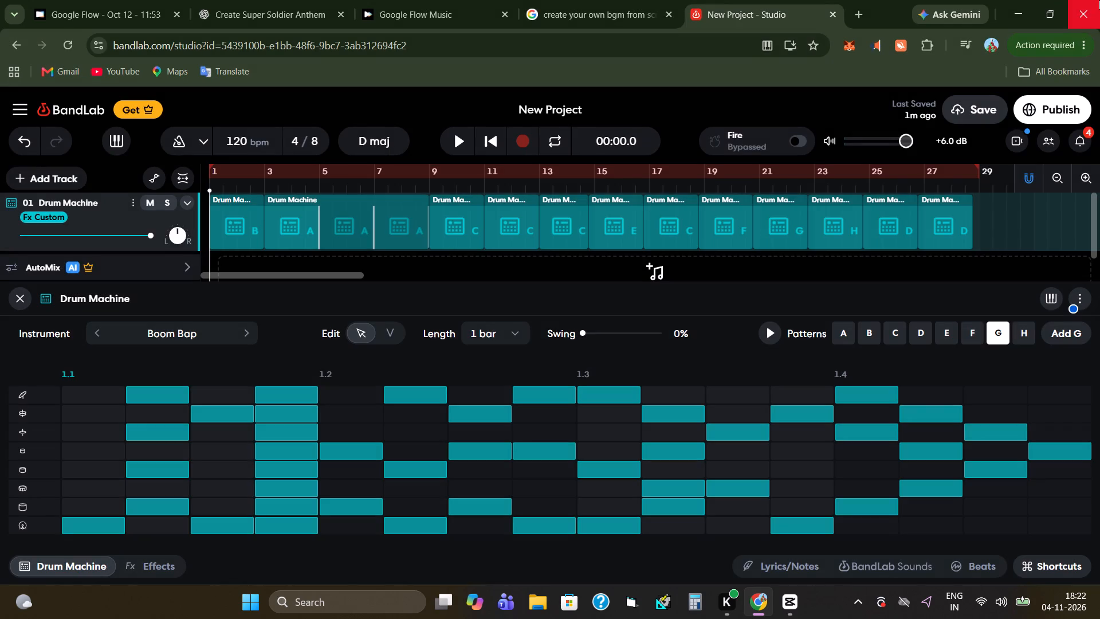